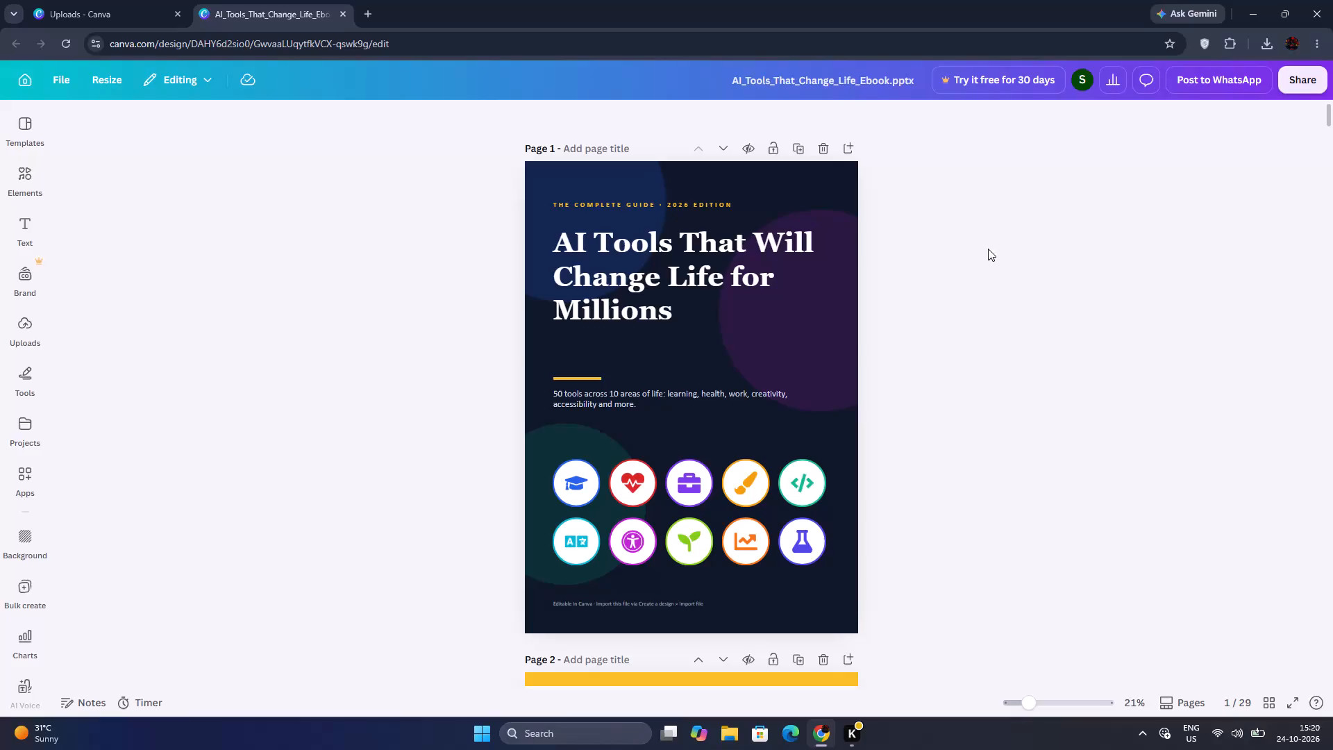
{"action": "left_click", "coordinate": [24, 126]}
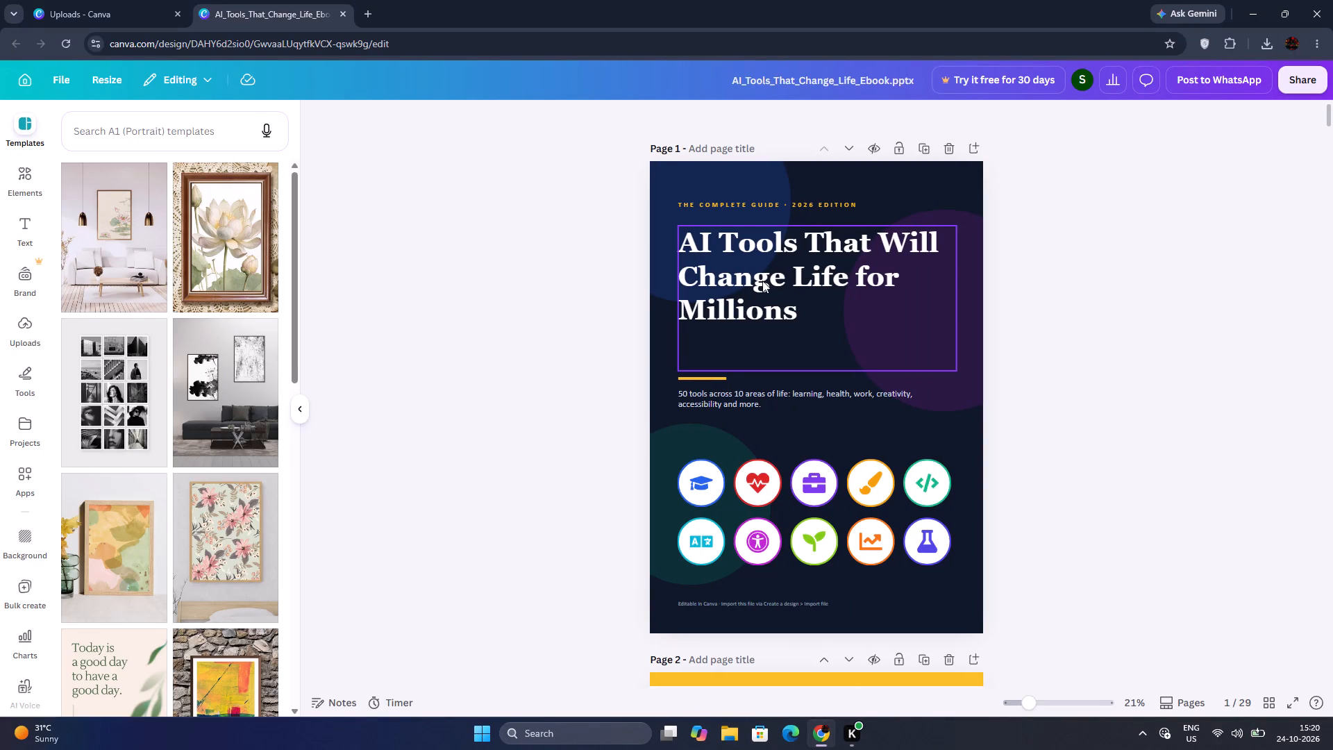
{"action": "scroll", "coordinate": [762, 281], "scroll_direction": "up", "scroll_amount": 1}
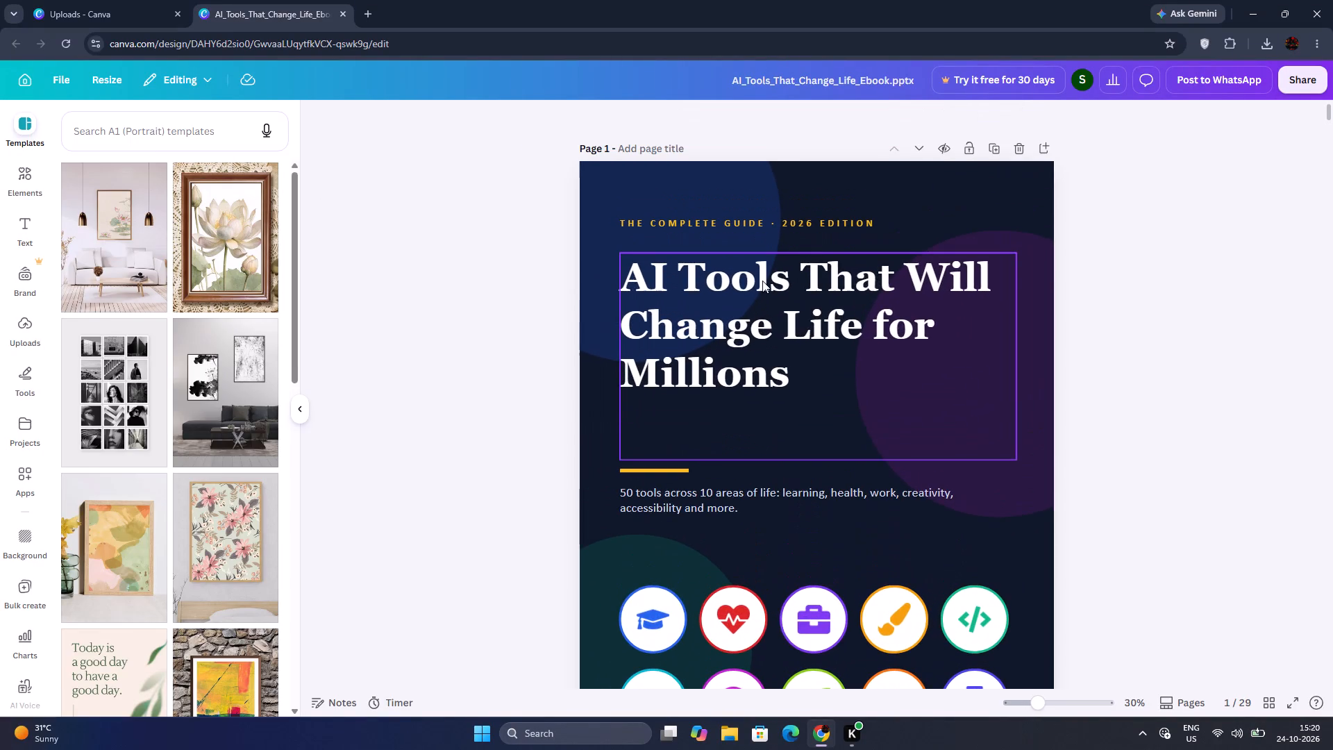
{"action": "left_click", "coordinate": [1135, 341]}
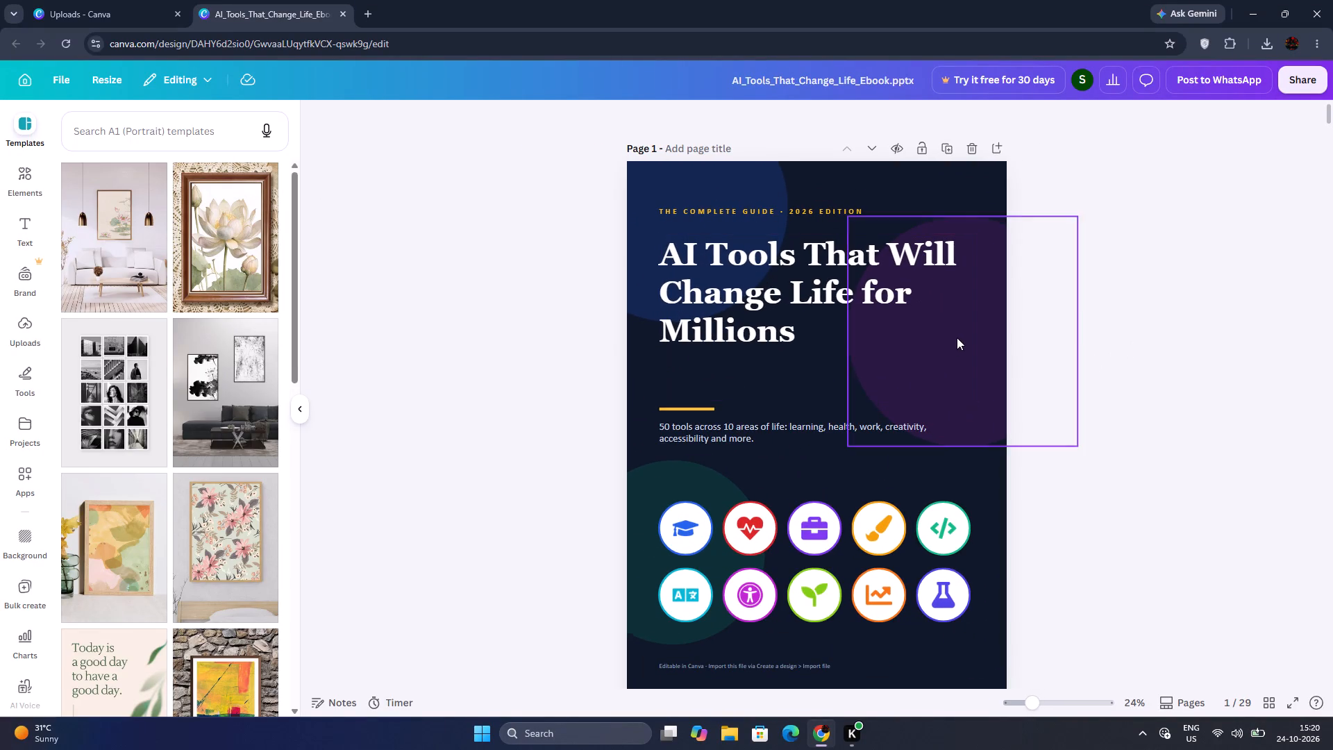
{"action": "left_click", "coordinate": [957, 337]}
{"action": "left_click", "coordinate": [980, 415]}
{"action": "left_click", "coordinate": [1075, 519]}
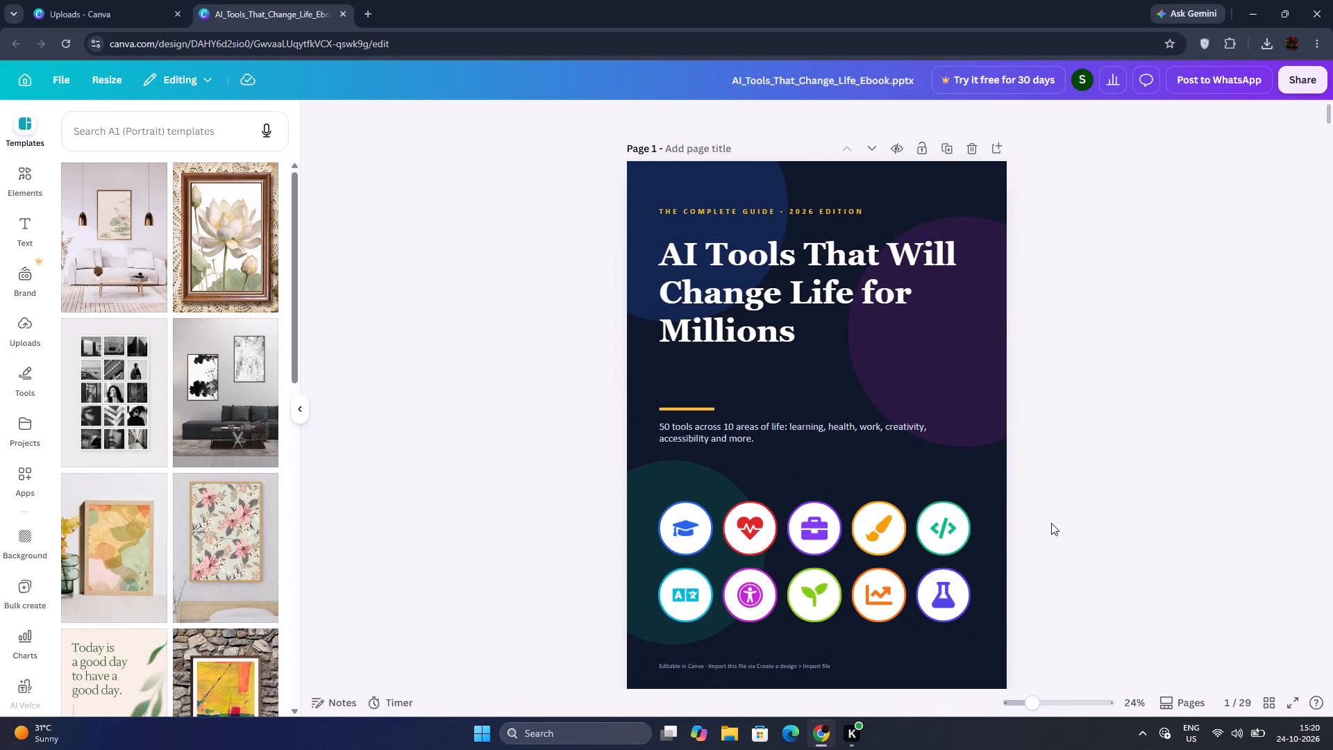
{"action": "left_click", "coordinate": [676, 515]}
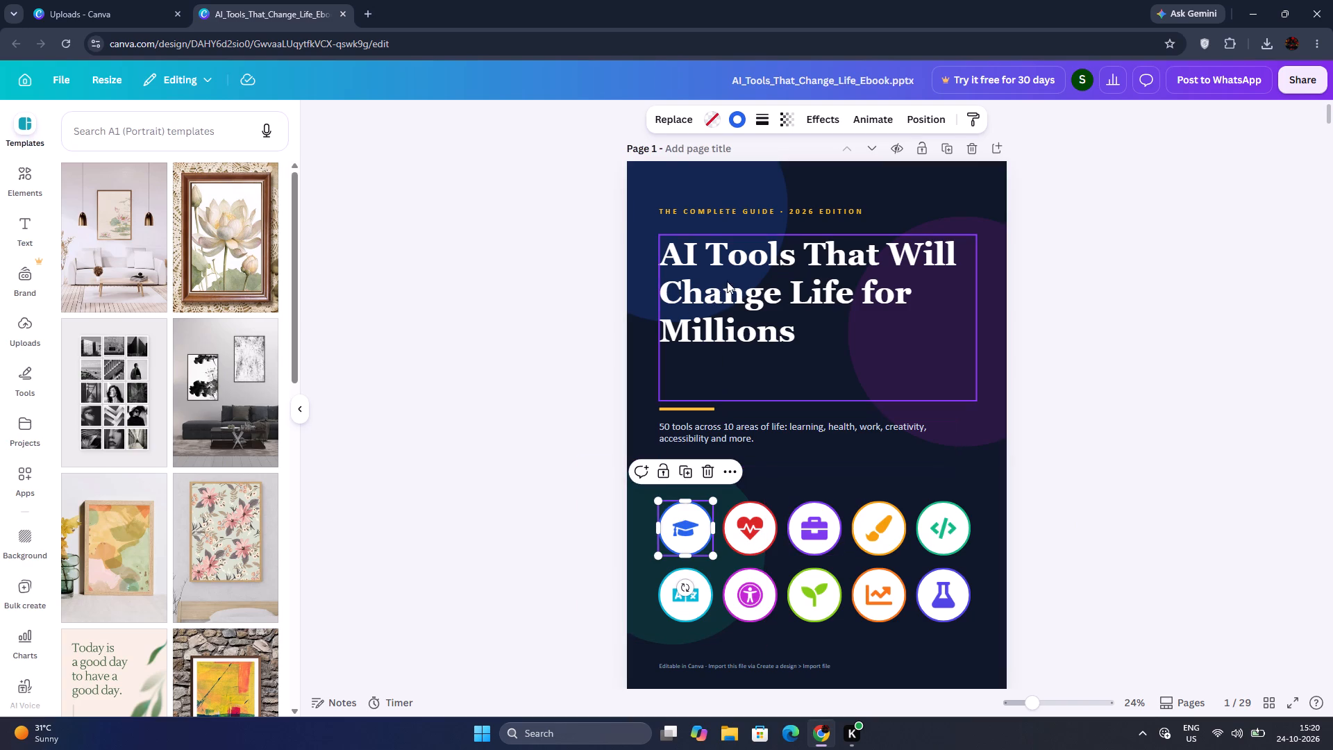
Color the word "AI" in the cover title yellow, using the amber-yellow from the document's text colors.
{"action": "double_click", "coordinate": [688, 240]}
{"action": "left_click", "coordinate": [693, 253]}
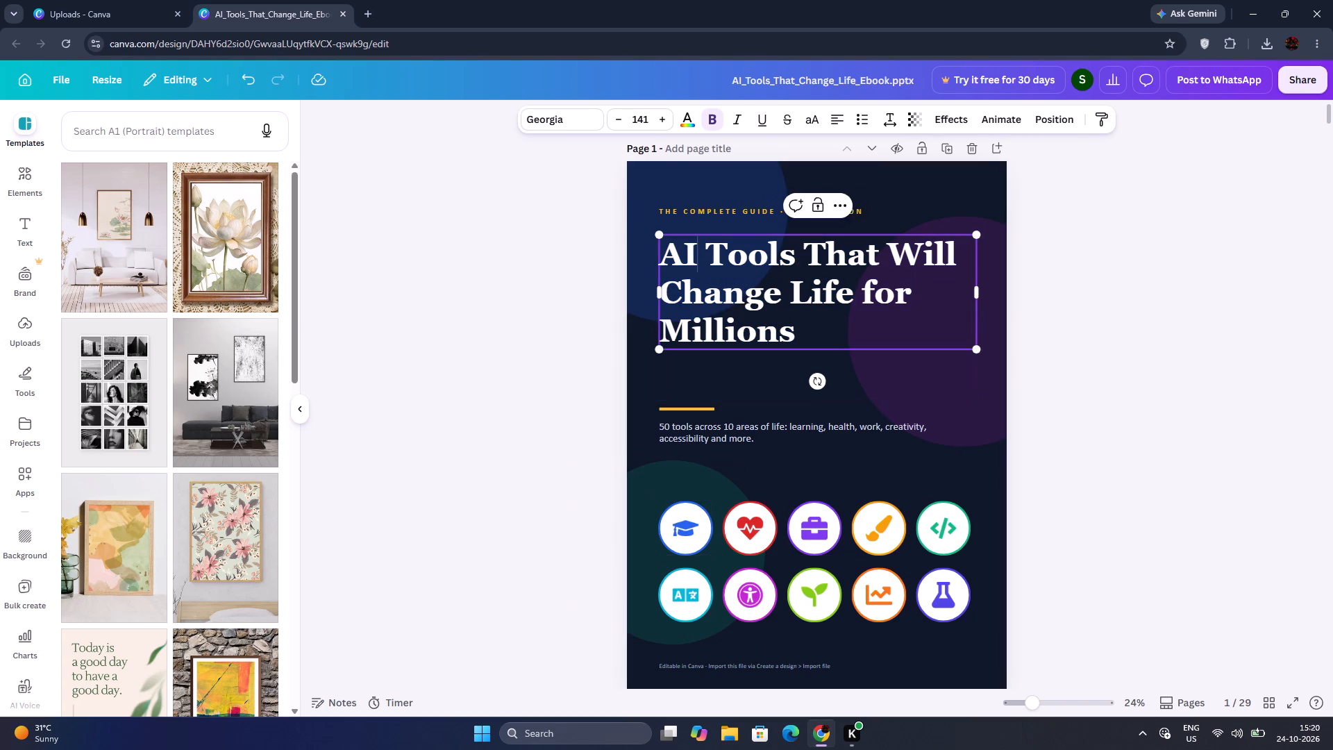
{"action": "left_click_drag", "start_coordinate": [693, 253], "coordinate": [673, 253]}
{"action": "left_click", "coordinate": [689, 115]}
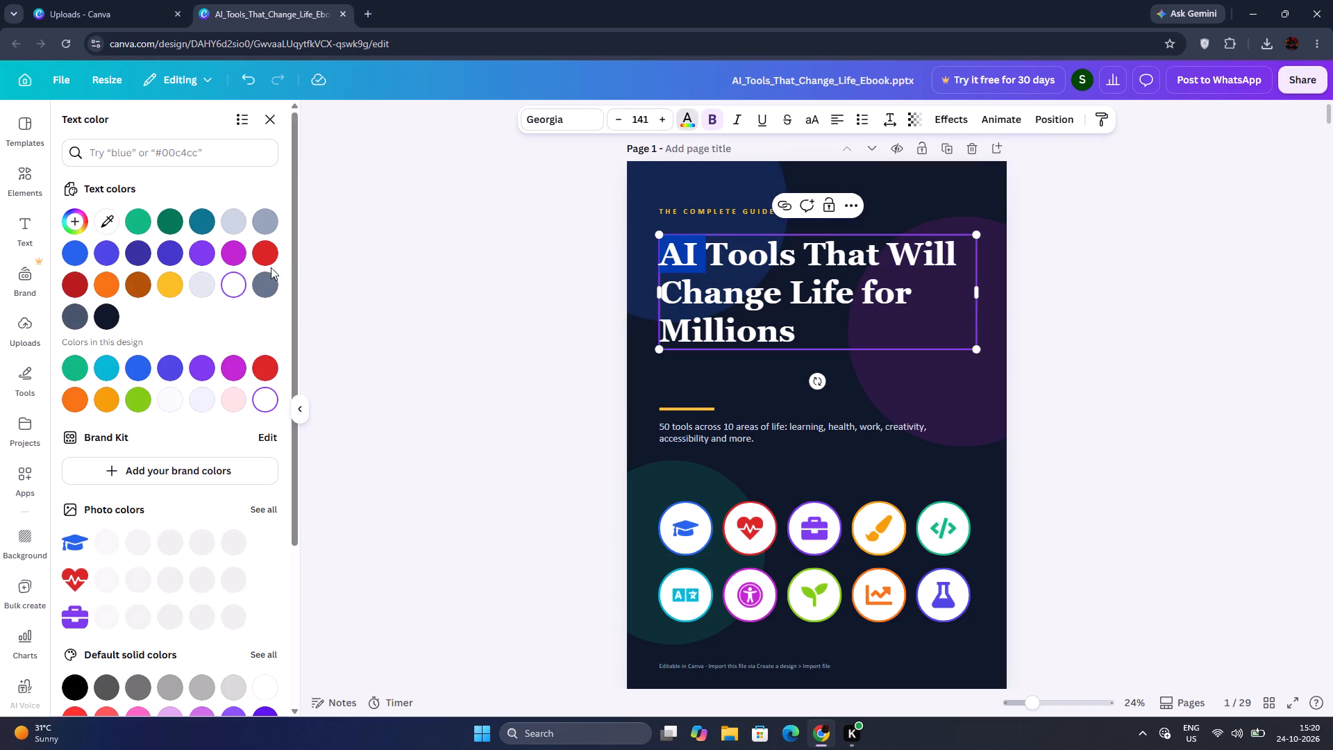
{"action": "left_click", "coordinate": [178, 283]}
{"action": "left_click", "coordinate": [433, 268]}
{"action": "left_click", "coordinate": [503, 258]}
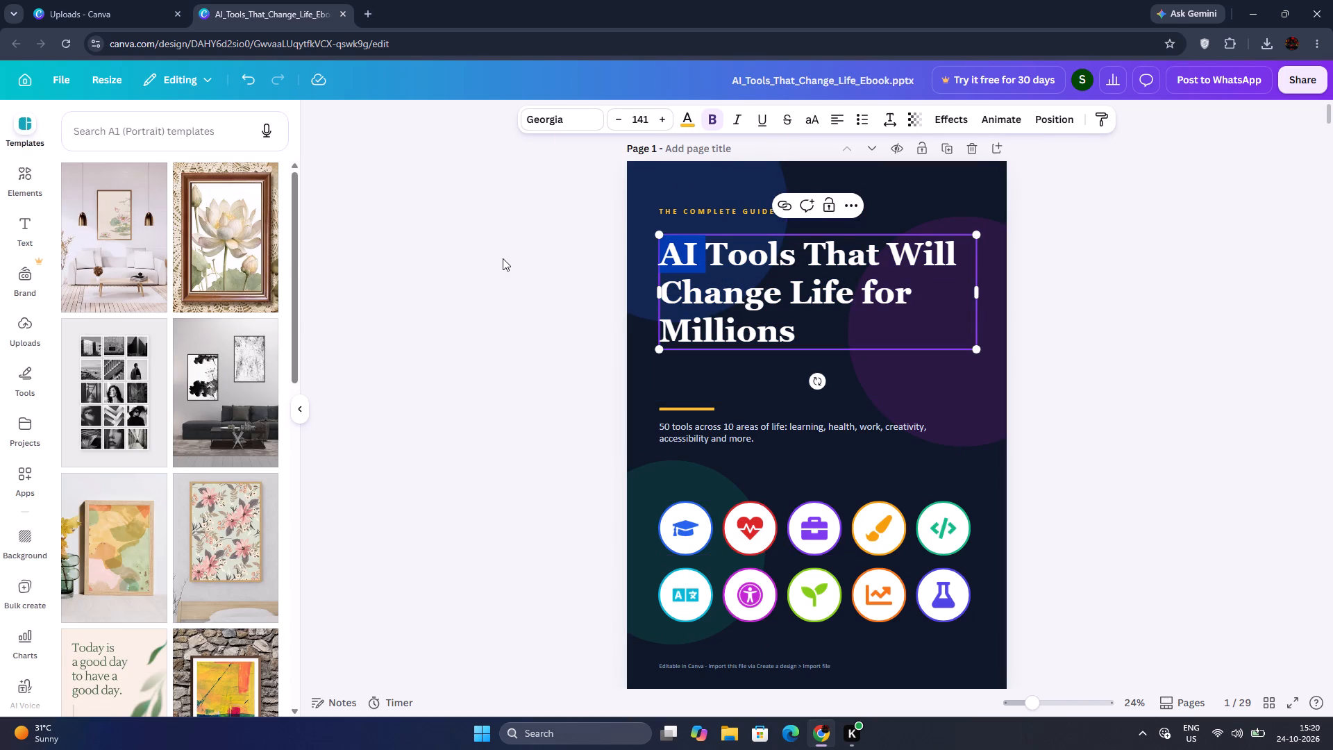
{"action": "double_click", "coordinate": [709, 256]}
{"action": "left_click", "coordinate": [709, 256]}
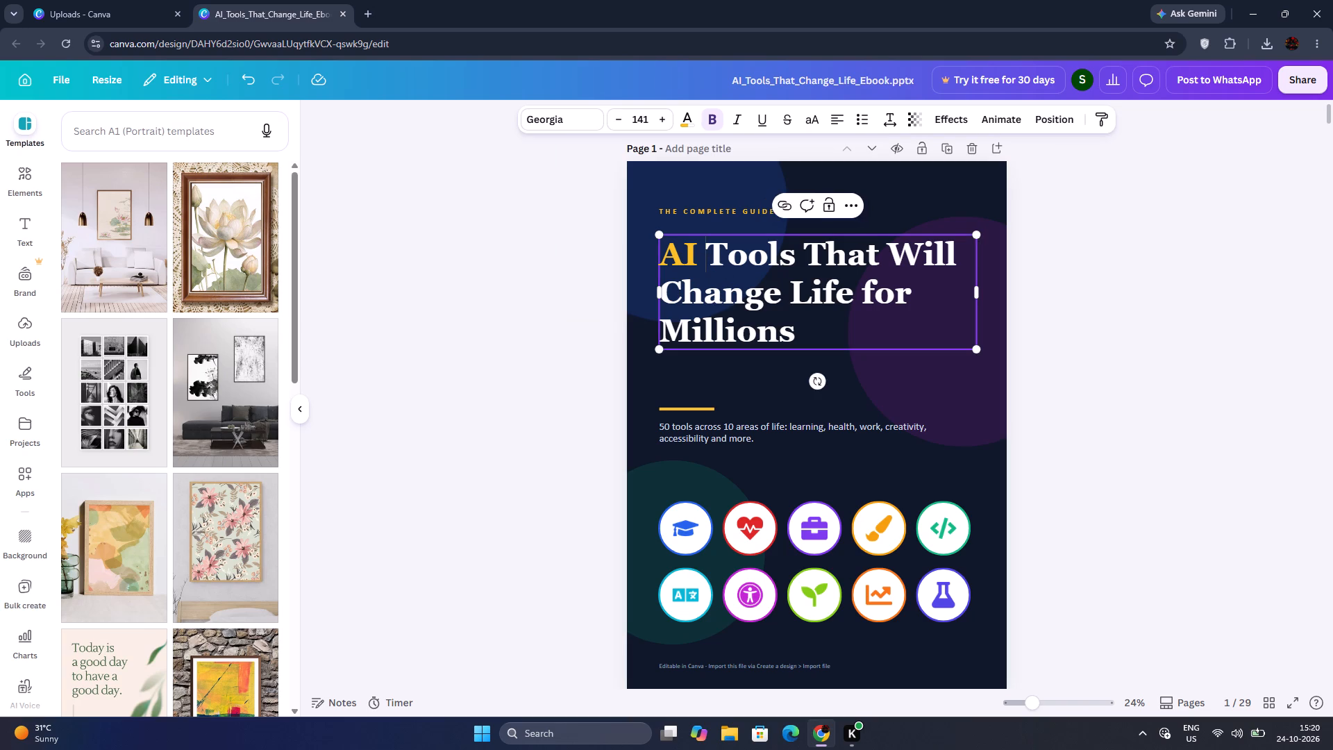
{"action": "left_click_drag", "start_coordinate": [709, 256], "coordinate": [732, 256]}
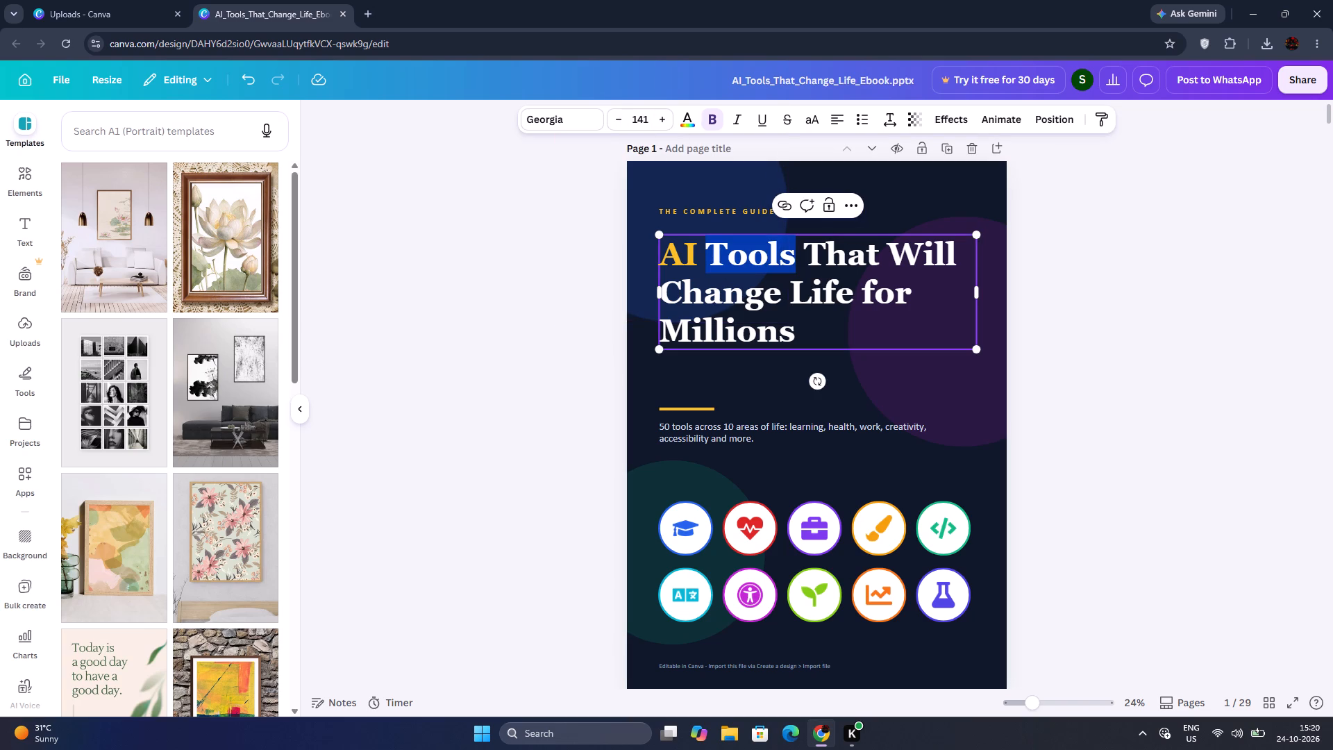
Delete "for Millions" from the cover title so it reads "AI Tools That Will Change Life".
{"action": "left_click", "coordinate": [856, 324]}
{"action": "left_click_drag", "start_coordinate": [821, 328], "coordinate": [860, 299]}
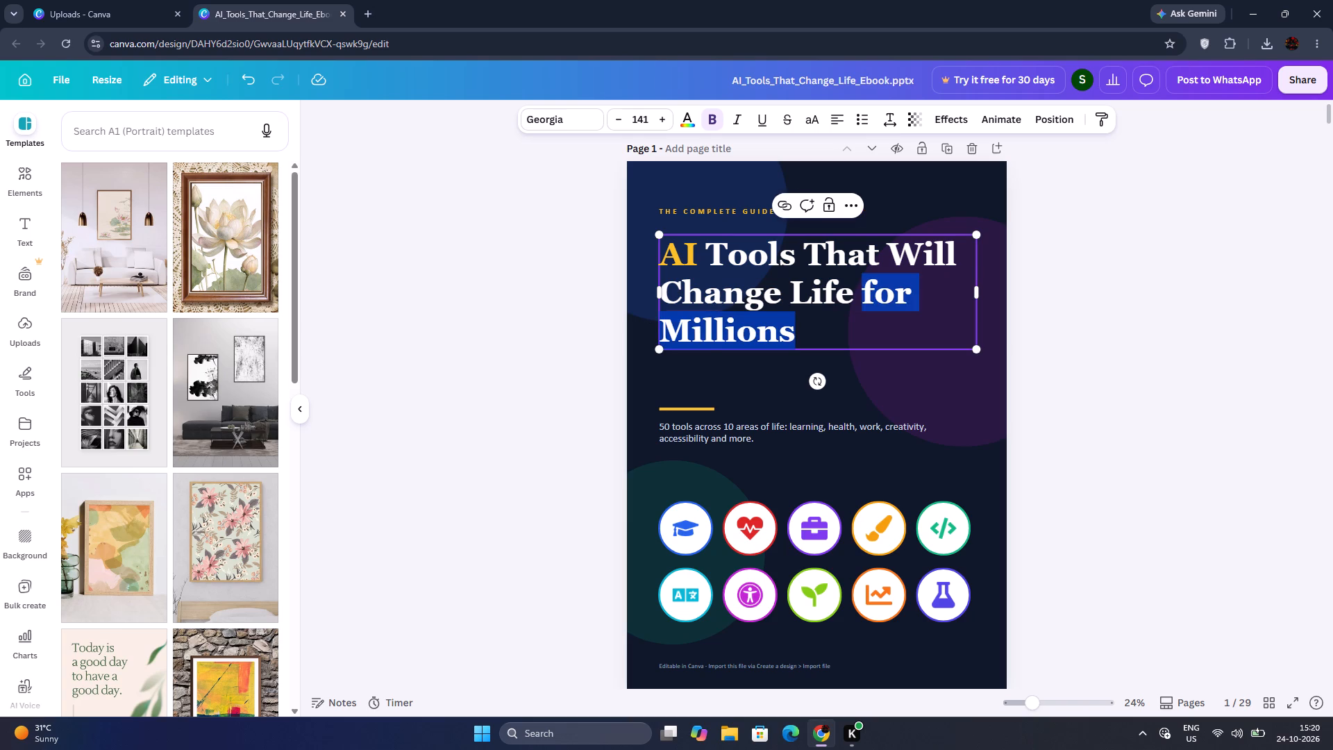
{"action": "key", "text": "BackSpace"}
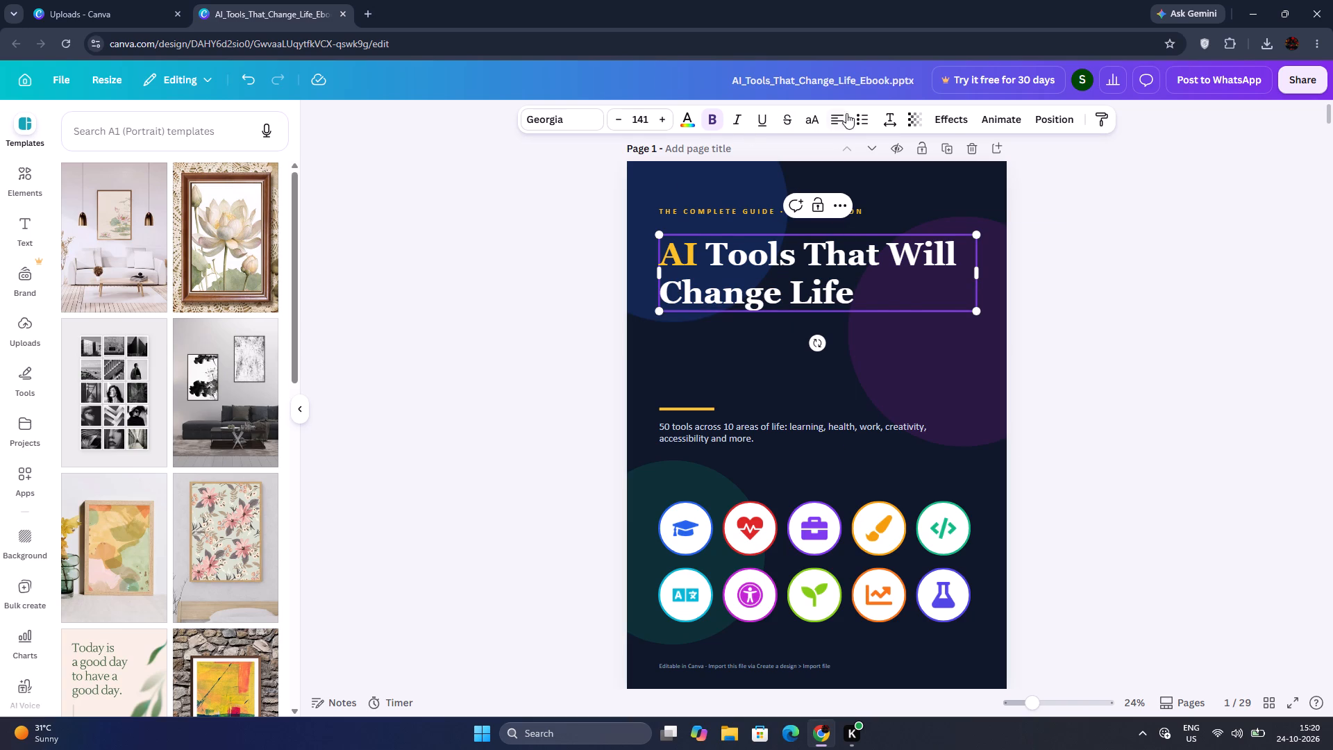
Center-align the cover title text.
{"action": "left_click", "coordinate": [843, 117]}
Enlarge the cover title slightly to font size 144 and shift it a little lower on the page.
{"action": "left_click", "coordinate": [975, 312]}
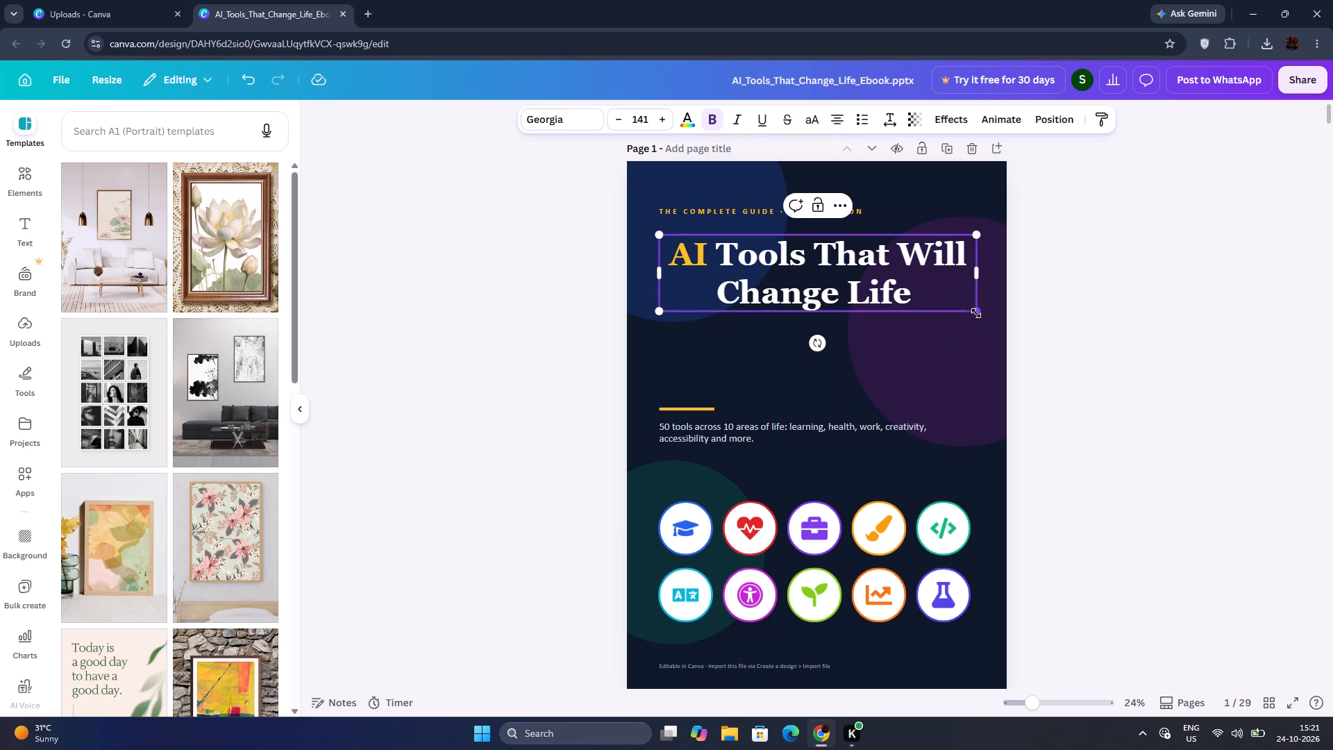
{"action": "left_click", "coordinate": [1058, 264]}
{"action": "left_click", "coordinate": [893, 274]}
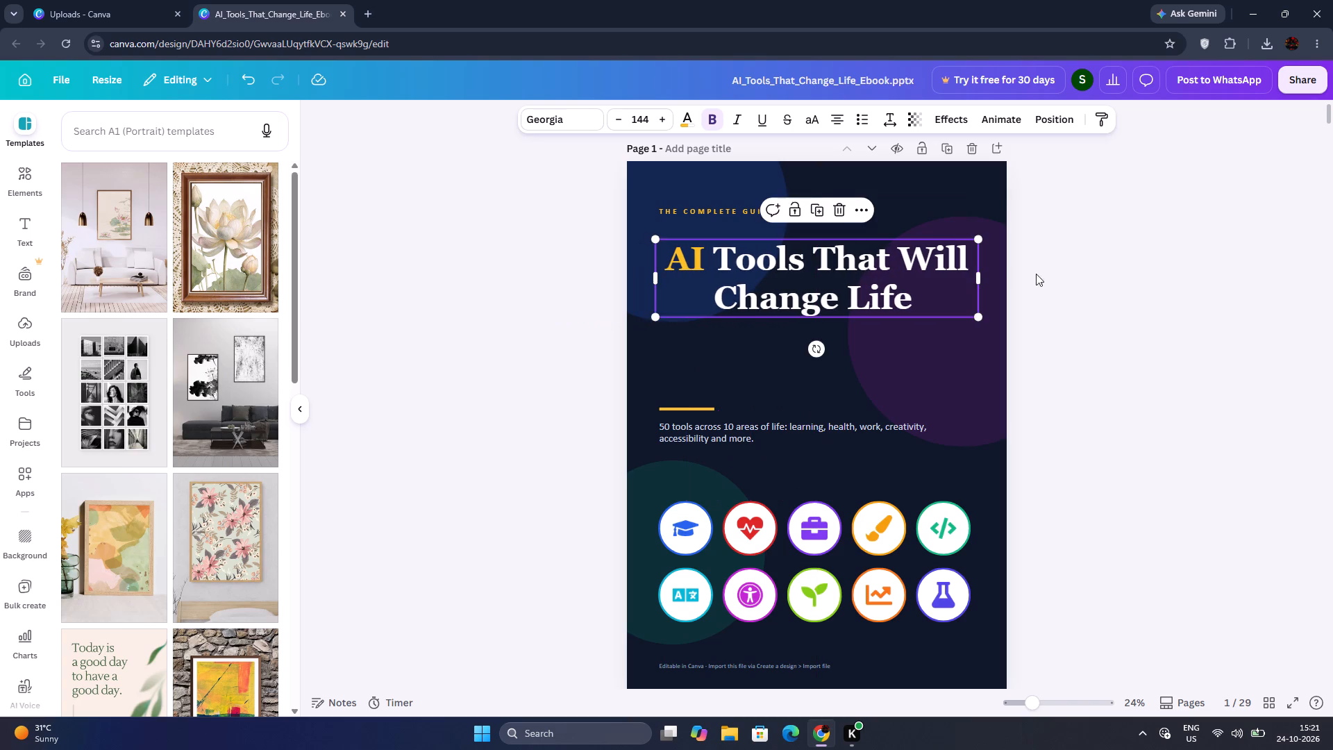
{"action": "left_click", "coordinate": [998, 262]}
{"action": "left_click", "coordinate": [1118, 262]}
Move the "THE COMPLETE GUIDE · 2026 EDITION" line slightly down, closer to the cover title.
{"action": "left_click", "coordinate": [737, 210]}
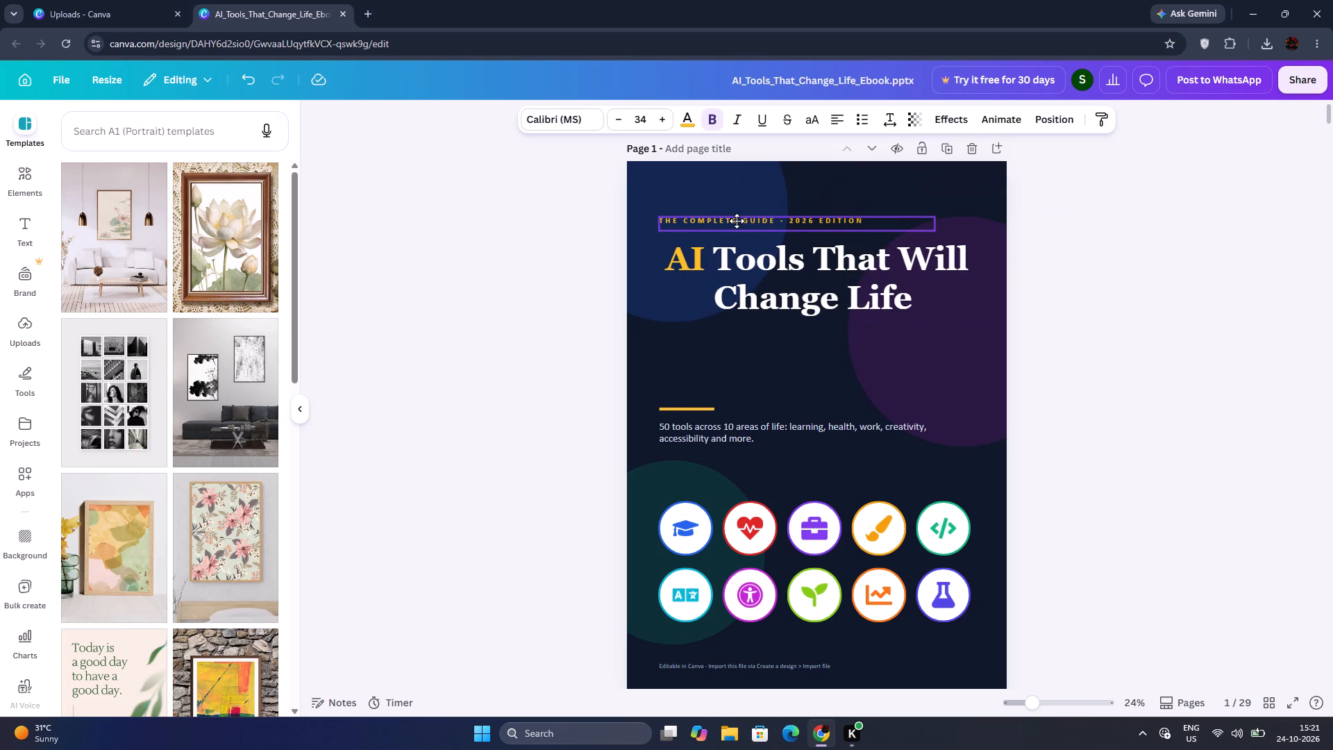
{"action": "left_click", "coordinate": [1242, 285]}
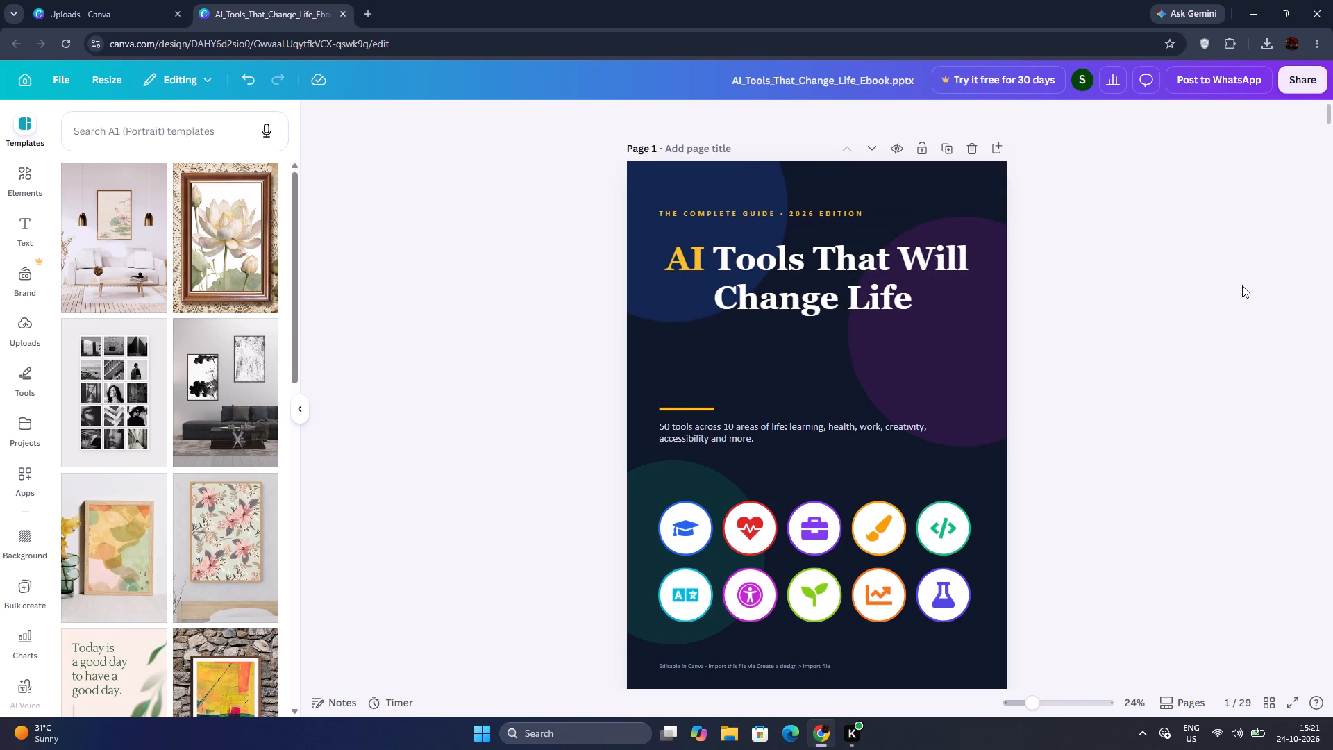
Move the short yellow divider line on the cover slightly up, away from the subtitle text.
{"action": "left_click", "coordinate": [704, 406]}
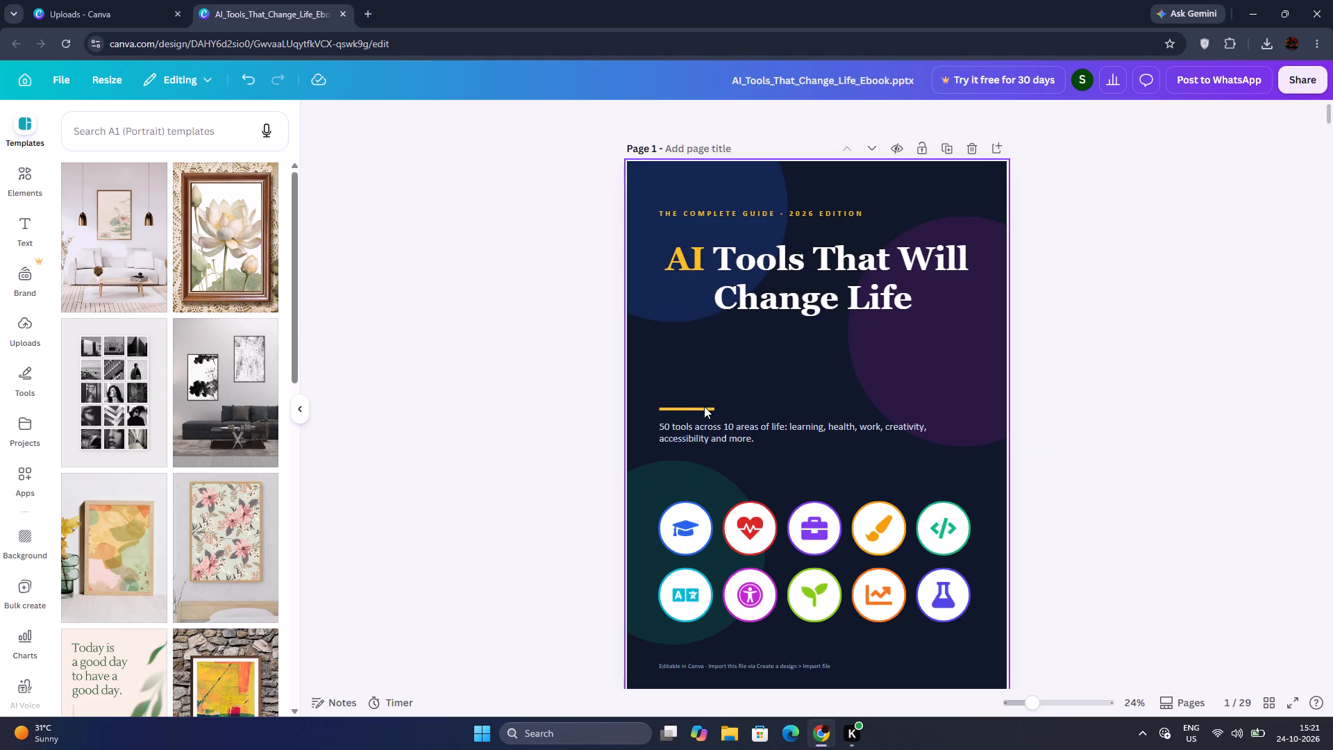
{"action": "left_click_drag", "start_coordinate": [705, 410], "coordinate": [705, 403]}
{"action": "left_click", "coordinate": [705, 403]}
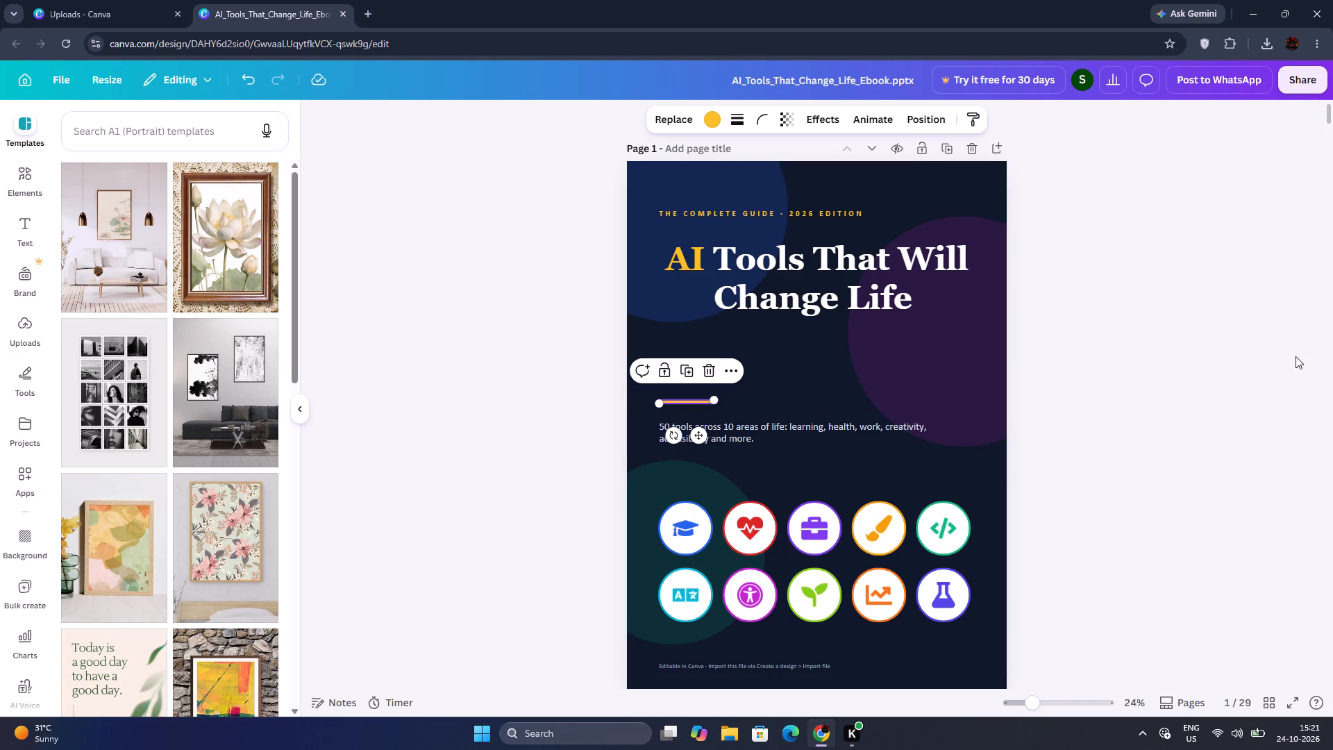
{"action": "left_click", "coordinate": [1332, 354]}
{"action": "left_click", "coordinate": [1332, 351]}
{"action": "left_click", "coordinate": [1202, 423]}
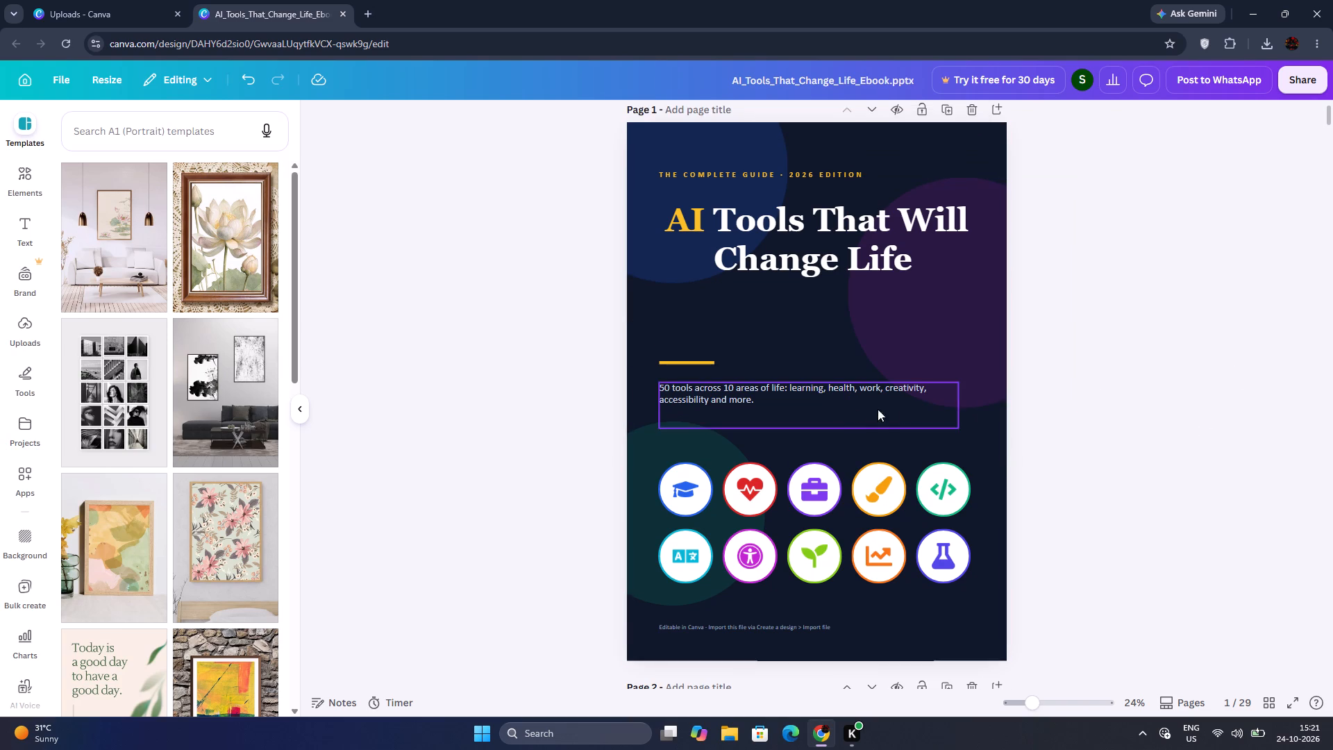
Move the "50 tools across 10 areas of life" subtitle slightly up, closer to the yellow divider line.
{"action": "left_click", "coordinate": [852, 409]}
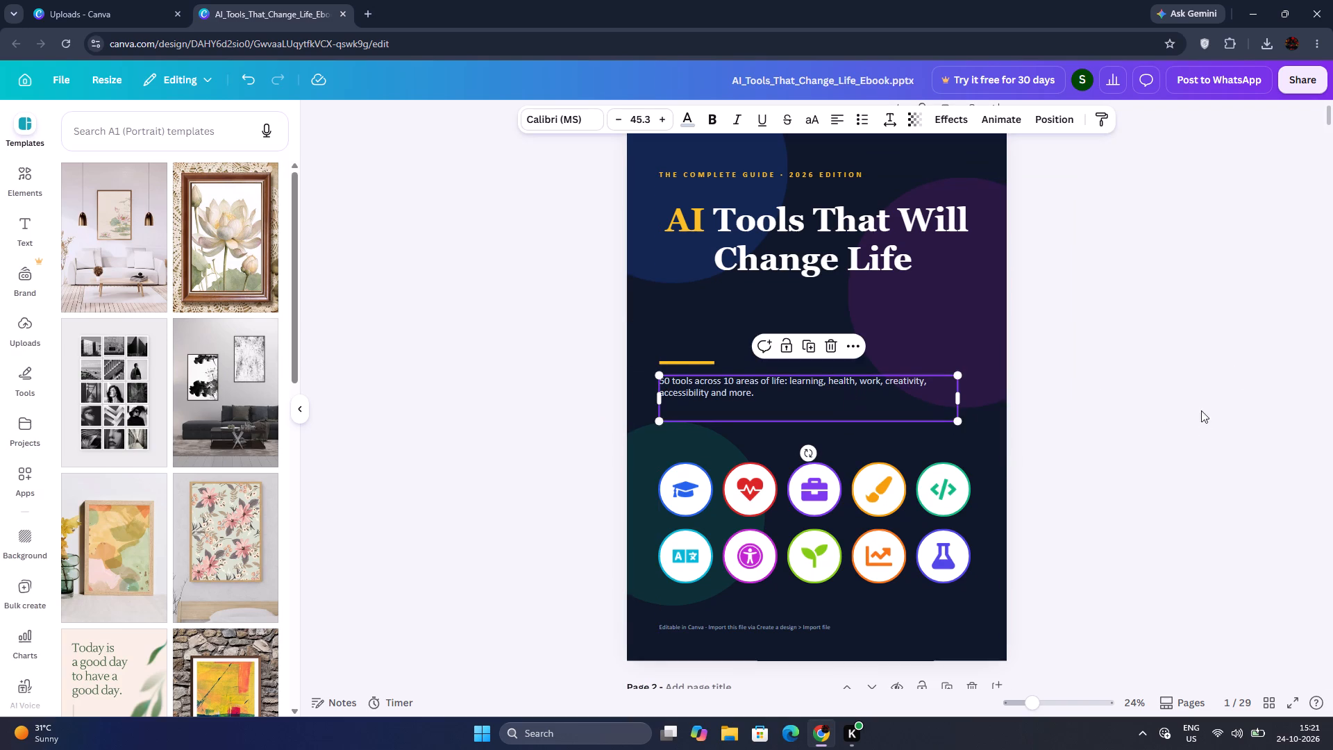
{"action": "left_click", "coordinate": [1162, 418]}
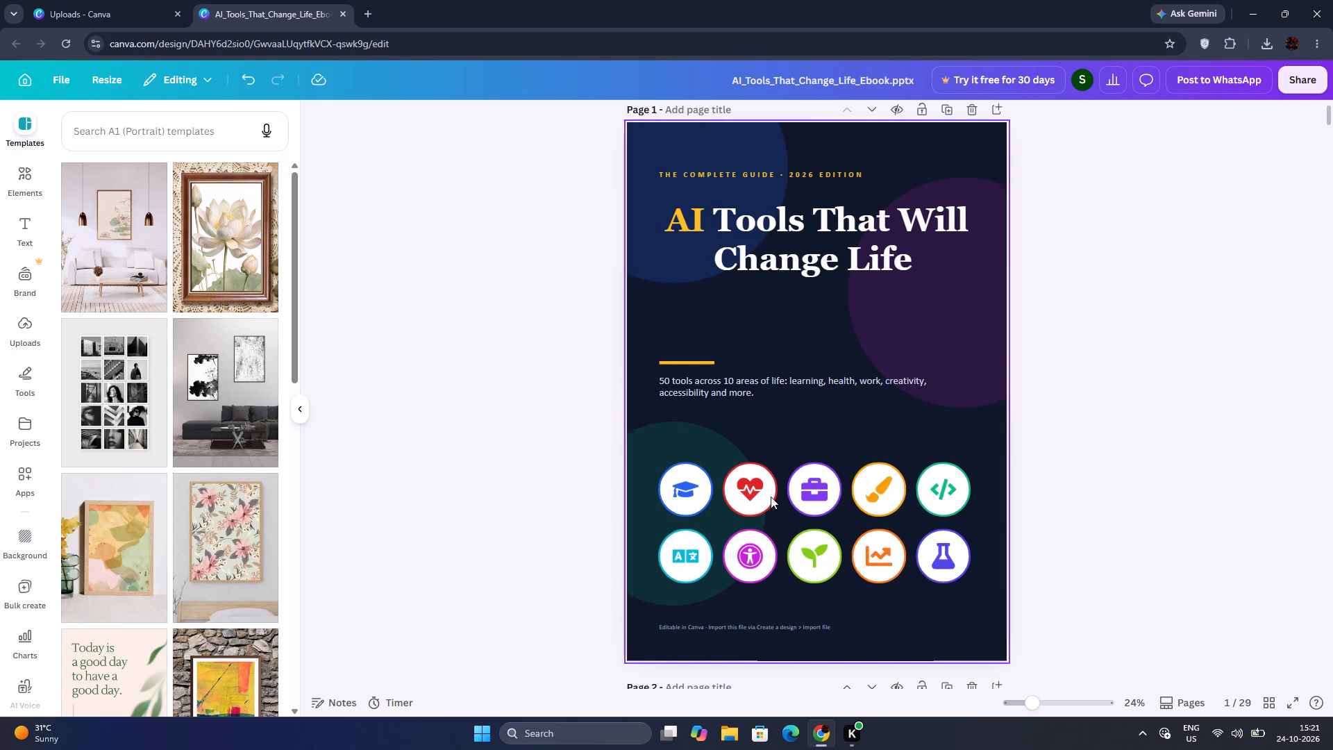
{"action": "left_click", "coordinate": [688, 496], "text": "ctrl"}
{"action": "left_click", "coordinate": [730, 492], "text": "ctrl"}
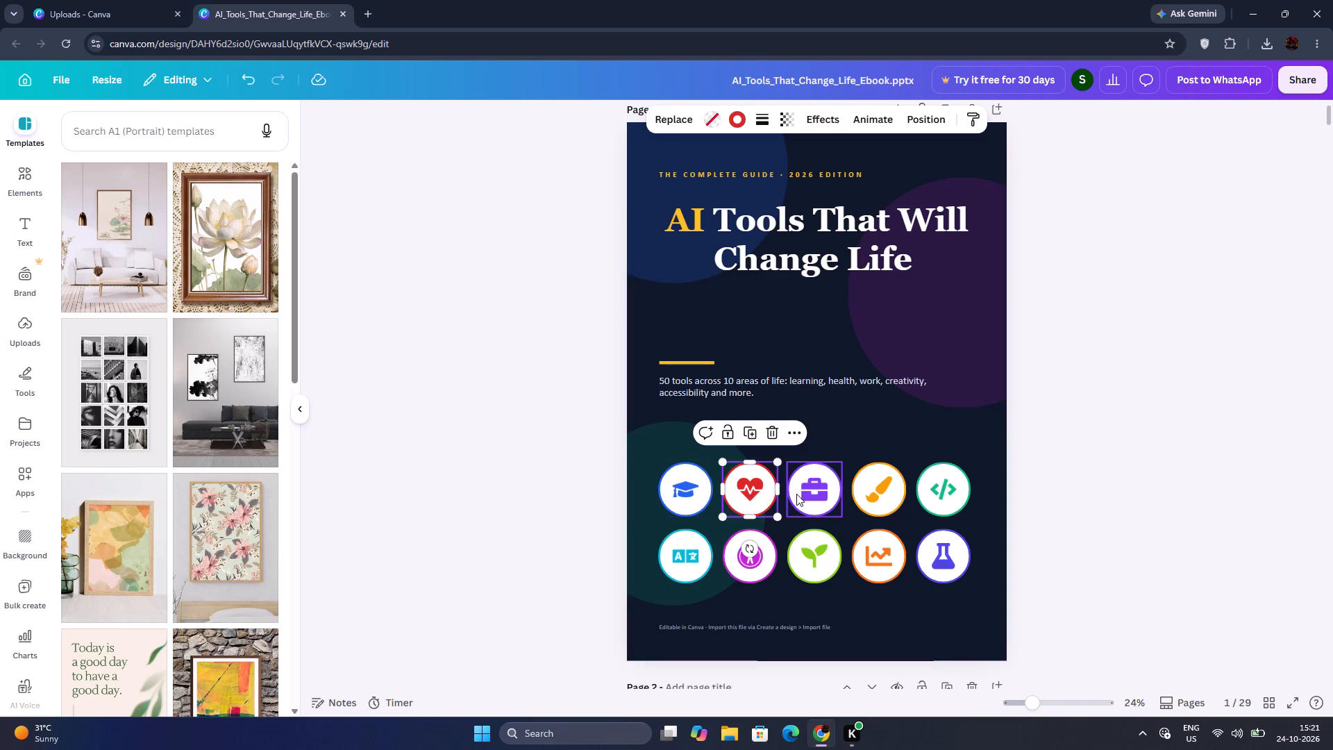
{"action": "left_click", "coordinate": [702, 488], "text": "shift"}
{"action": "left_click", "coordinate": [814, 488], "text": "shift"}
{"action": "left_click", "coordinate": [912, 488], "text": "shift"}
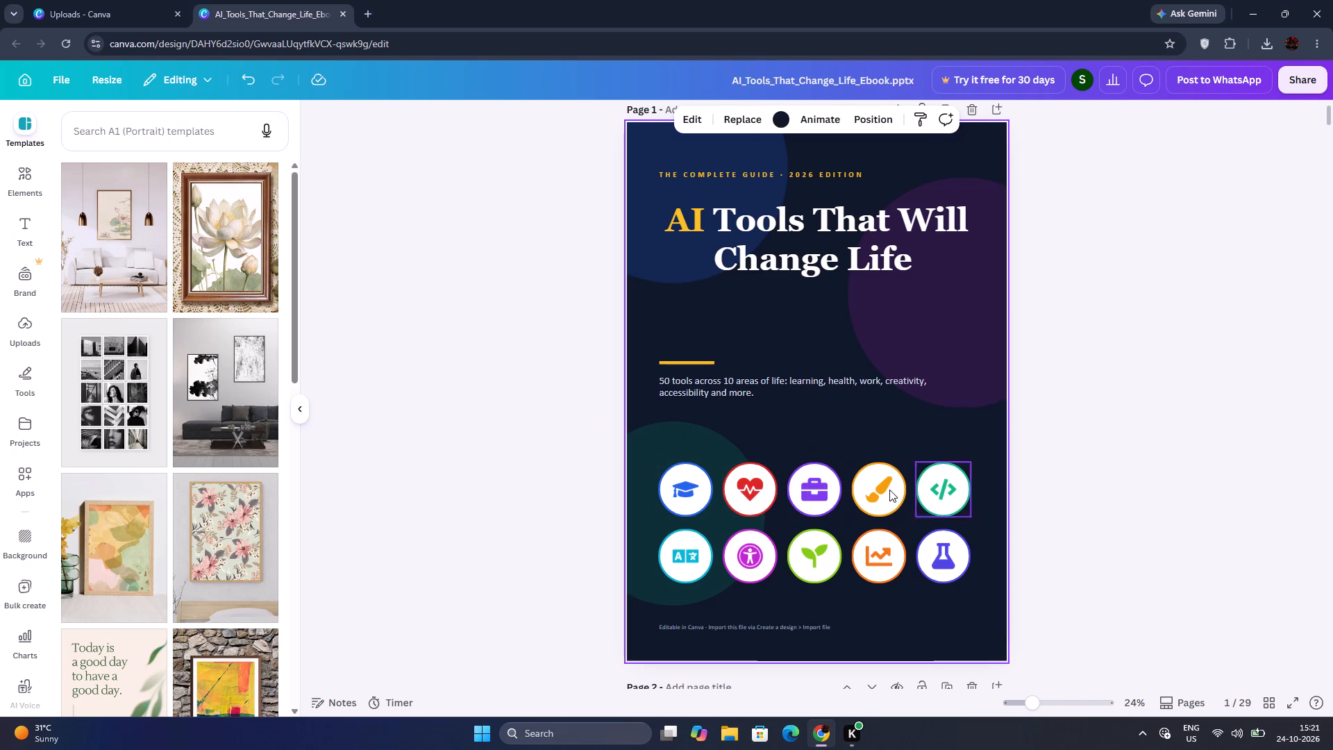
Try the Radioactive effect on all five icon circles in the cover's upper icon row, and switch them to the Simple effect.
{"action": "left_click", "coordinate": [905, 487], "text": "shift"}
{"action": "left_click", "coordinate": [821, 485], "text": "shift"}
{"action": "left_click", "coordinate": [755, 485], "text": "shift"}
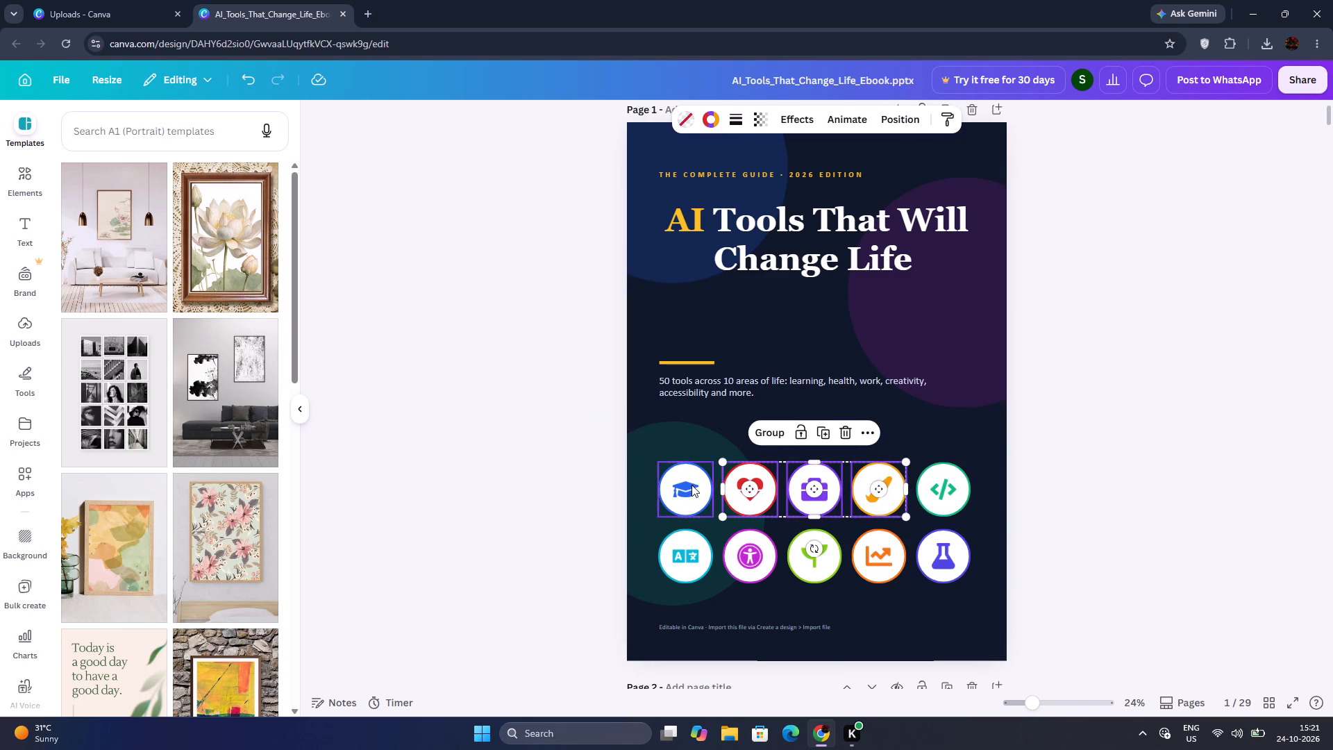
{"action": "left_click", "coordinate": [691, 485], "text": "shift"}
{"action": "left_click", "coordinate": [933, 482], "text": "shift"}
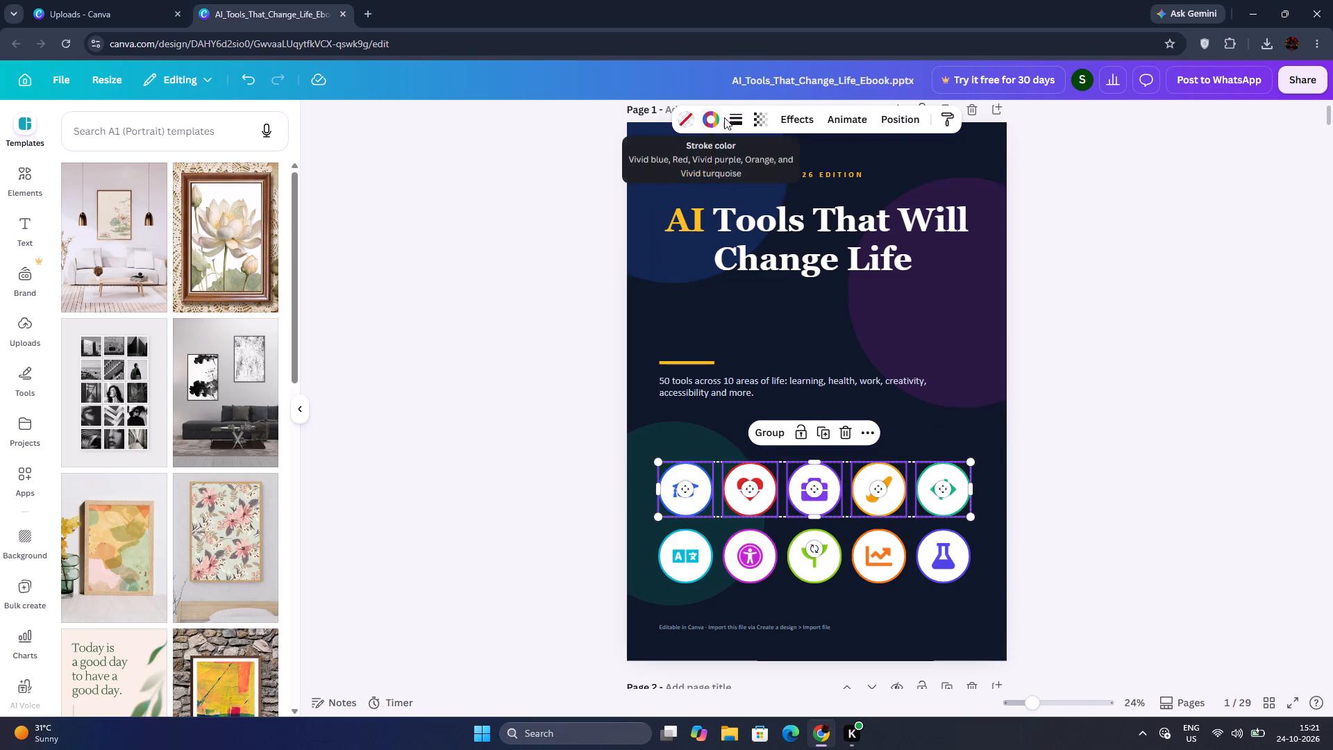
{"action": "left_click", "coordinate": [807, 115]}
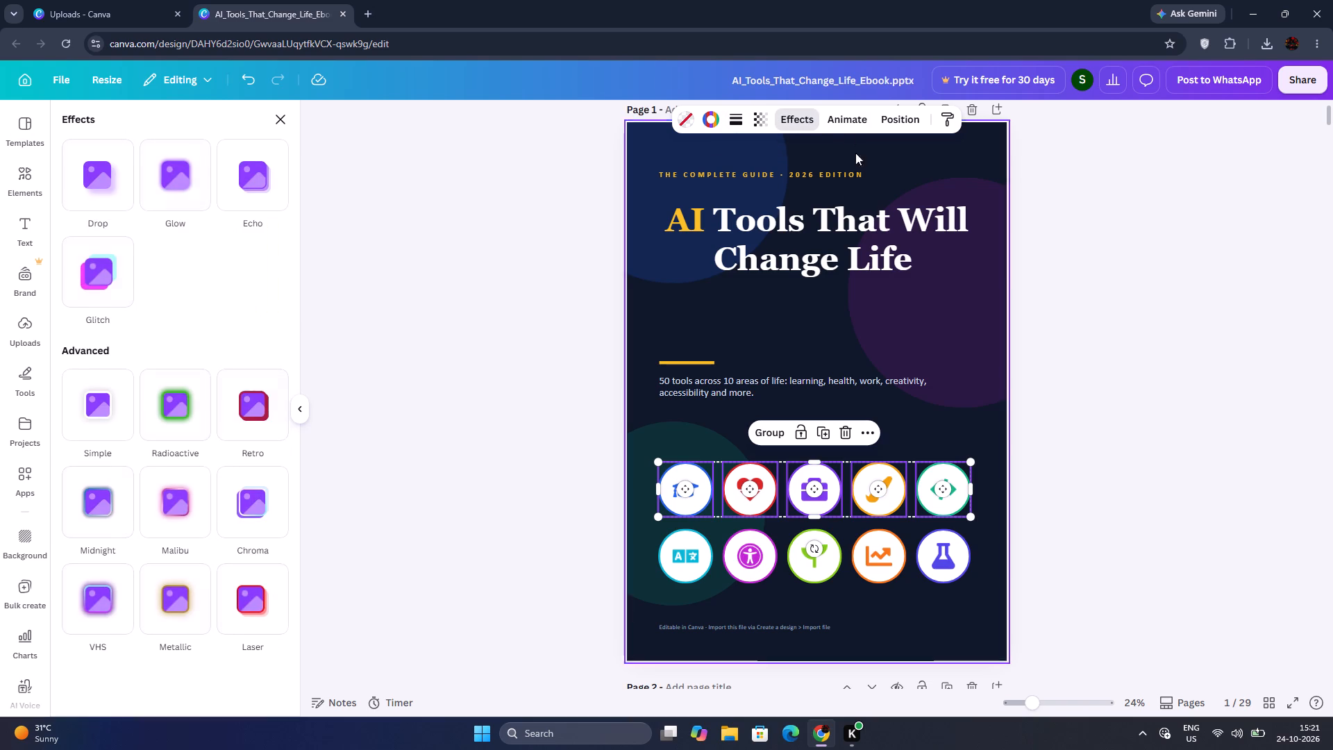
{"action": "left_click", "coordinate": [177, 401]}
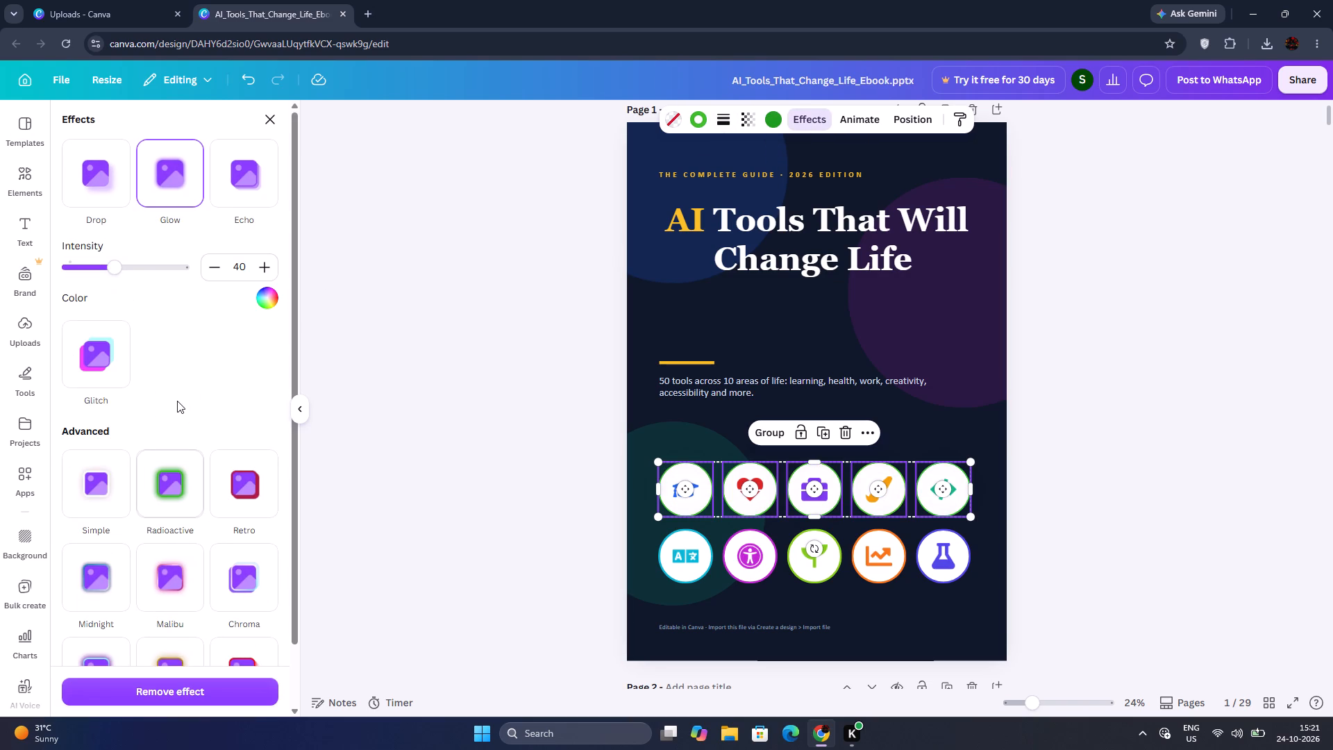
{"action": "left_click", "coordinate": [115, 476]}
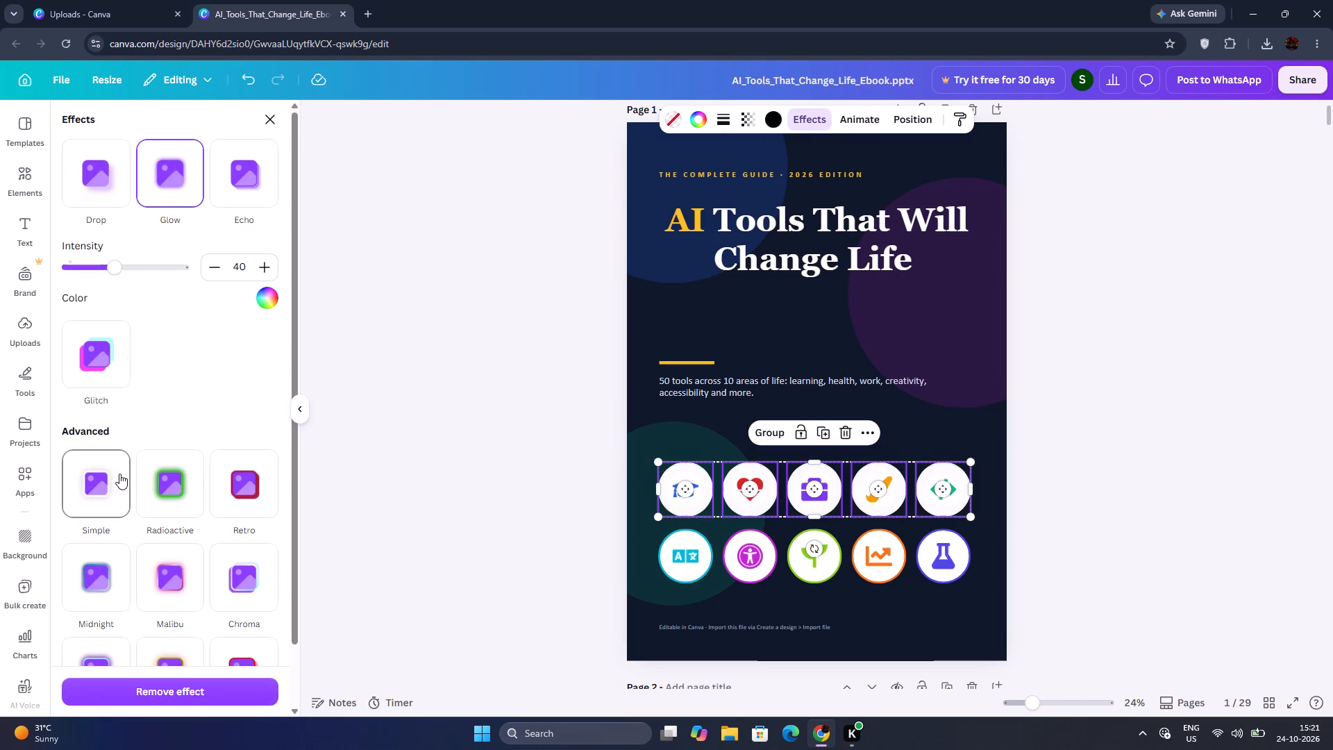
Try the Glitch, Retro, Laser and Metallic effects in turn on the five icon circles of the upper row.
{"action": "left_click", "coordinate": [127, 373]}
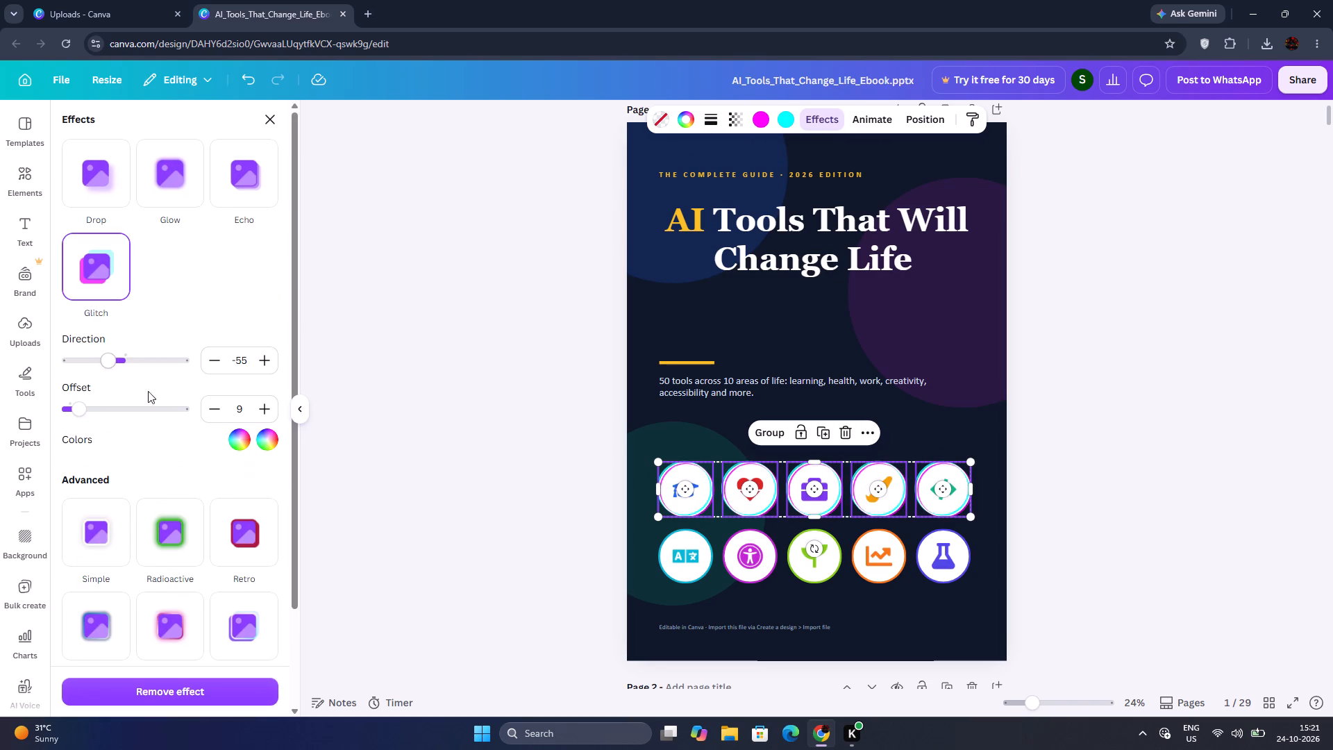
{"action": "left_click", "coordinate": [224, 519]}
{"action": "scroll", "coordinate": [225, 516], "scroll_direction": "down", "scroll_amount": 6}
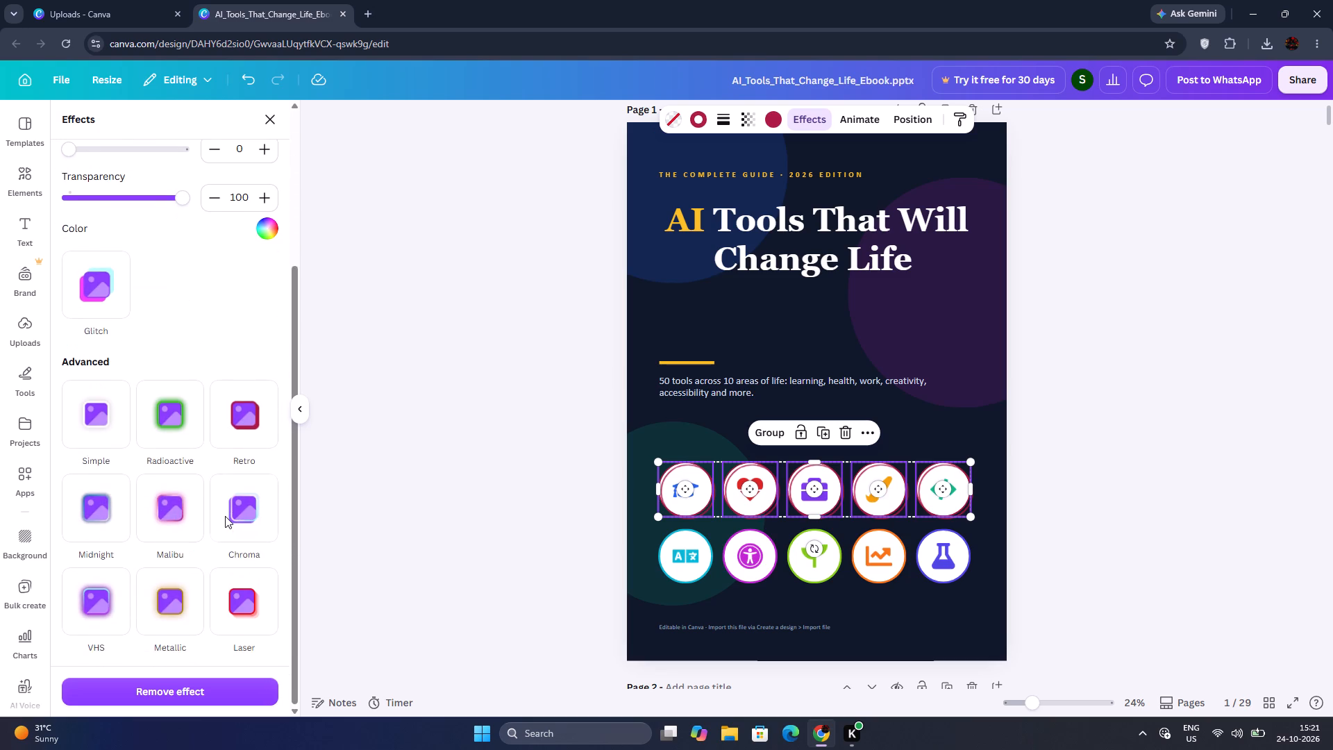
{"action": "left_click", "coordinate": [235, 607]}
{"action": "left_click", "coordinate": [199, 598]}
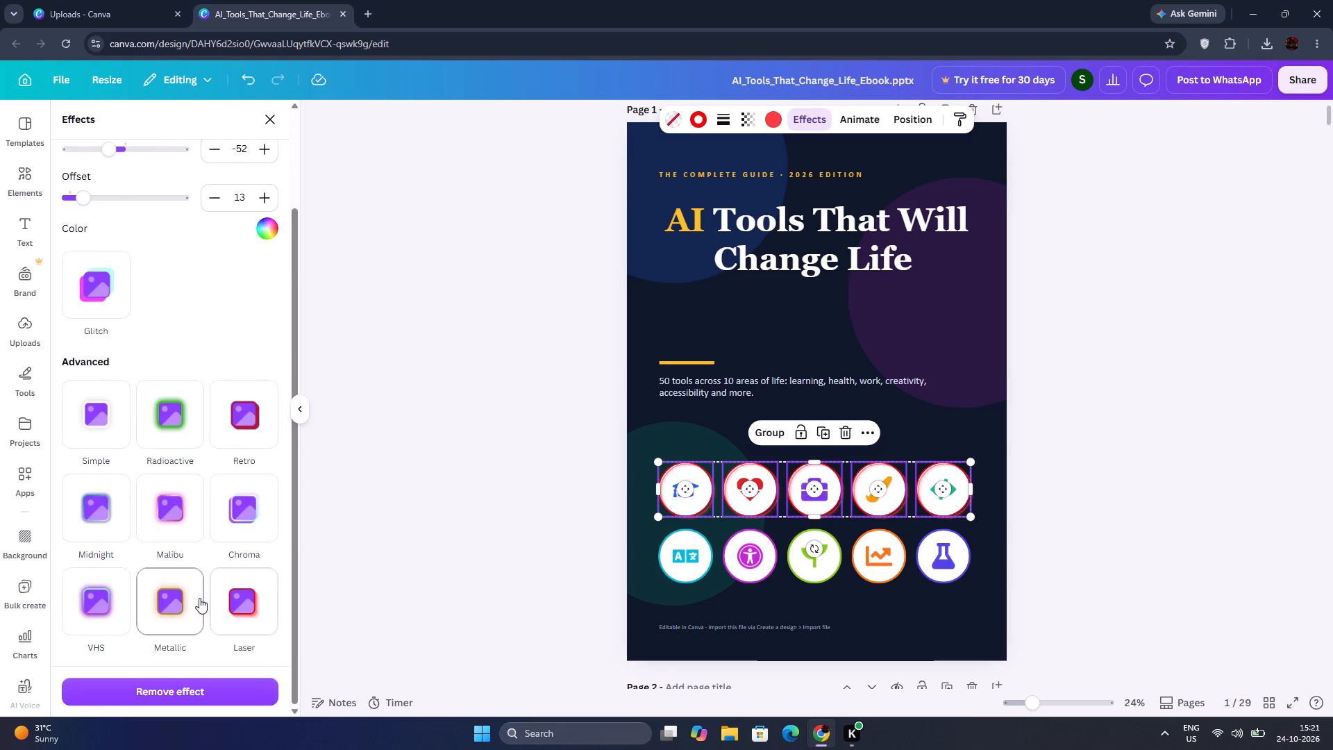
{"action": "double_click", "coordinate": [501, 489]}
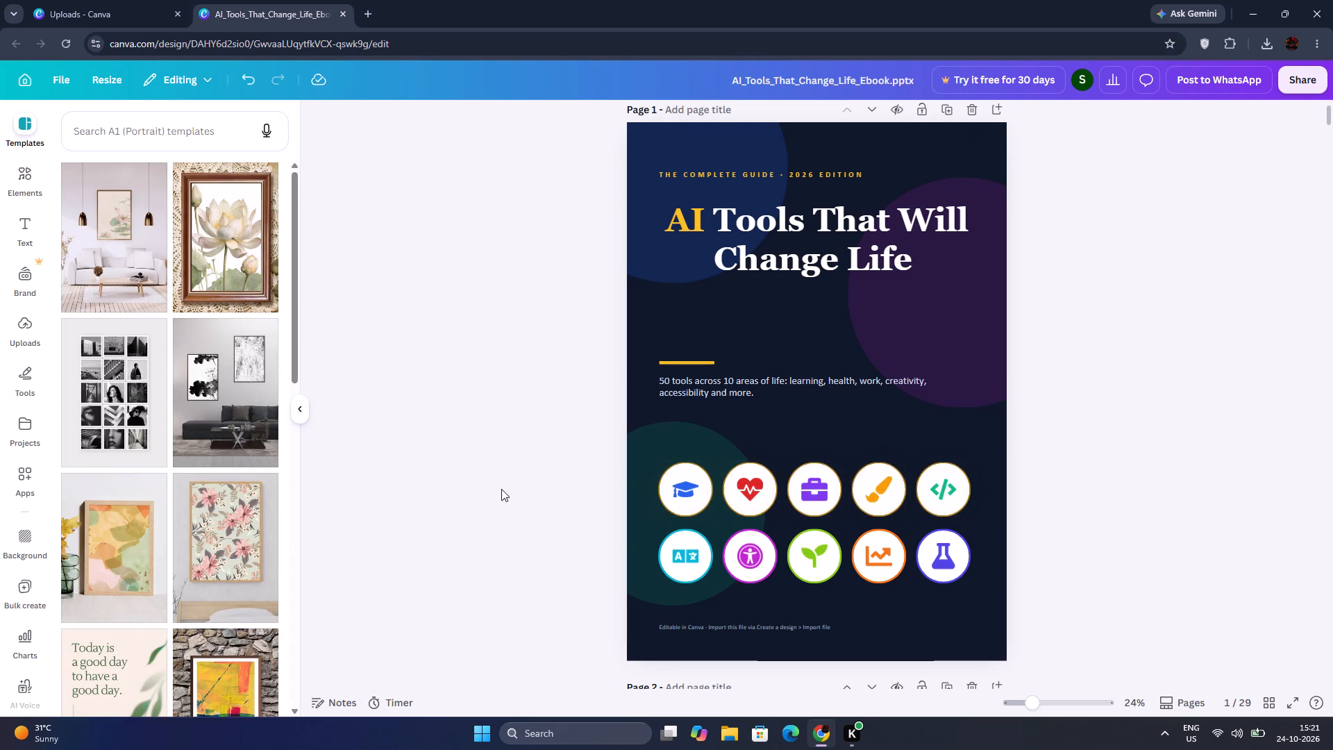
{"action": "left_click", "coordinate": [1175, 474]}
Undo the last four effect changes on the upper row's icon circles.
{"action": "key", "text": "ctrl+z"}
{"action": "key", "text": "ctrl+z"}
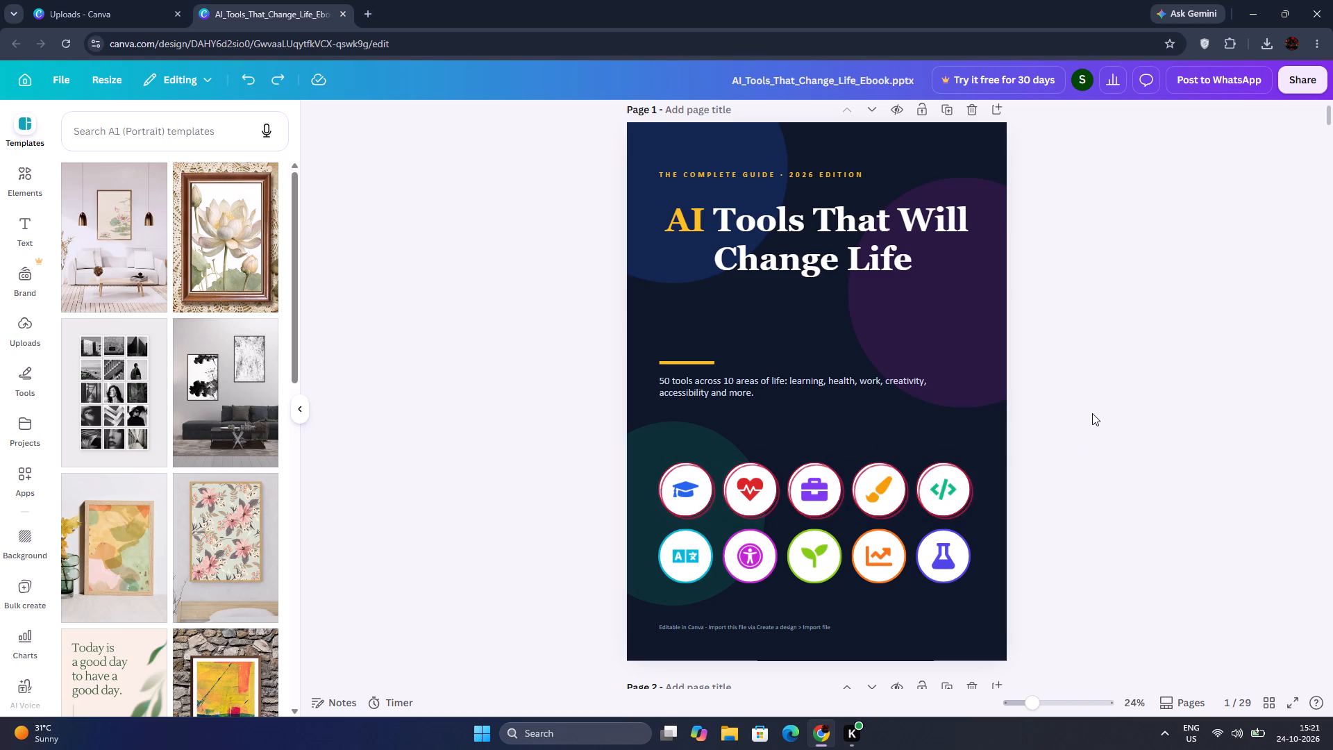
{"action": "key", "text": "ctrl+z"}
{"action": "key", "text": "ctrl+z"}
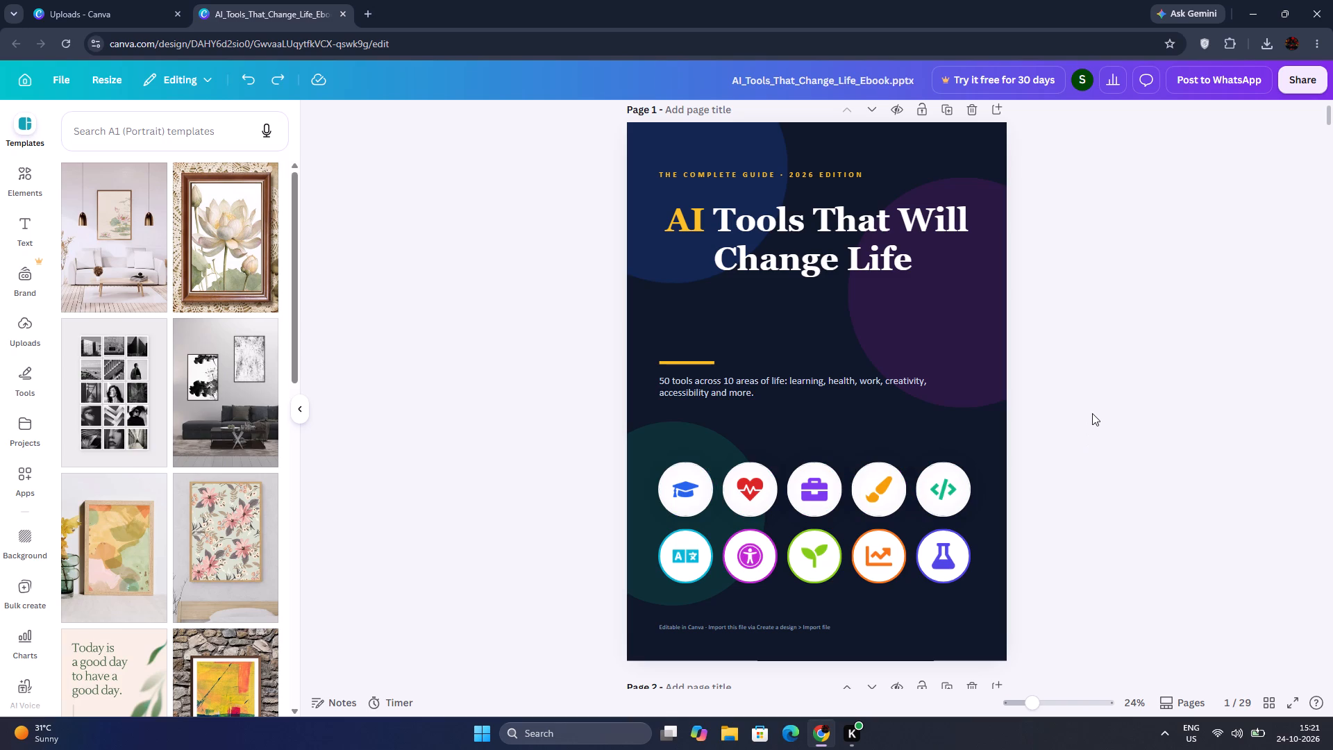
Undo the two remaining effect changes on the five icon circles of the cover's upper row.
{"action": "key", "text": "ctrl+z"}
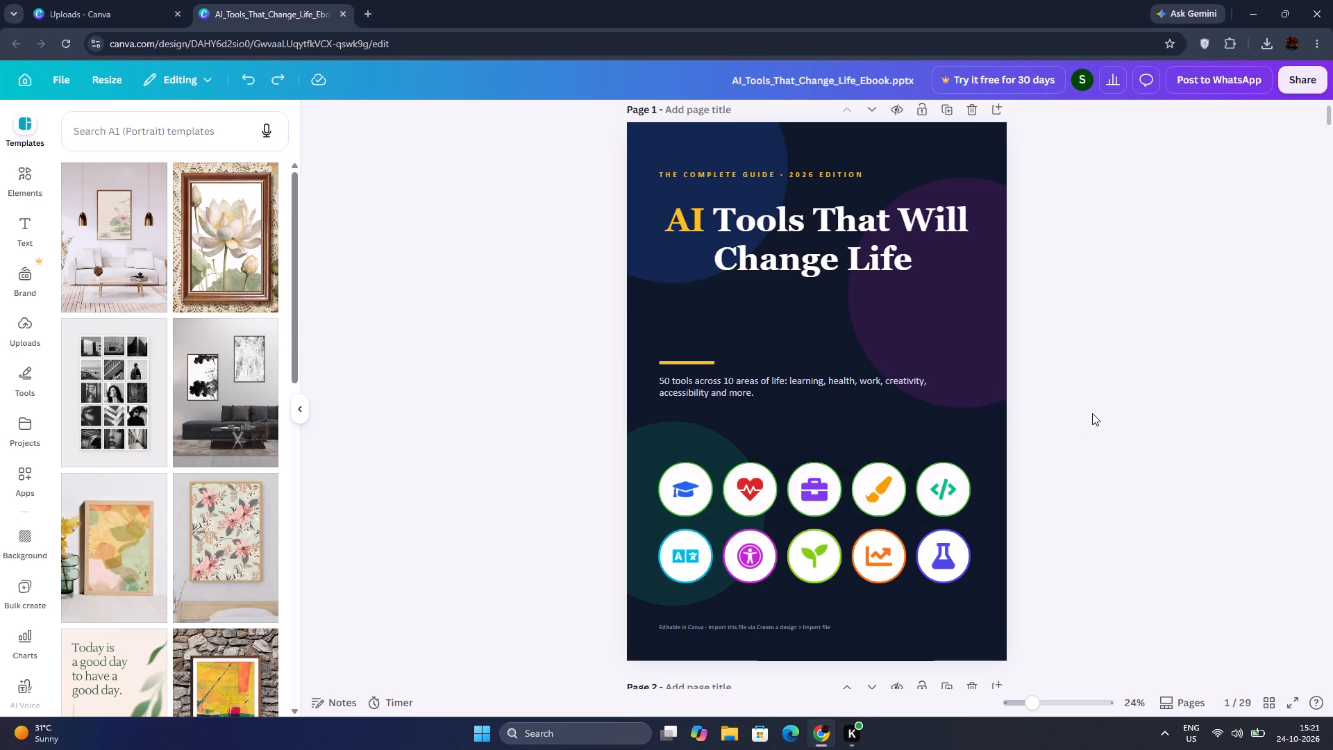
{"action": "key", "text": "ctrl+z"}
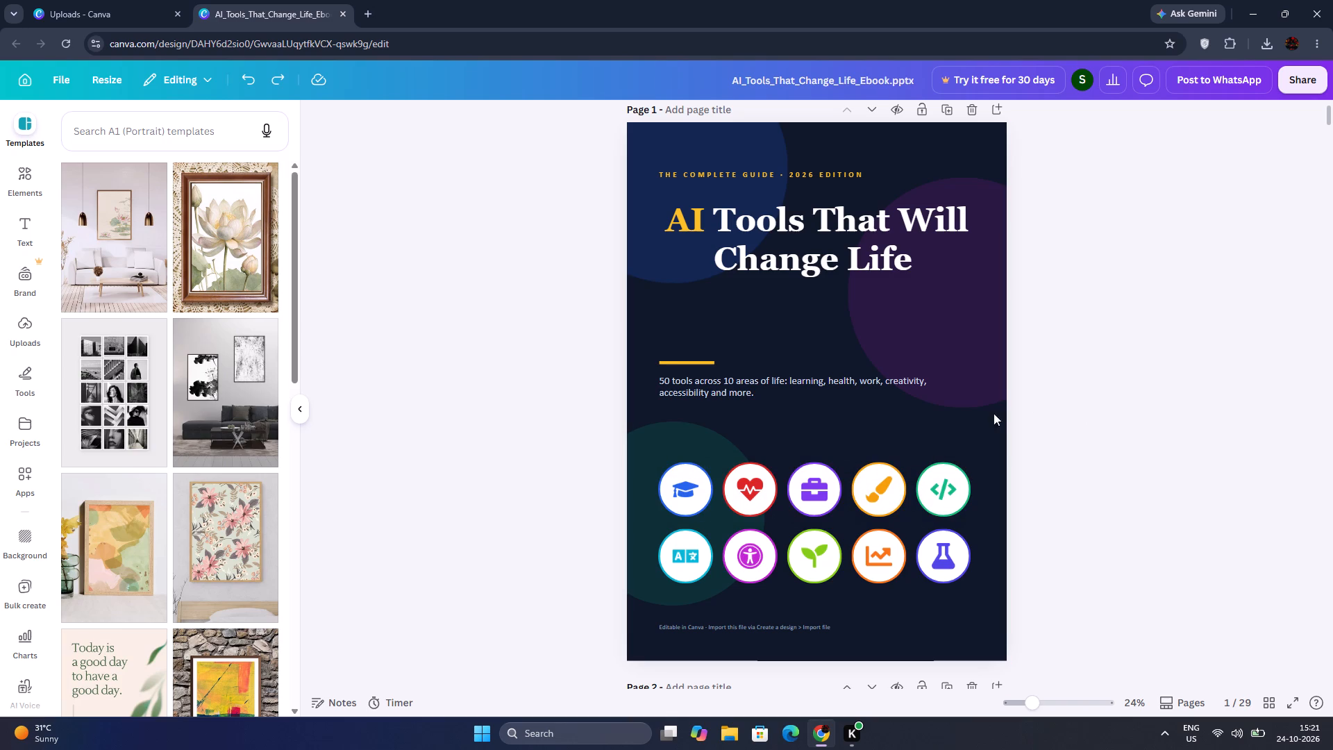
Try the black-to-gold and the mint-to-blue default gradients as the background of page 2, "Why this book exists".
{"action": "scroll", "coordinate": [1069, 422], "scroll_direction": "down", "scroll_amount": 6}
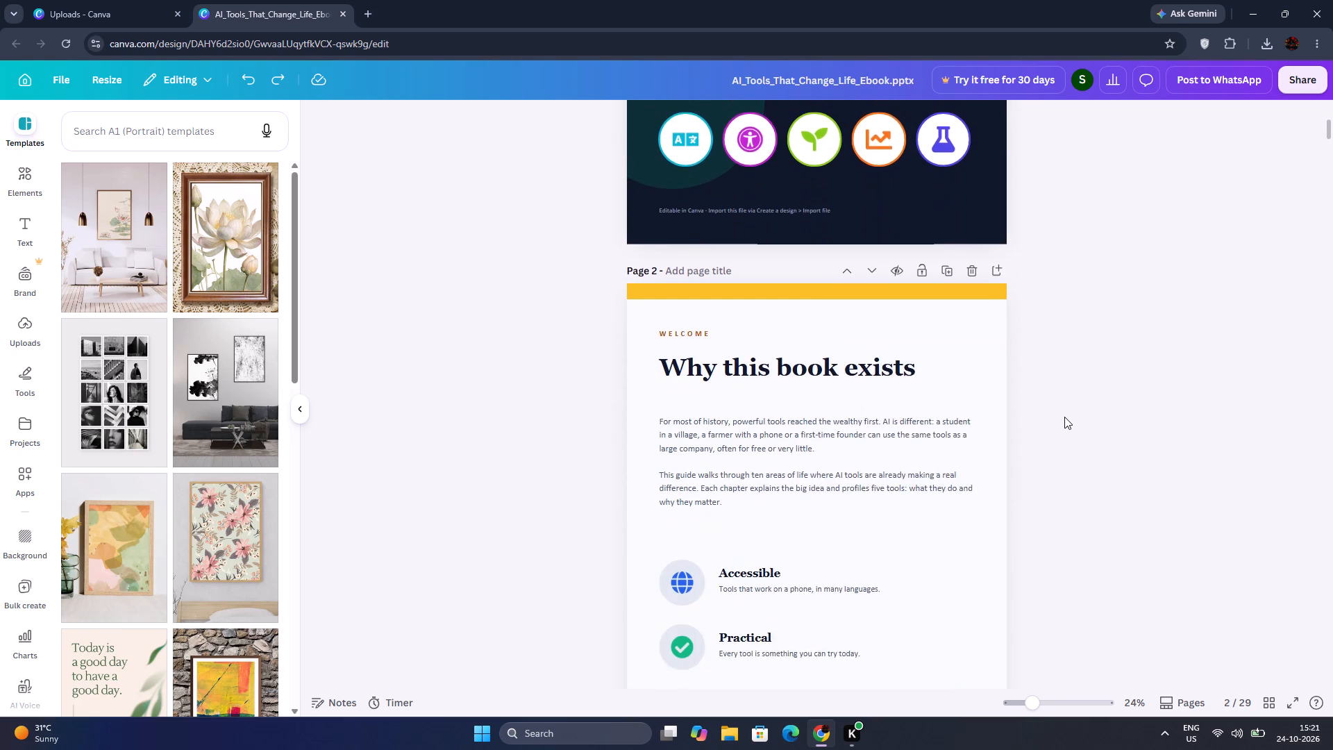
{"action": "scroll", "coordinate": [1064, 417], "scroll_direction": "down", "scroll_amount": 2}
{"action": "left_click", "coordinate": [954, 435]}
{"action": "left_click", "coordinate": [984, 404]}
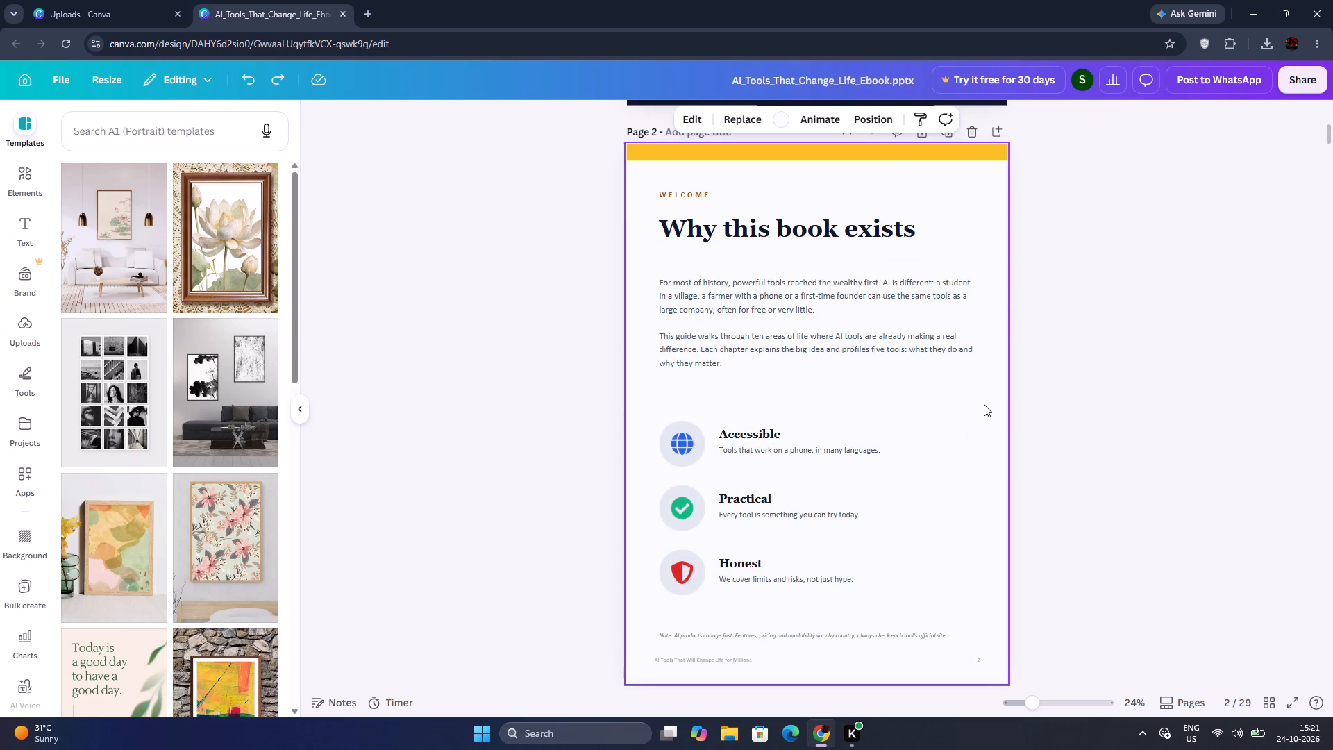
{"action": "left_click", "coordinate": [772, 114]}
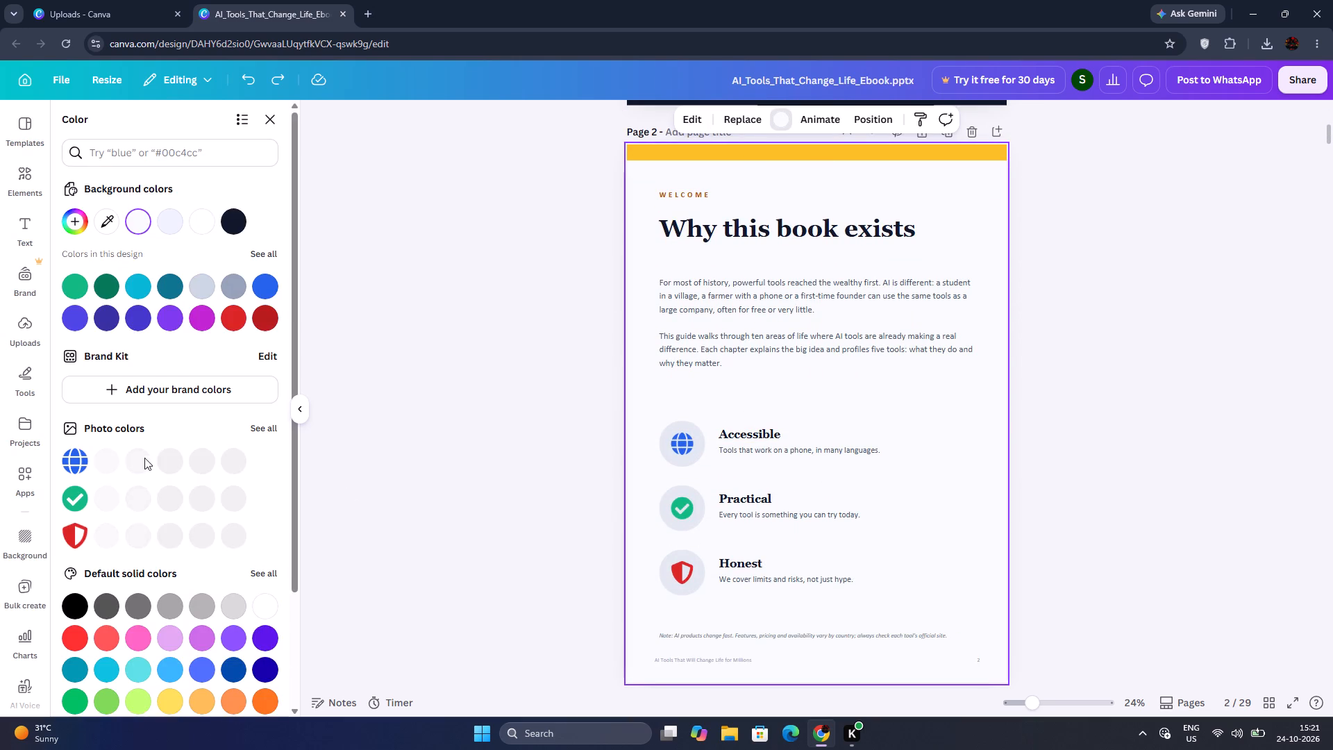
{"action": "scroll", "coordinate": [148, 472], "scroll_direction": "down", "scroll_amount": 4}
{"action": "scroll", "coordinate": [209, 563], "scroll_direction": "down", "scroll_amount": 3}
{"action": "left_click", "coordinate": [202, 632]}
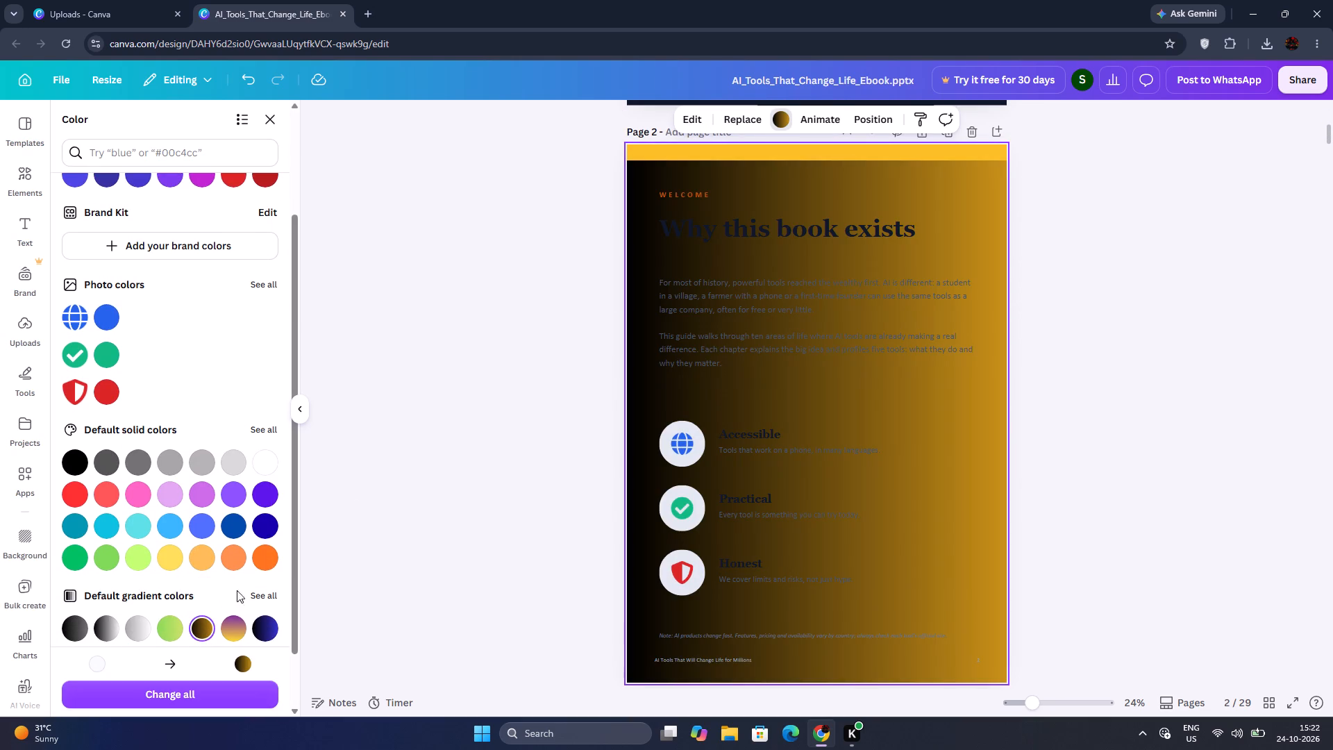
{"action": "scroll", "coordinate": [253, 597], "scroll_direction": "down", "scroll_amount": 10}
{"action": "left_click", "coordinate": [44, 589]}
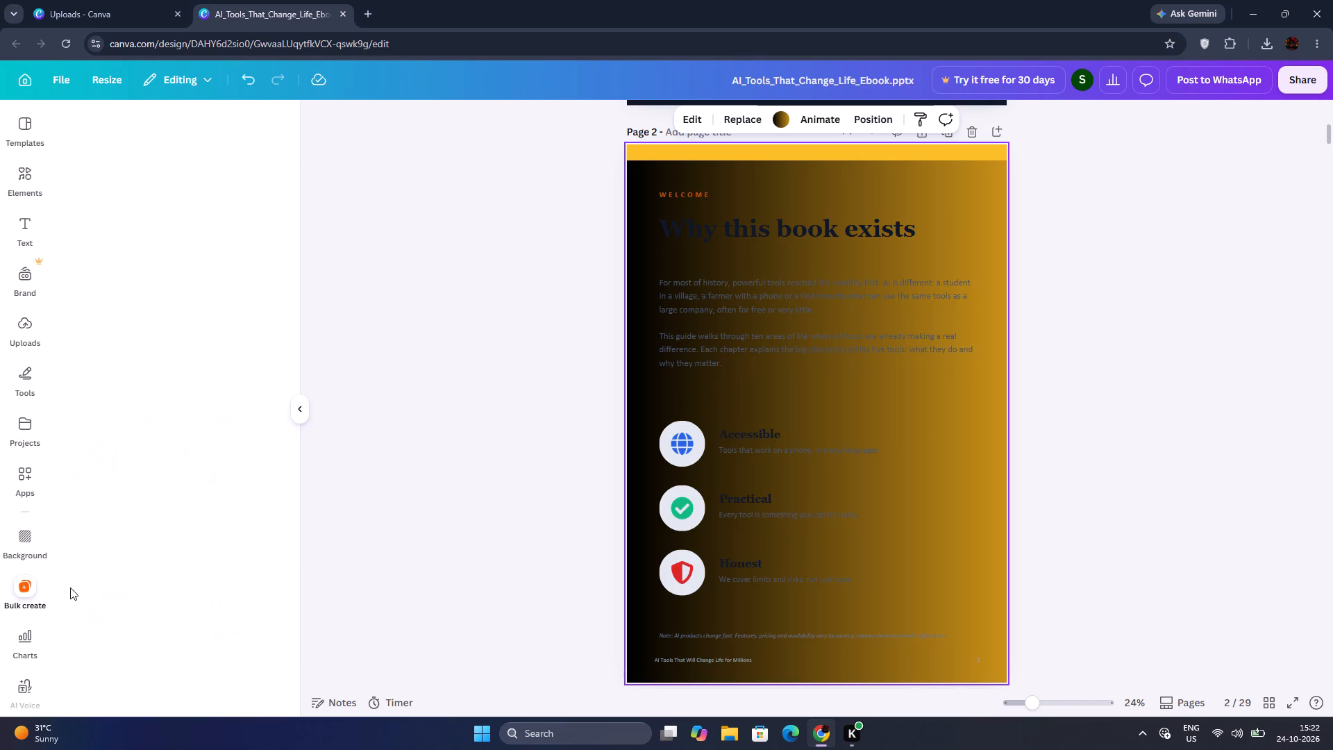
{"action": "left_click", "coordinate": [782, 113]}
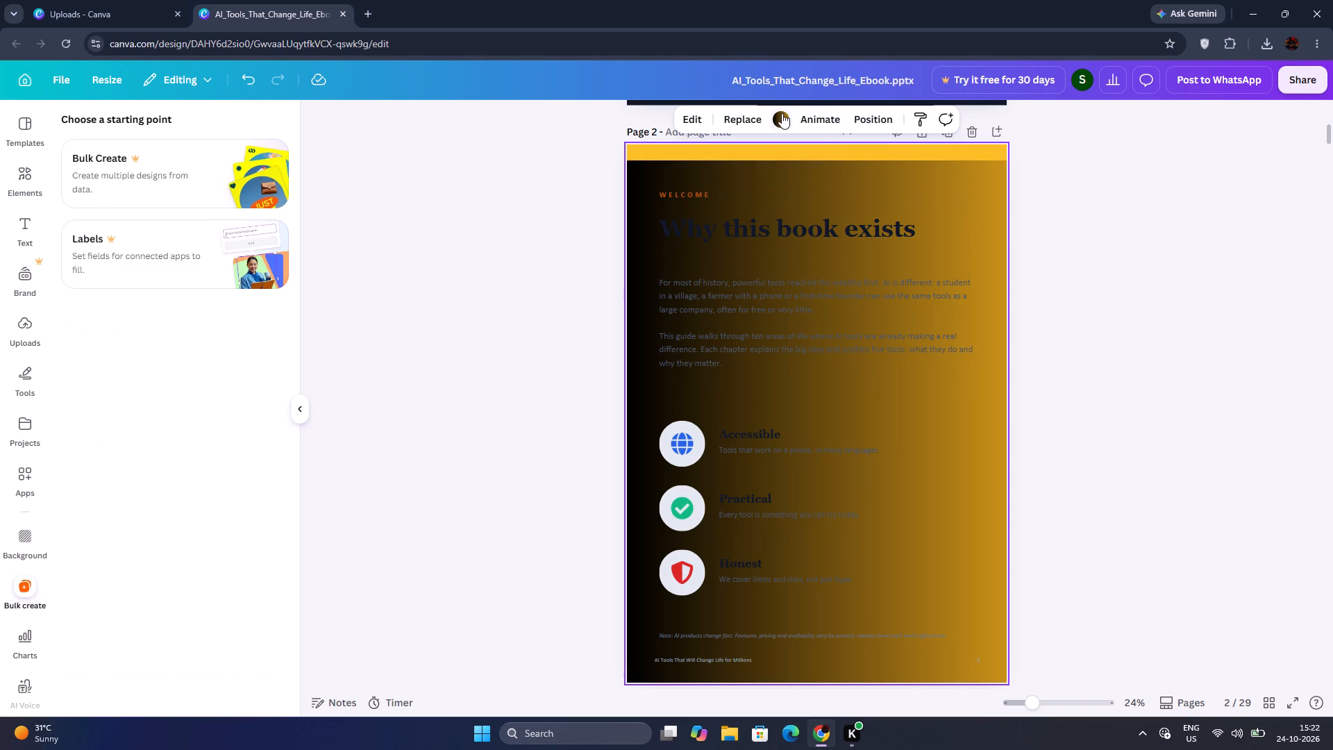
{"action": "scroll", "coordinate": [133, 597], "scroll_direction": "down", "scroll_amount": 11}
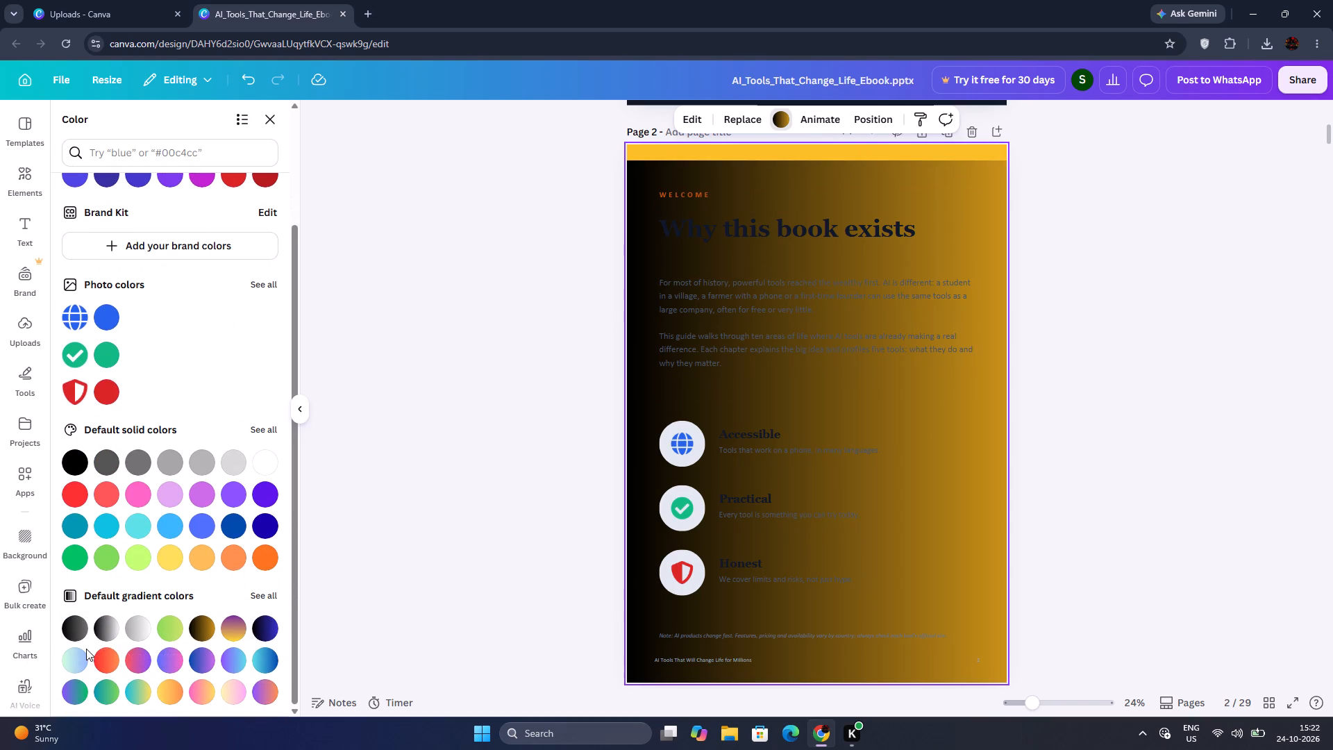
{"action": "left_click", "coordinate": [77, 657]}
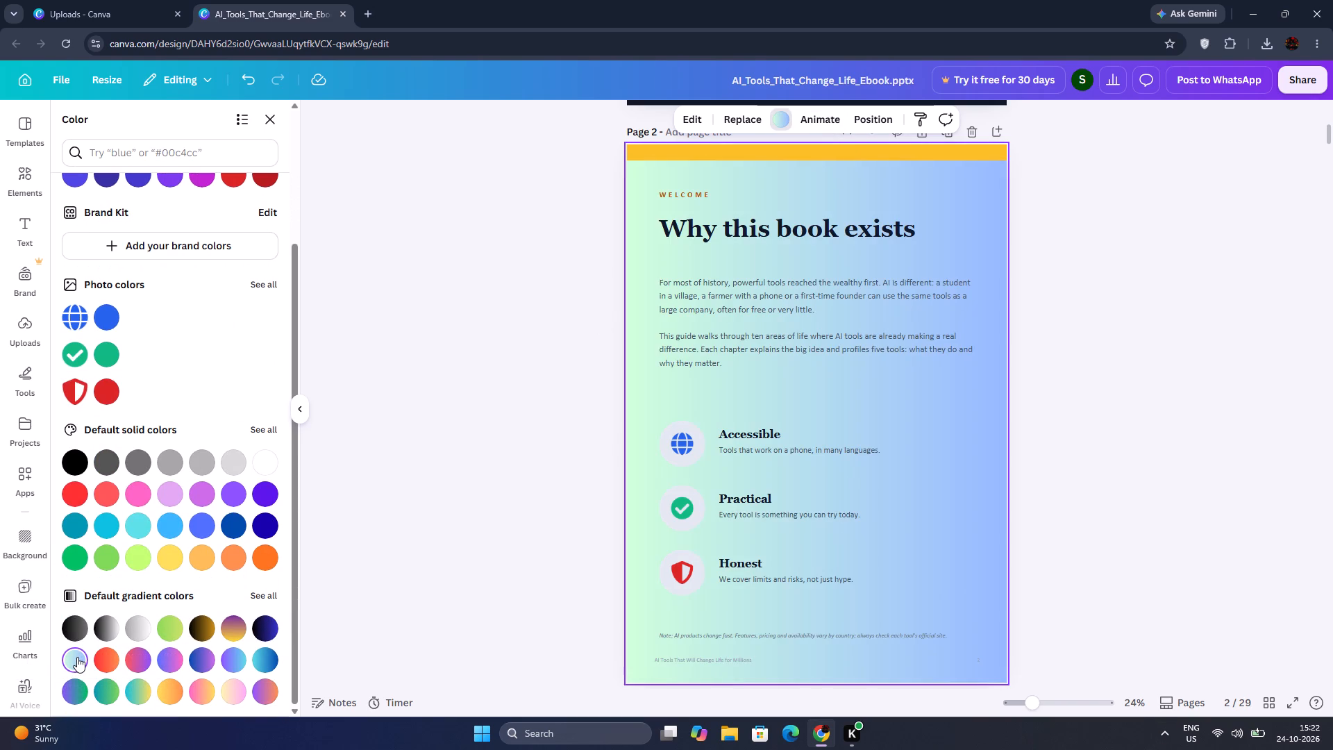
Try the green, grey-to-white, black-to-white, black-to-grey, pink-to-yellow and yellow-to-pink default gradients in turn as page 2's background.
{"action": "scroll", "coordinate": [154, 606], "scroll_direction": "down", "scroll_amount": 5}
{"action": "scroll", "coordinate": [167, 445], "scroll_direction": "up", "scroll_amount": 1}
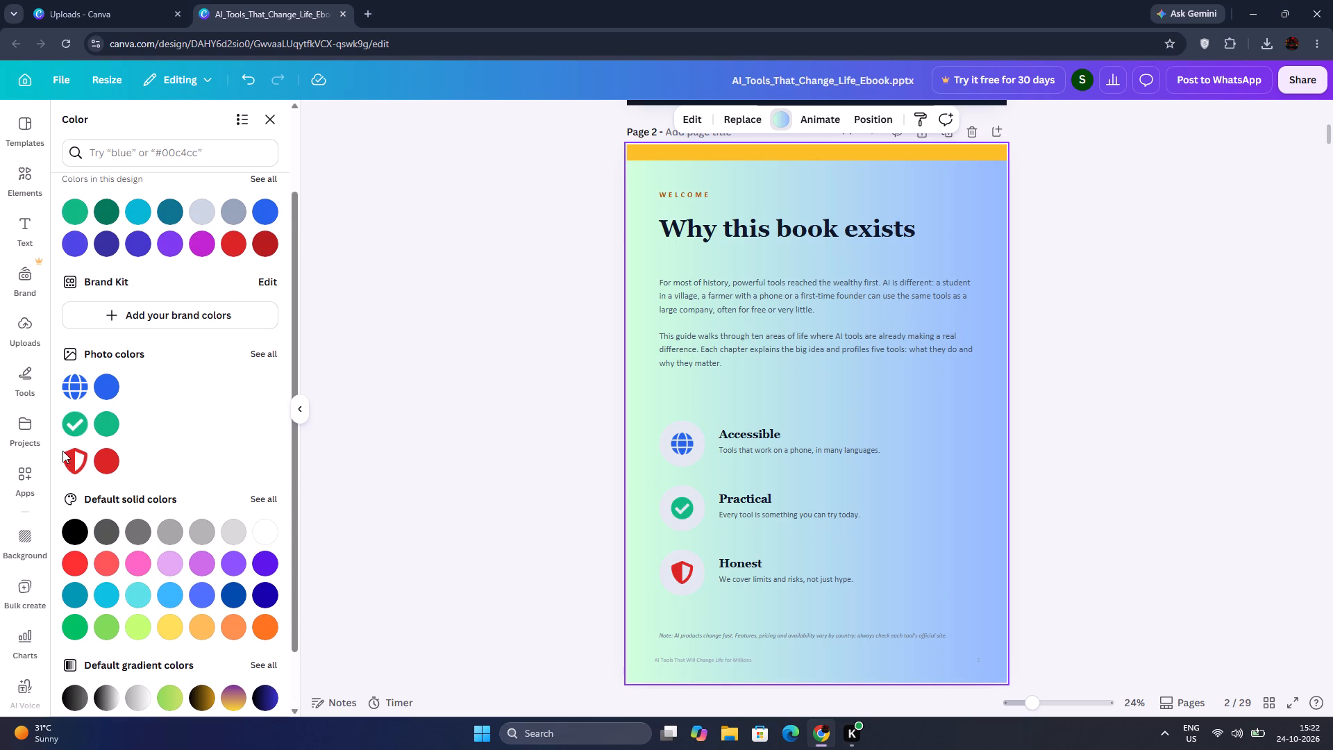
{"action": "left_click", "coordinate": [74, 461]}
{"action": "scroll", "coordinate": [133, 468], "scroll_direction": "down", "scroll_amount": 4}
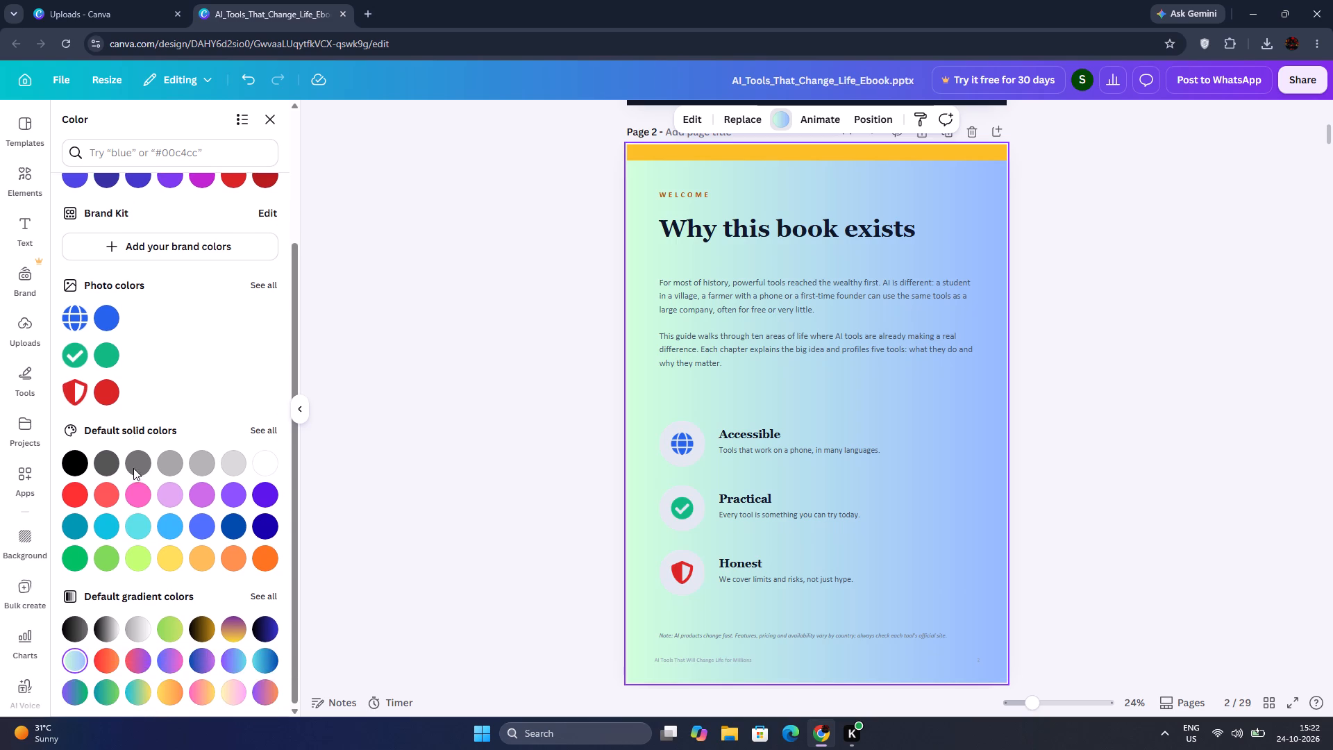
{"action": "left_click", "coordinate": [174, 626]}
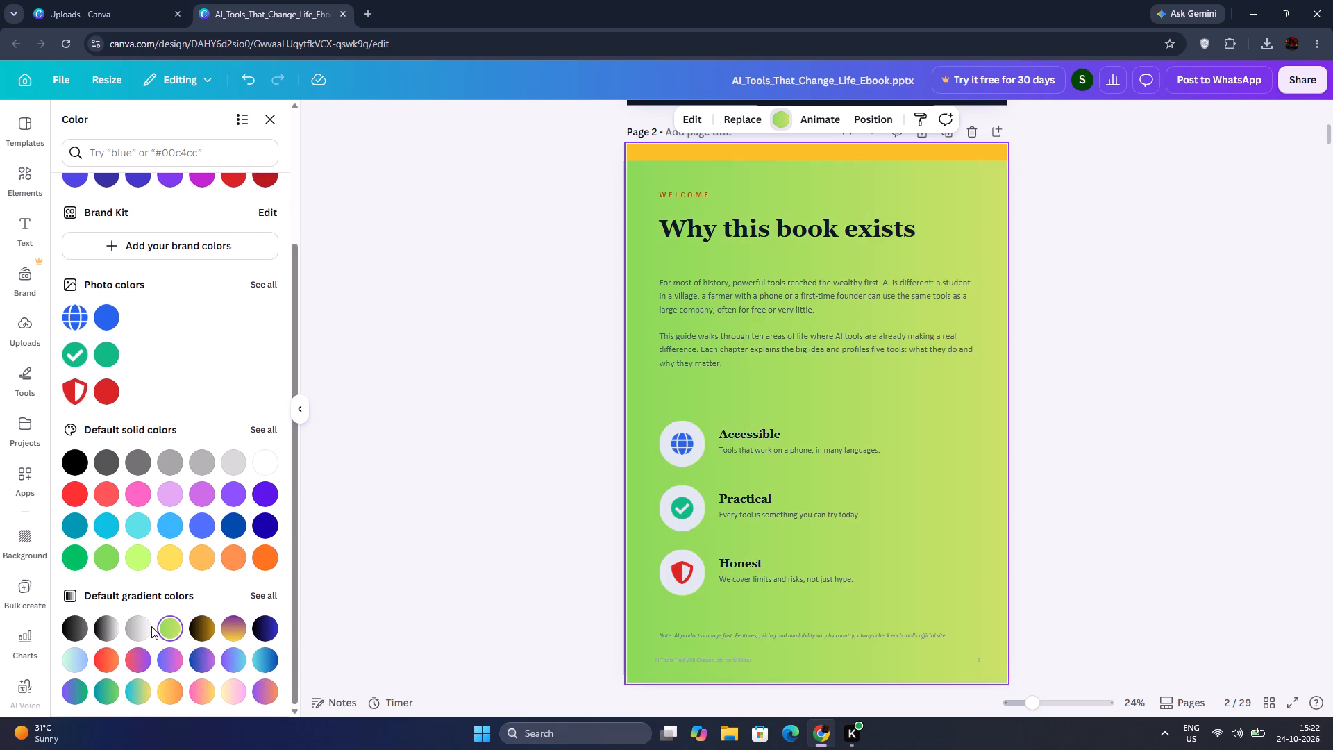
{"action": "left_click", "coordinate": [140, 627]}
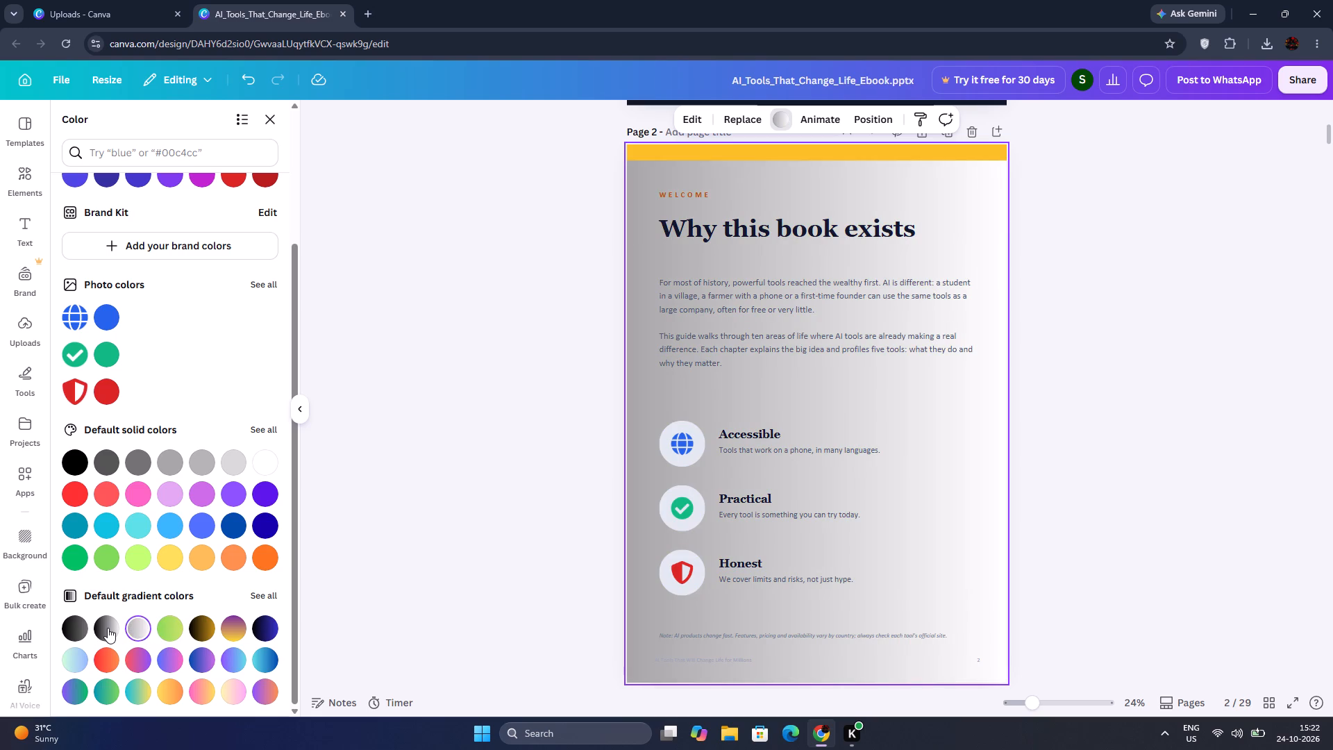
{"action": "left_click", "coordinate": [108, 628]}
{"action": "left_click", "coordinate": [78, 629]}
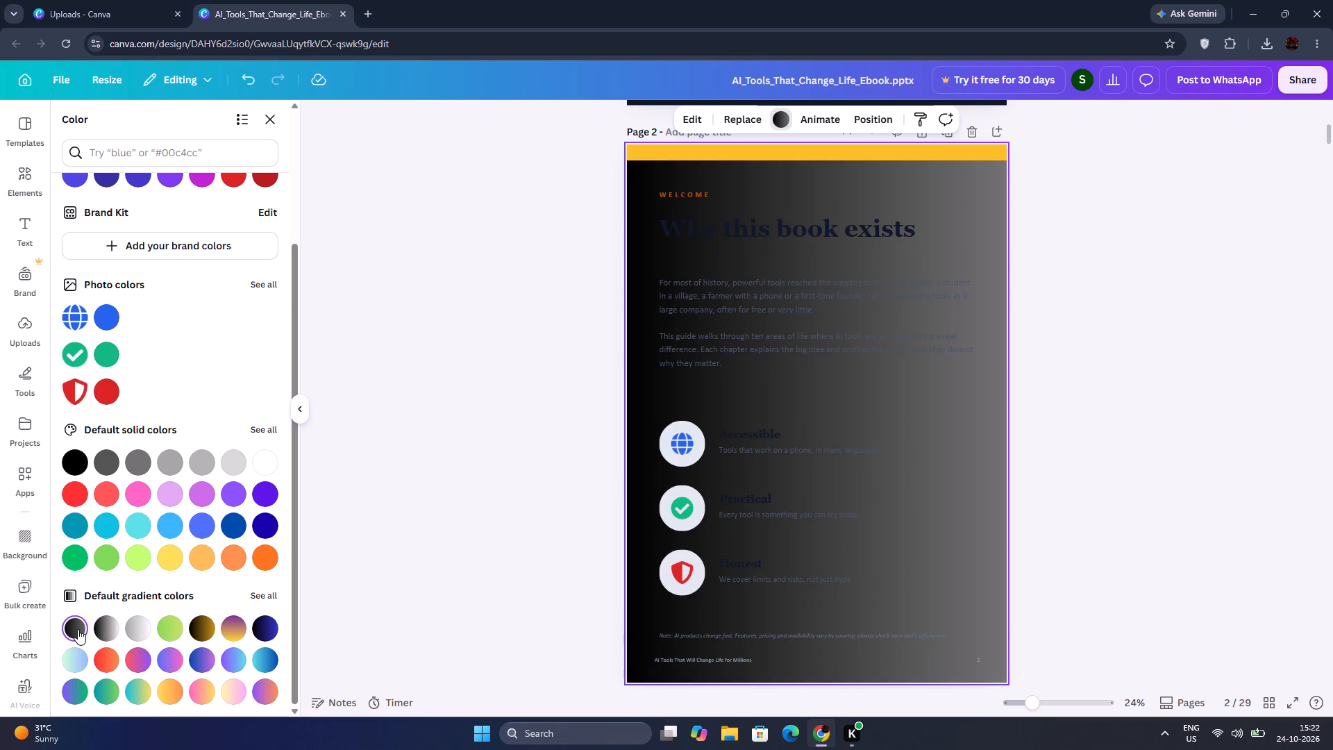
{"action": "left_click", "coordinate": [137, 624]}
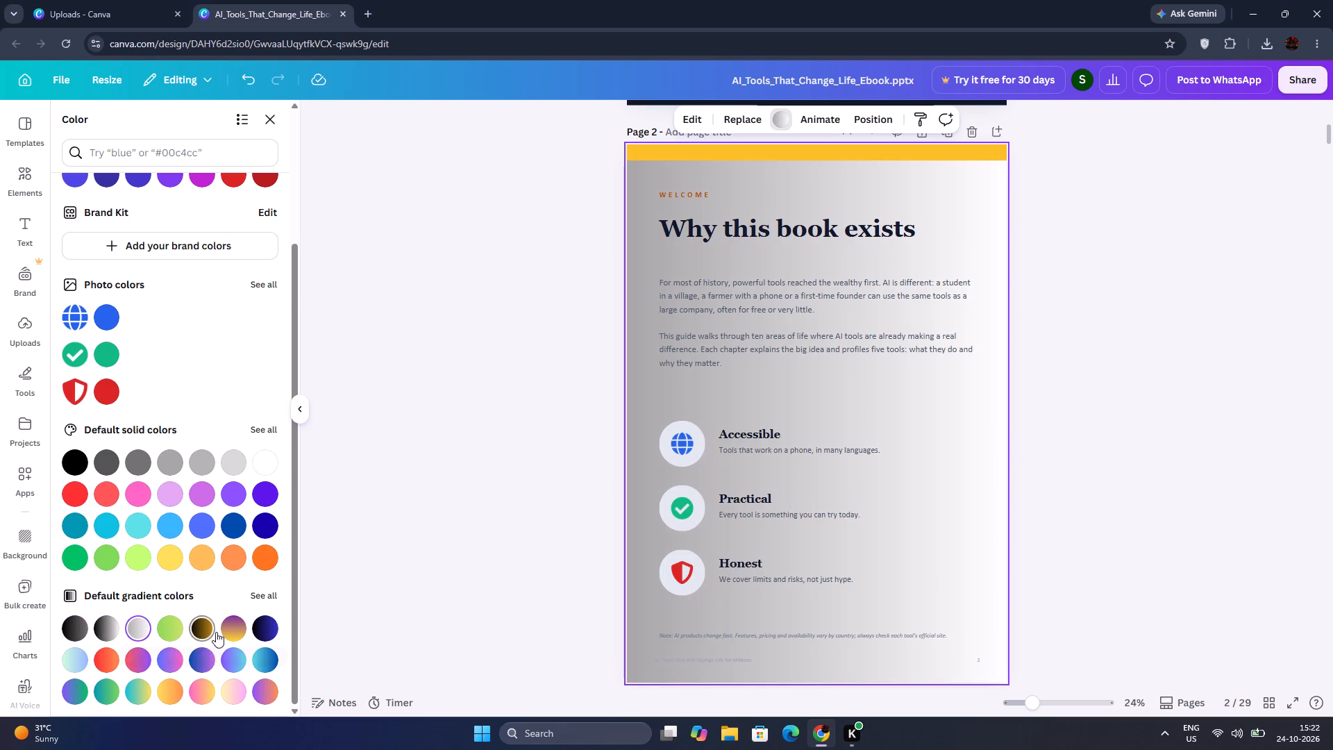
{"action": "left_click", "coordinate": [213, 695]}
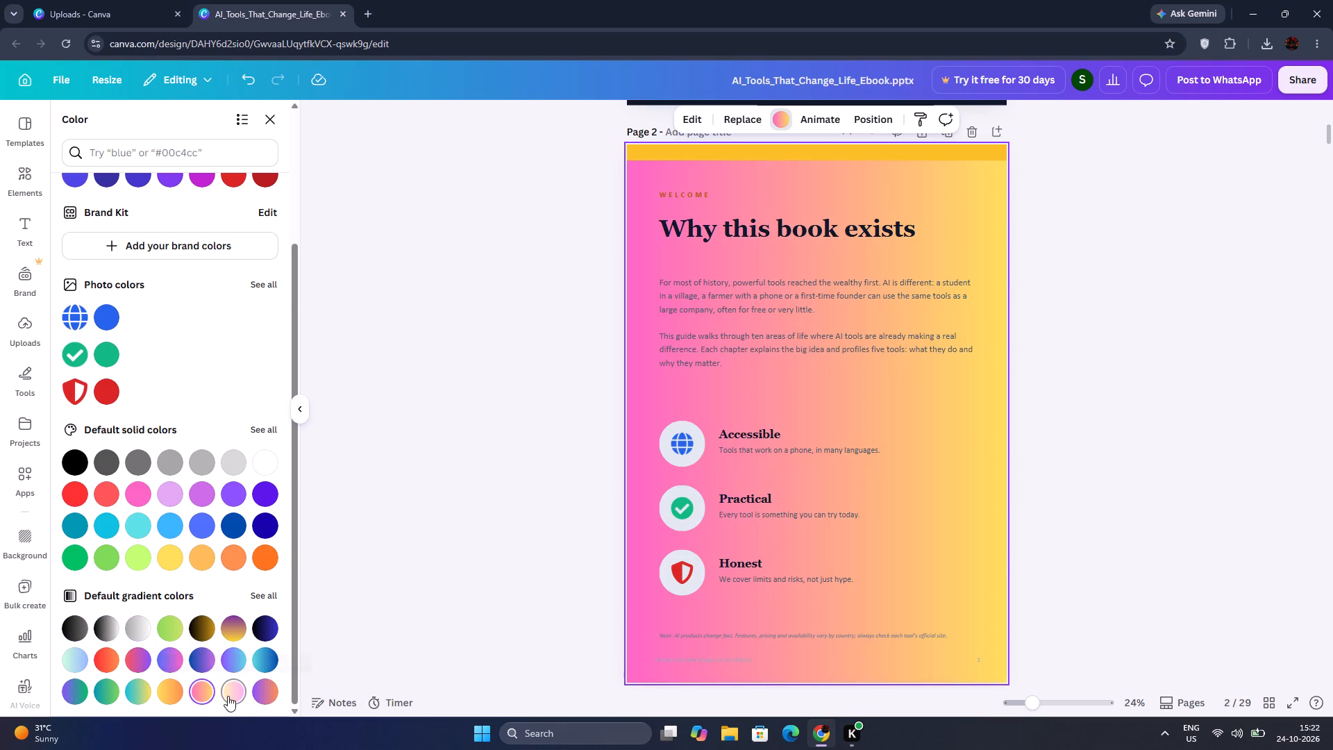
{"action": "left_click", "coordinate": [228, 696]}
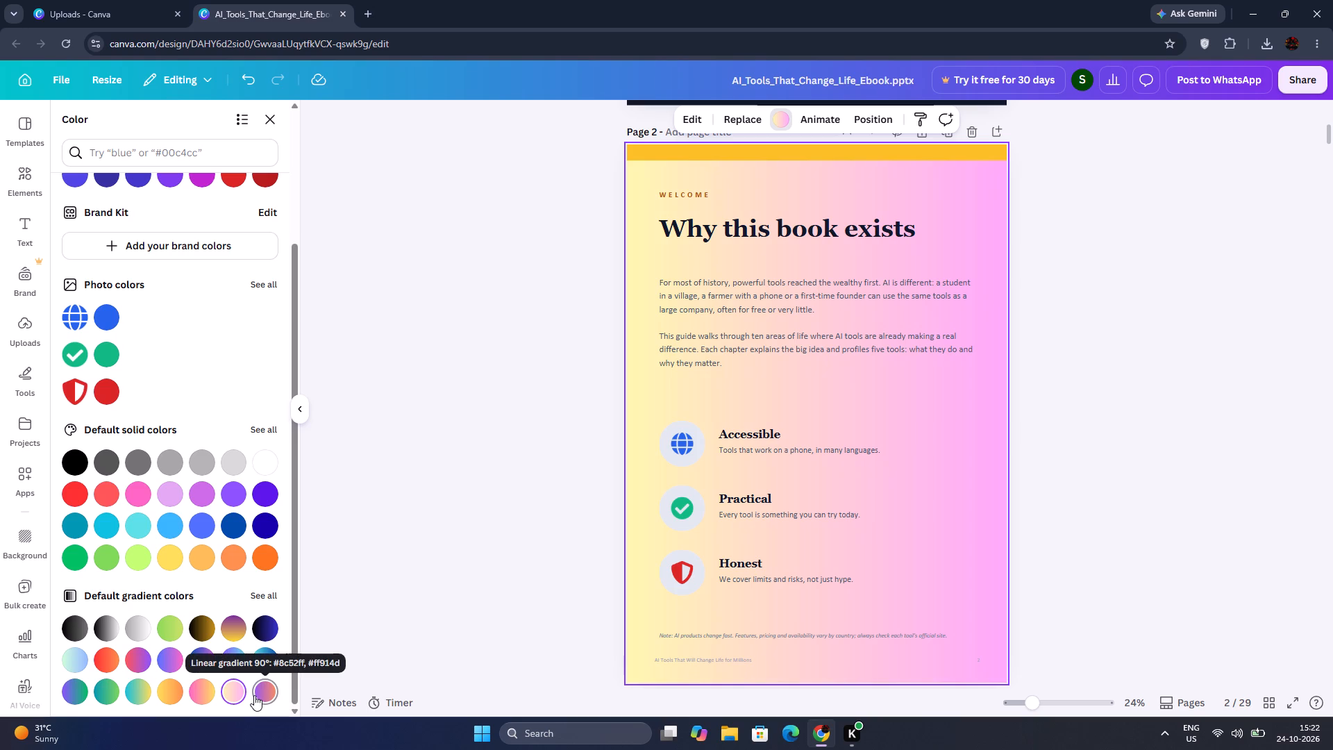
Set page 2's background to the default grey-to-white gradient.
{"action": "left_click", "coordinate": [130, 628]}
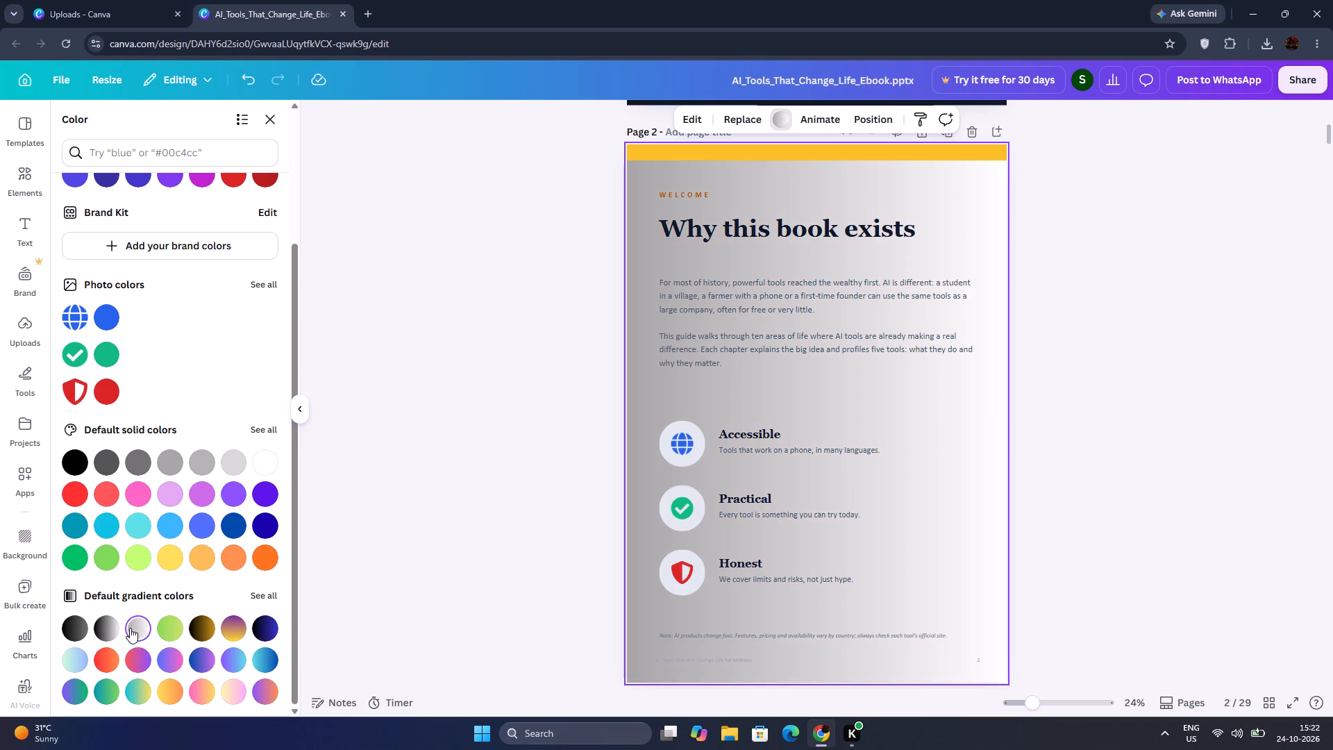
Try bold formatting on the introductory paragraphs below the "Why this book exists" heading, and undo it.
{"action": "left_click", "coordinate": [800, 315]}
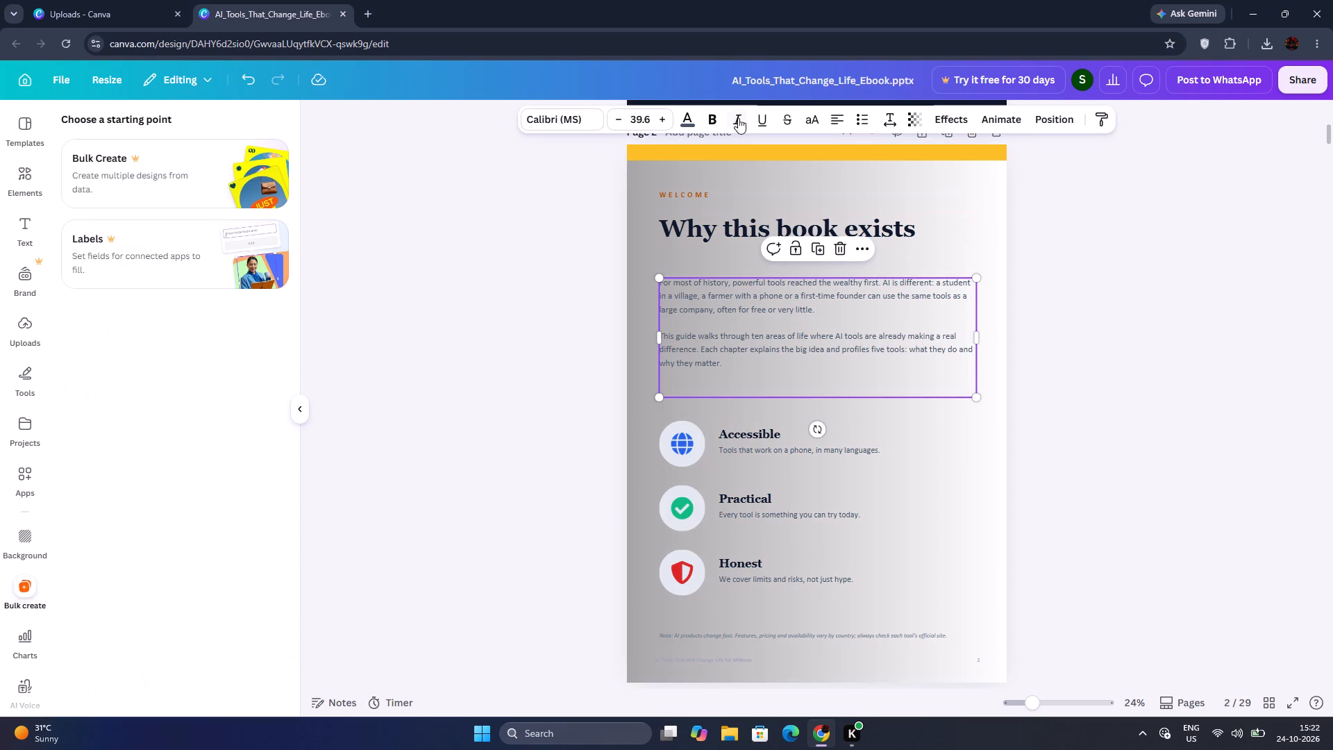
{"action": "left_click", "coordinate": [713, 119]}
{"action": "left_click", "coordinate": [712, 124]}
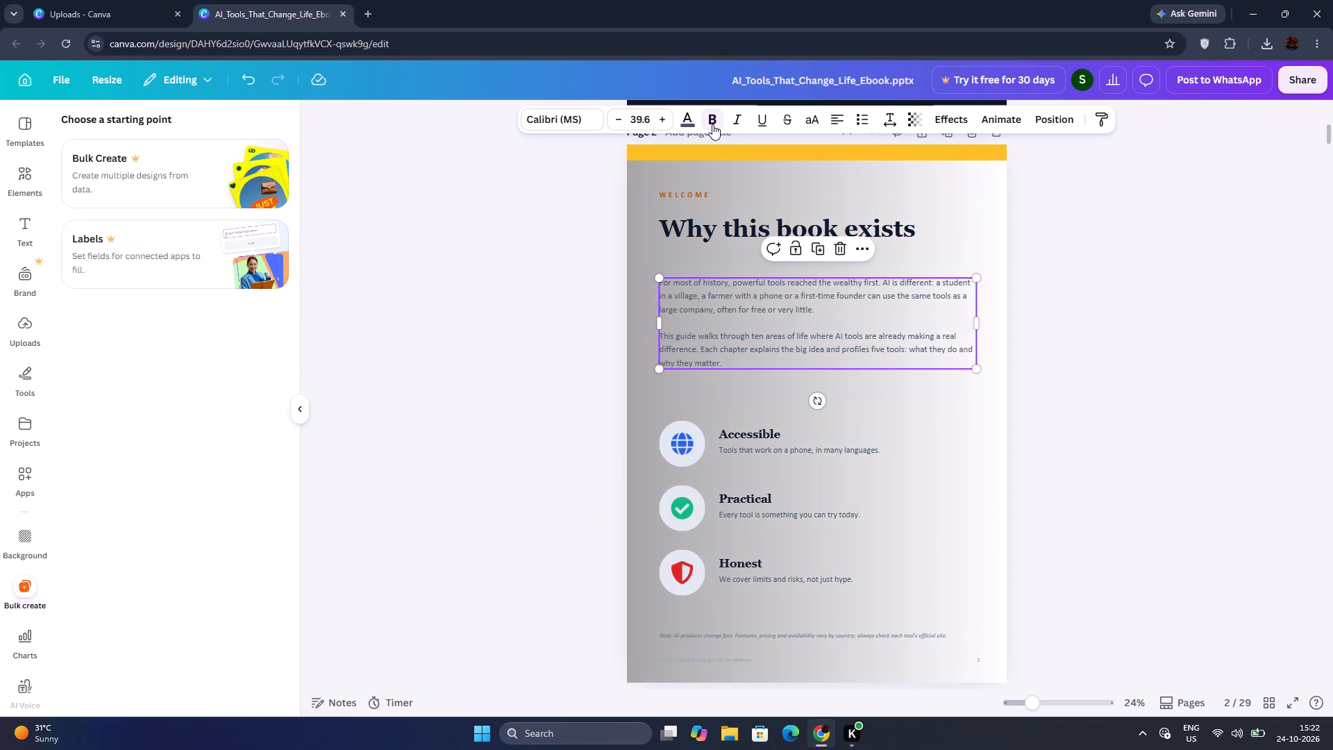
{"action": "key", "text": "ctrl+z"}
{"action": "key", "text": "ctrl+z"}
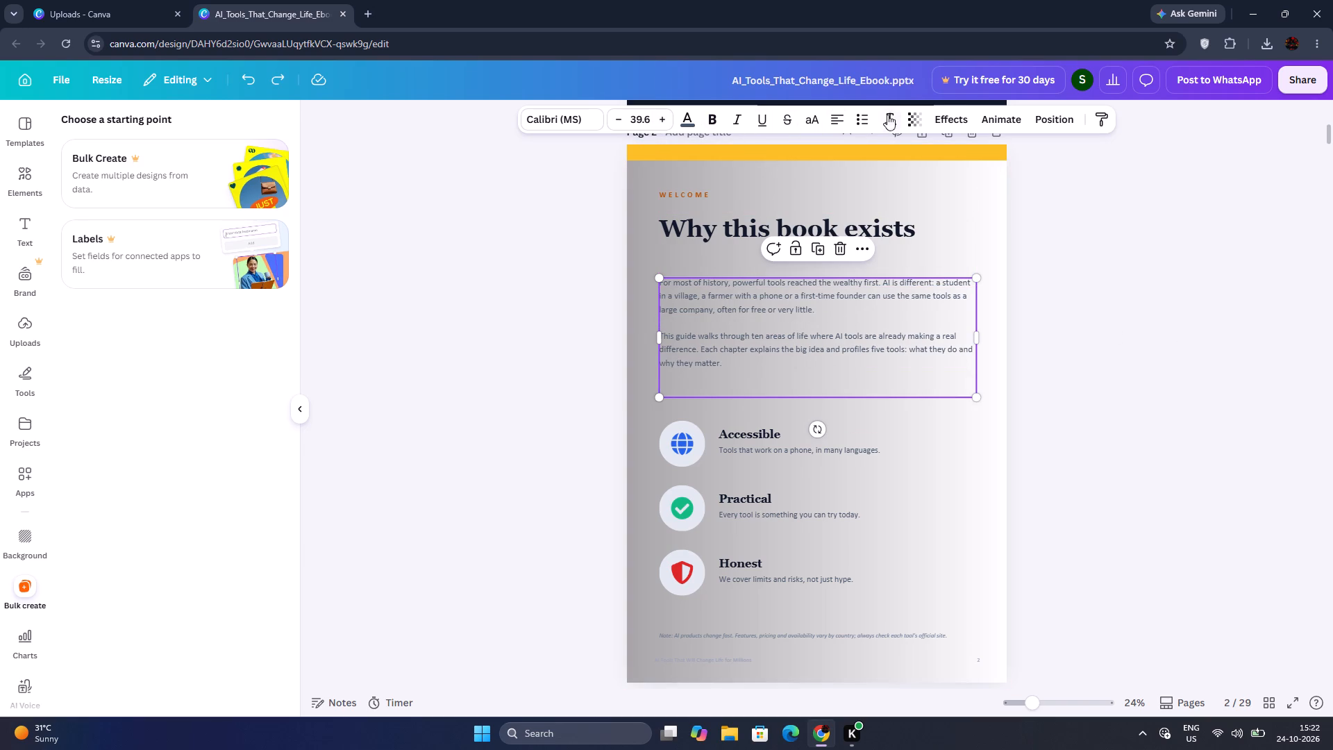
Set the text colour of page 2's introductory paragraphs to black, #000000.
{"action": "left_click", "coordinate": [692, 119]}
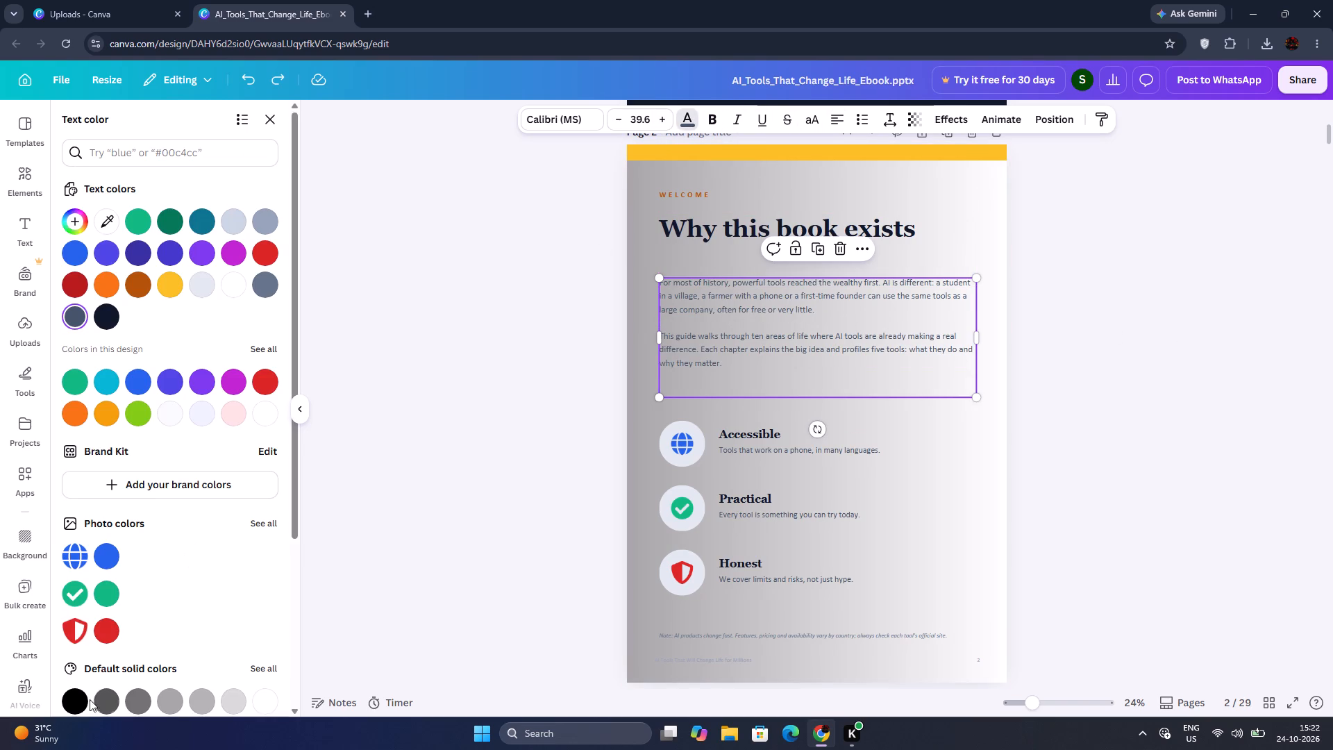
{"action": "left_click", "coordinate": [84, 699]}
{"action": "left_click", "coordinate": [538, 449]}
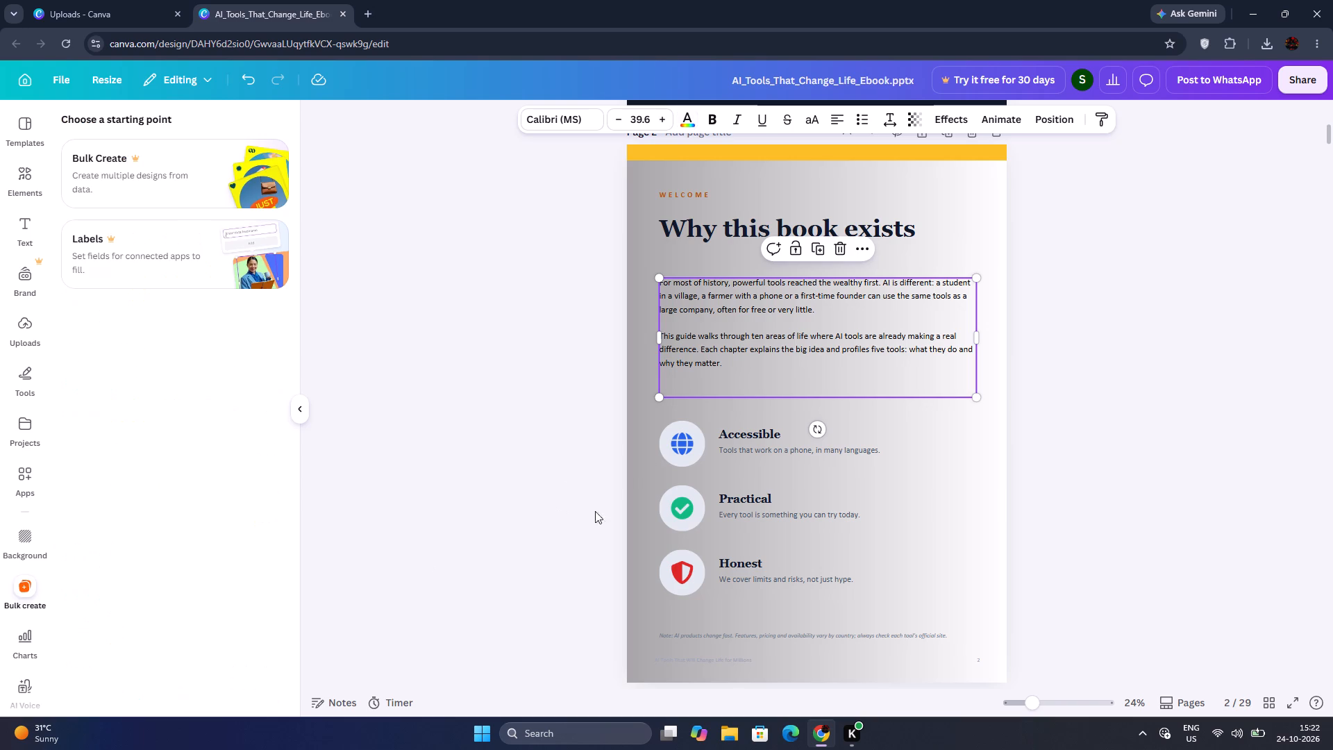
Set the description lines under Accessible, Practical and Honest to black text, selecting all three together.
{"action": "left_click", "coordinate": [783, 589]}
{"action": "left_click", "coordinate": [787, 508], "text": "ctrl"}
{"action": "left_click", "coordinate": [782, 515], "text": "ctrl"}
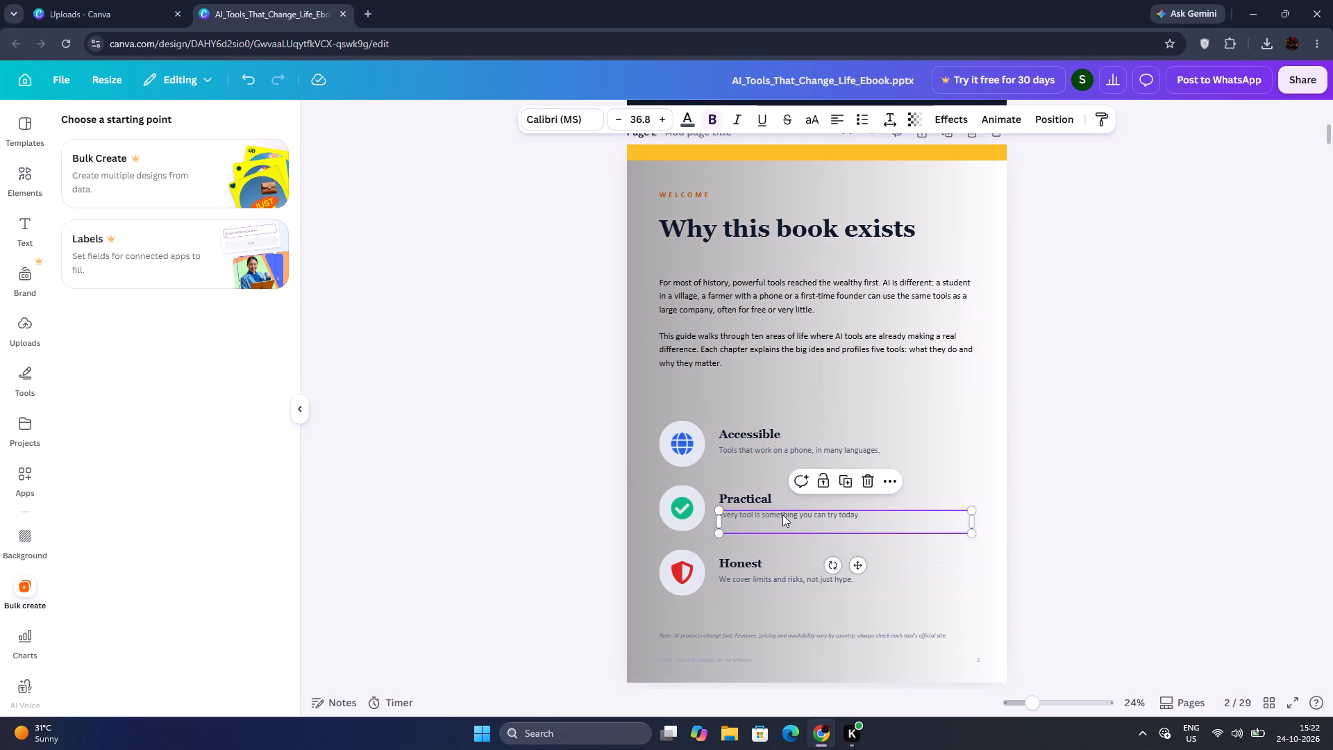
{"action": "left_click", "coordinate": [774, 578], "text": "ctrl"}
{"action": "left_click", "coordinate": [780, 460], "text": "shift"}
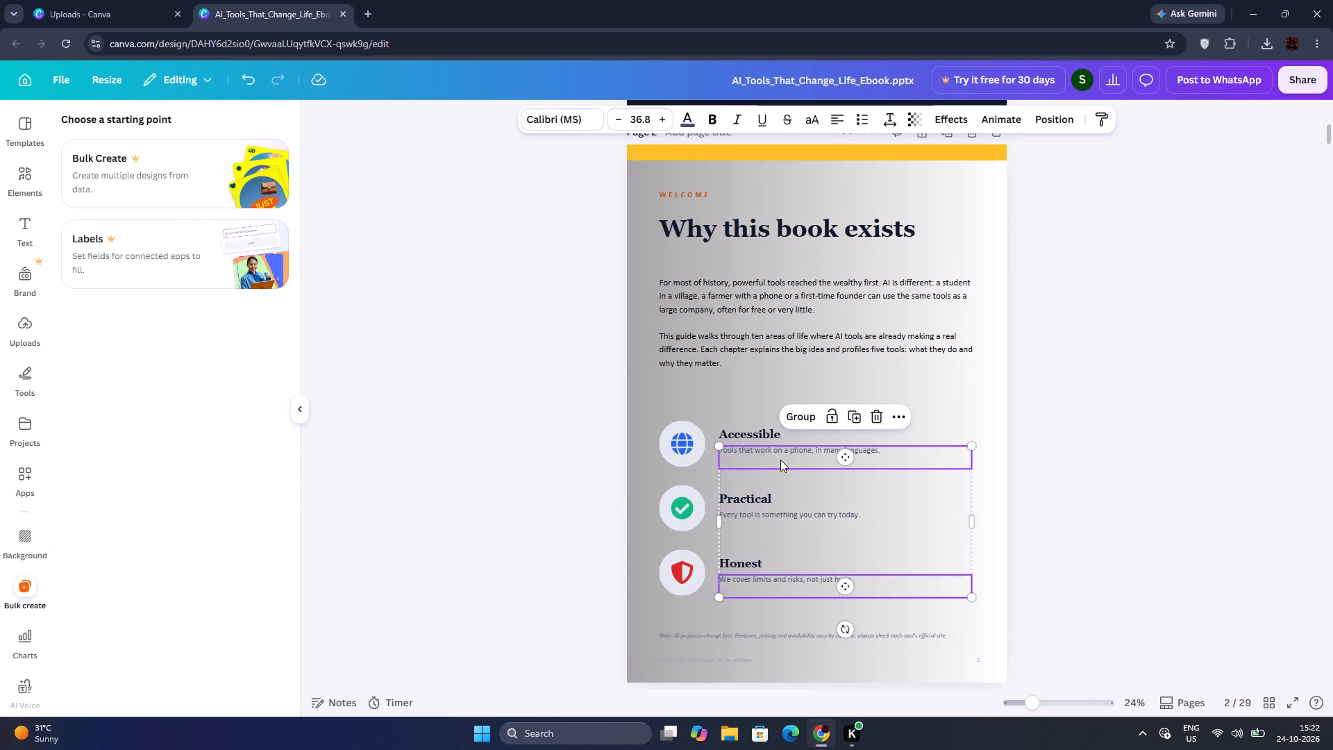
{"action": "left_click", "coordinate": [765, 525], "text": "shift"}
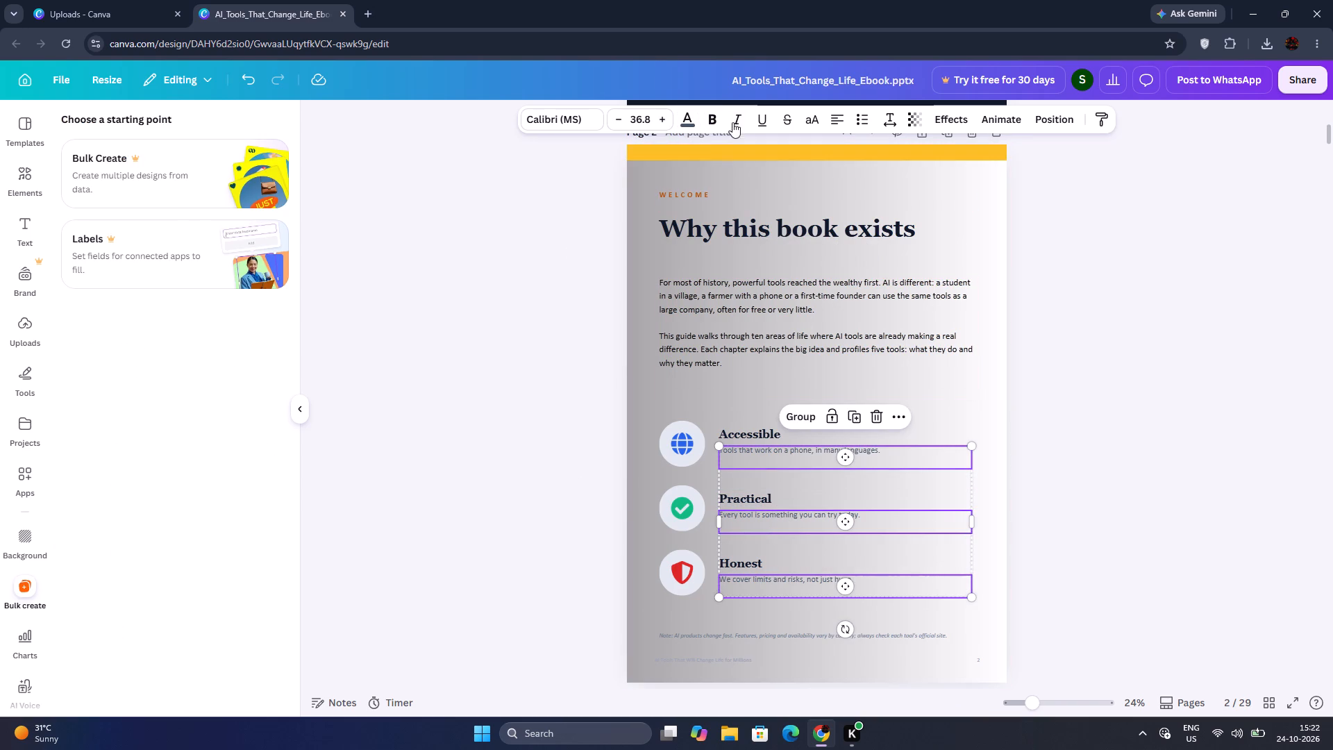
{"action": "left_click", "coordinate": [688, 117]}
{"action": "left_click", "coordinate": [74, 702]}
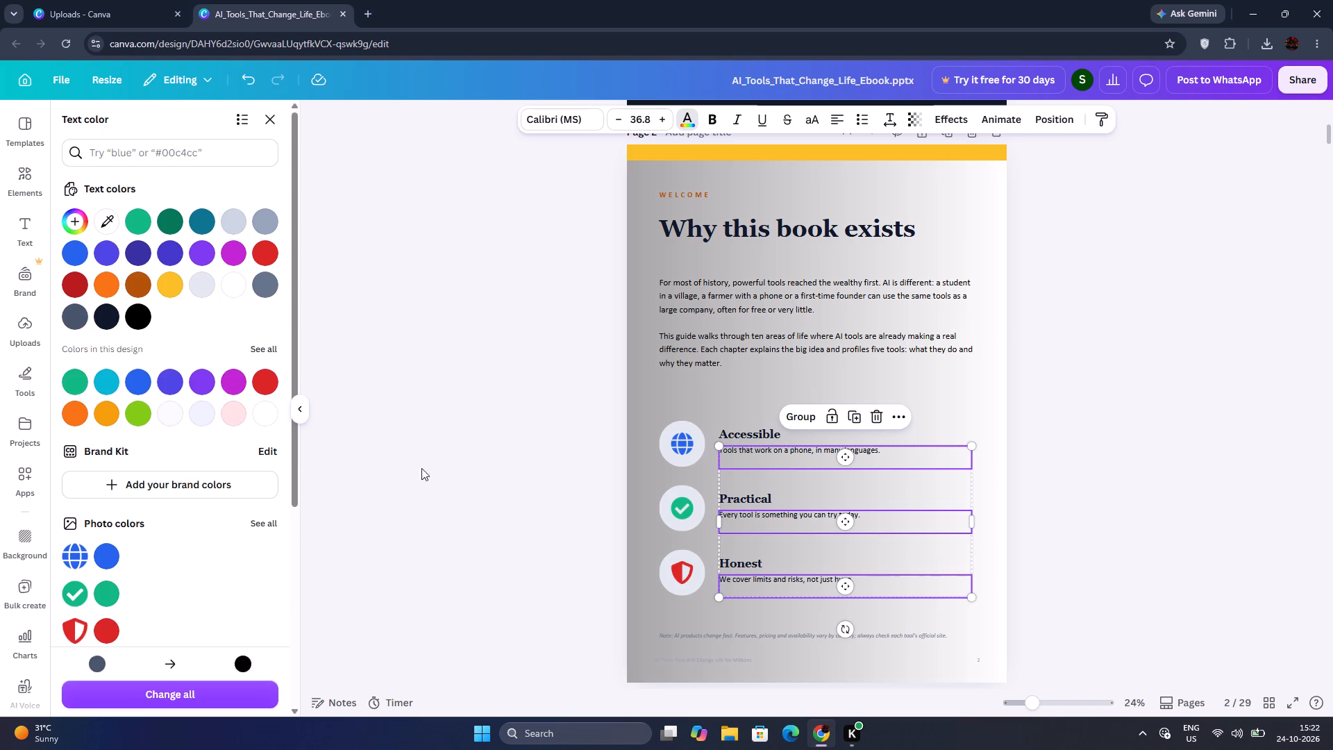
{"action": "double_click", "coordinate": [430, 451]}
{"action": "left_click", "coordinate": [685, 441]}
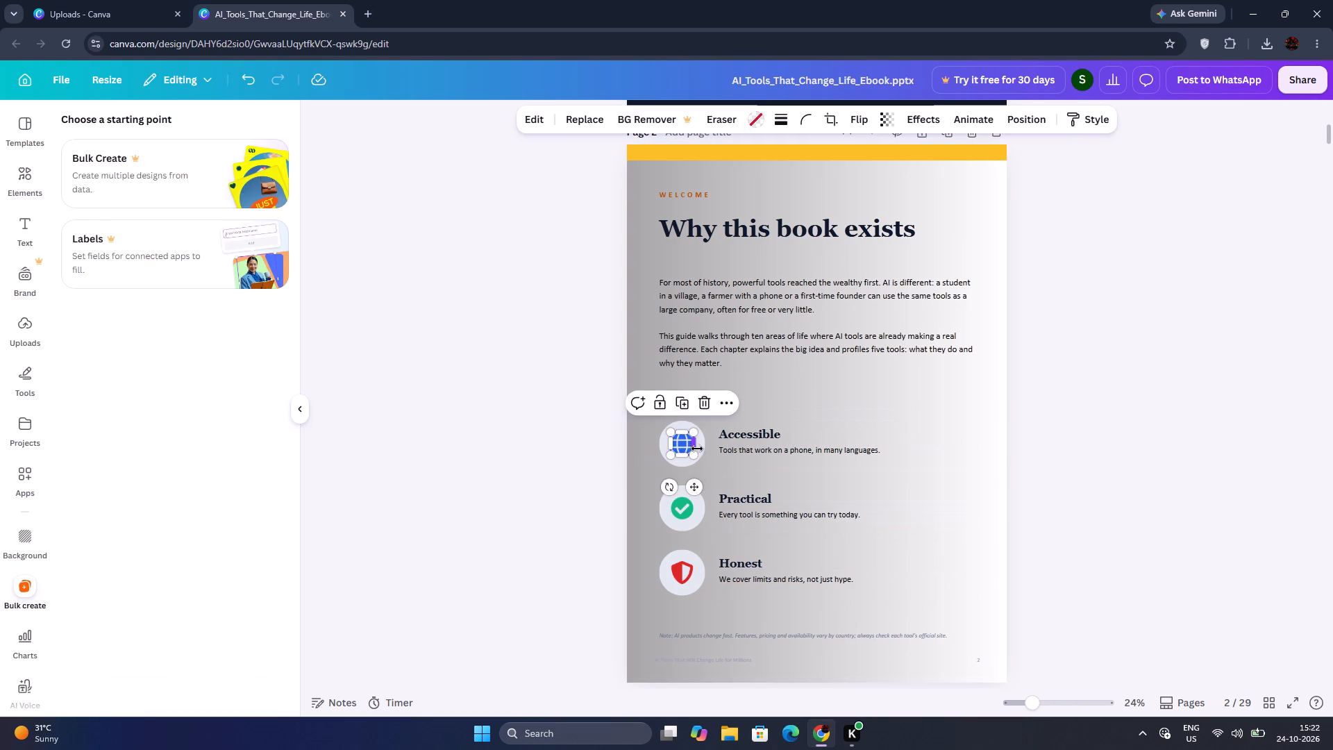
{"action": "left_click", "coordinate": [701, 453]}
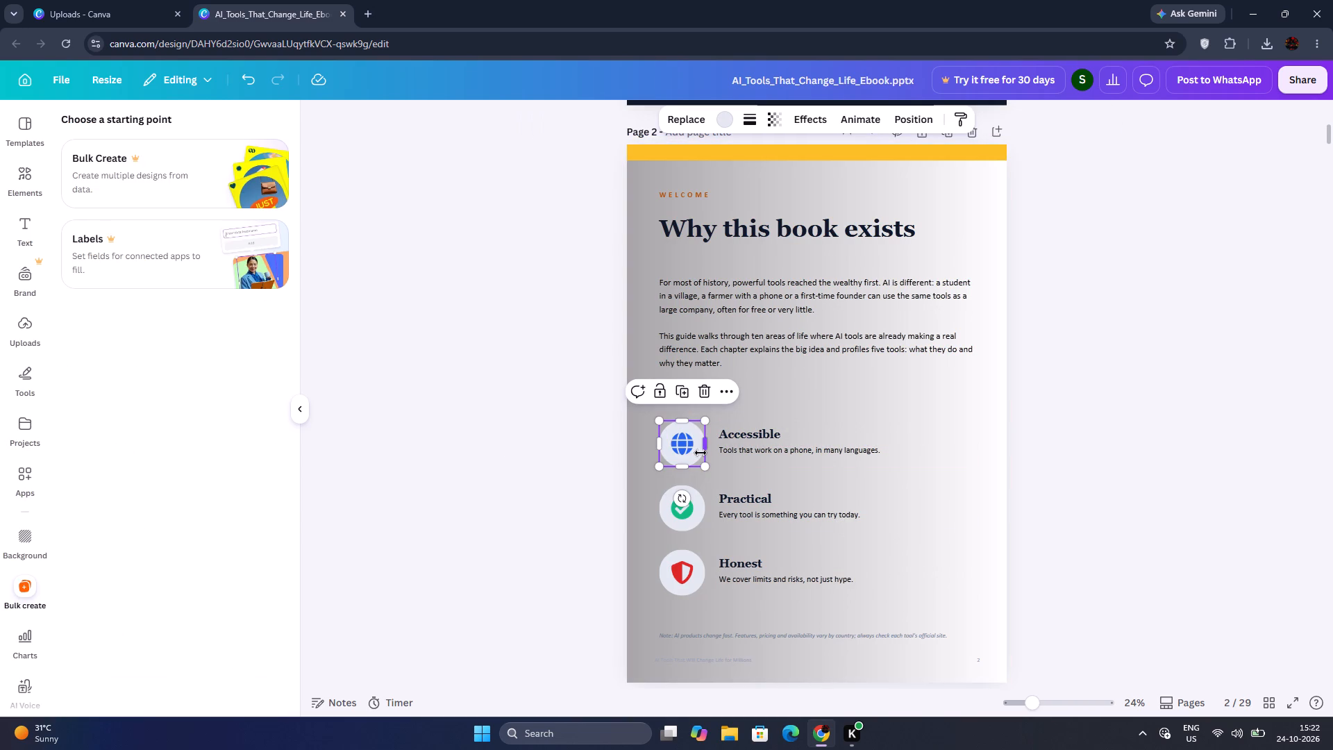
Set the italic note about AI products changing fast, near the bottom of page 2, to black, #000000.
{"action": "left_click", "coordinate": [765, 640]}
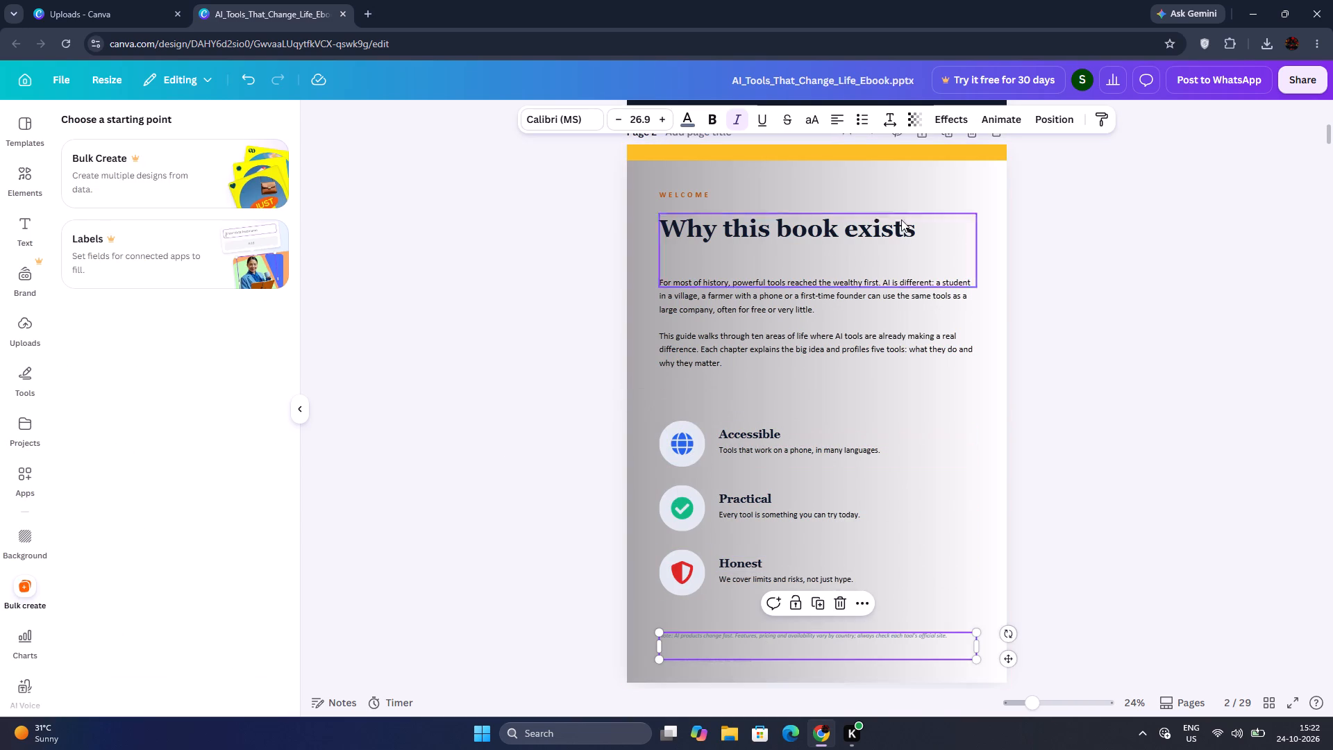
{"action": "left_click", "coordinate": [682, 125]}
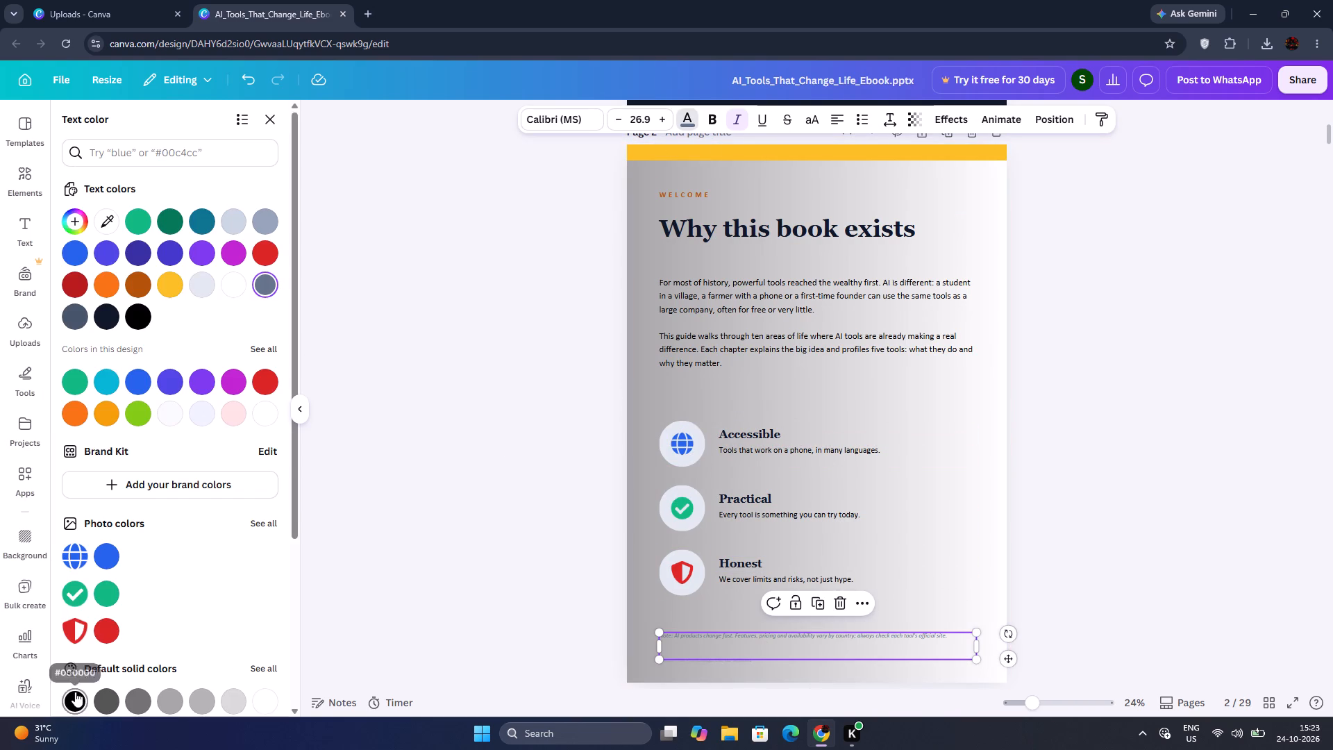
{"action": "left_click", "coordinate": [75, 692]}
{"action": "left_click", "coordinate": [459, 421]}
{"action": "left_click", "coordinate": [479, 435]}
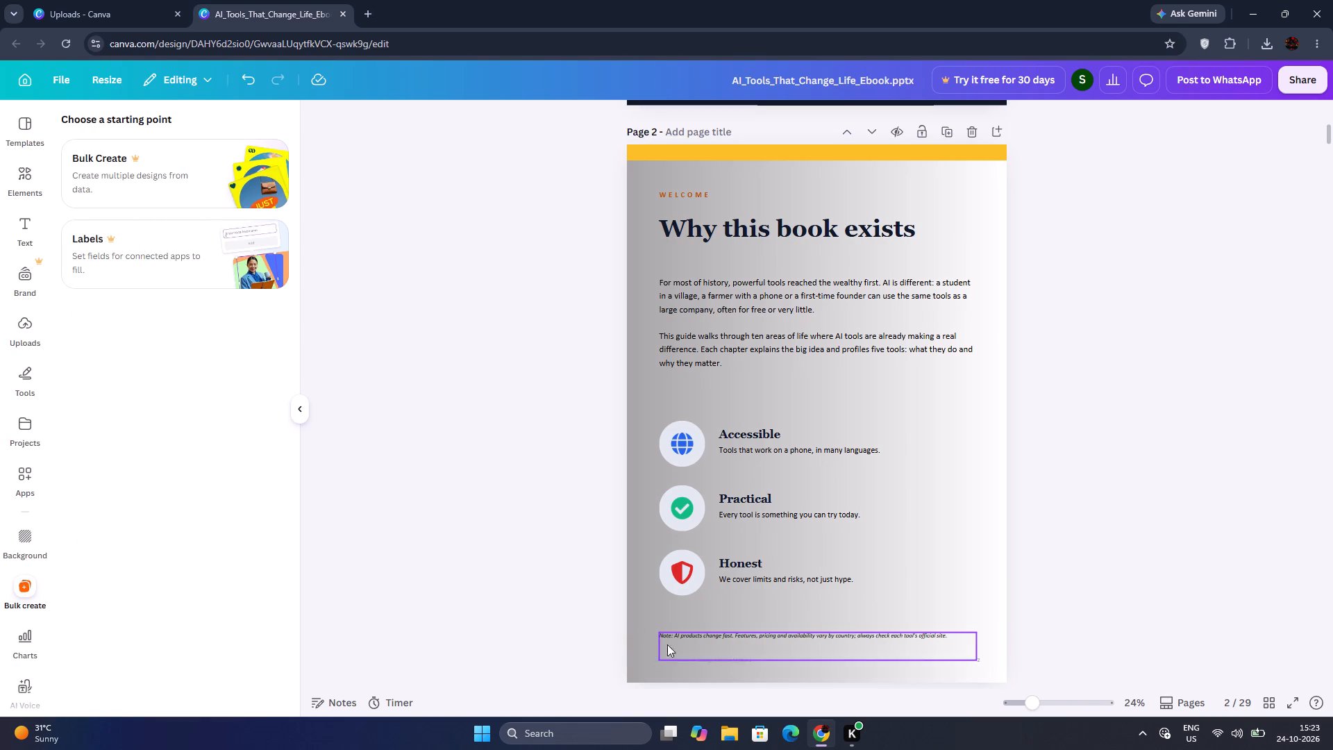
Set page 2's footer text "AI Tools That Will Change Life for Millions" to black.
{"action": "left_click", "coordinate": [673, 658]}
{"action": "left_click", "coordinate": [691, 123]}
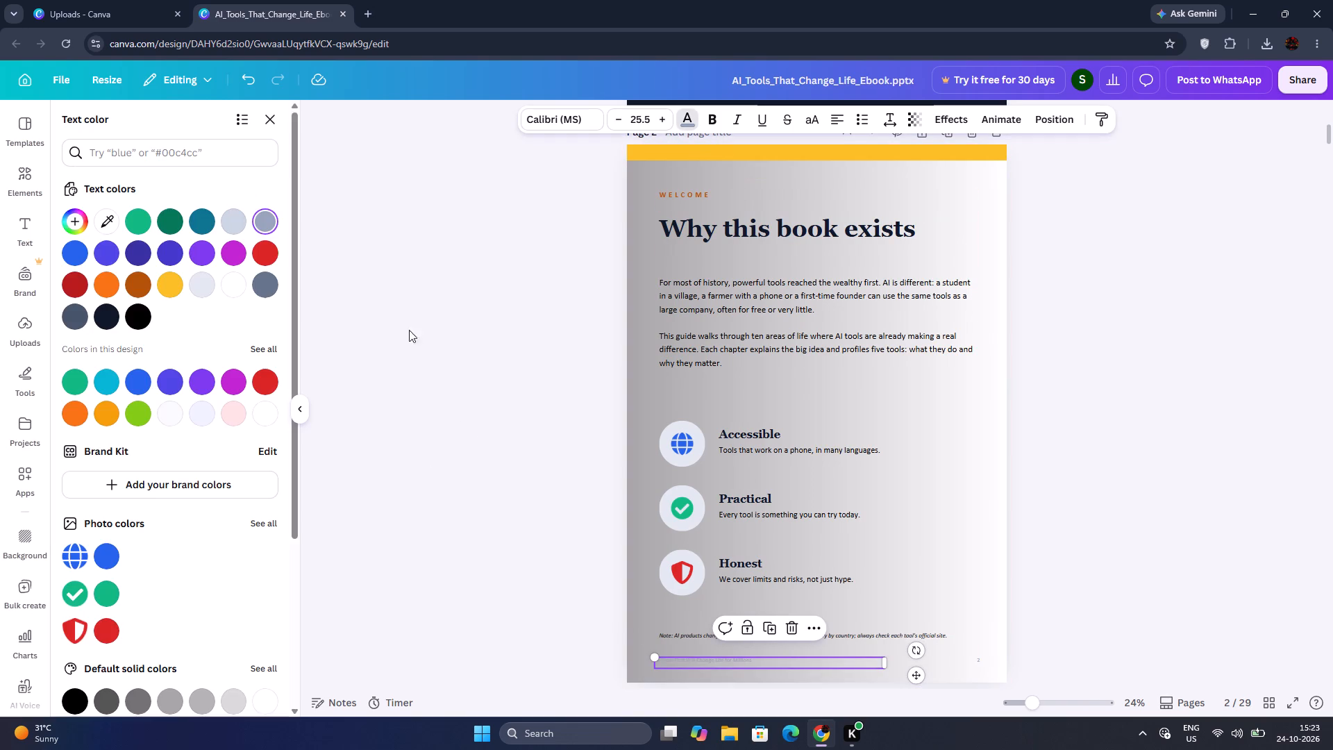
{"action": "left_click", "coordinate": [76, 705]}
{"action": "left_click", "coordinate": [329, 476]}
{"action": "left_click", "coordinate": [354, 469]}
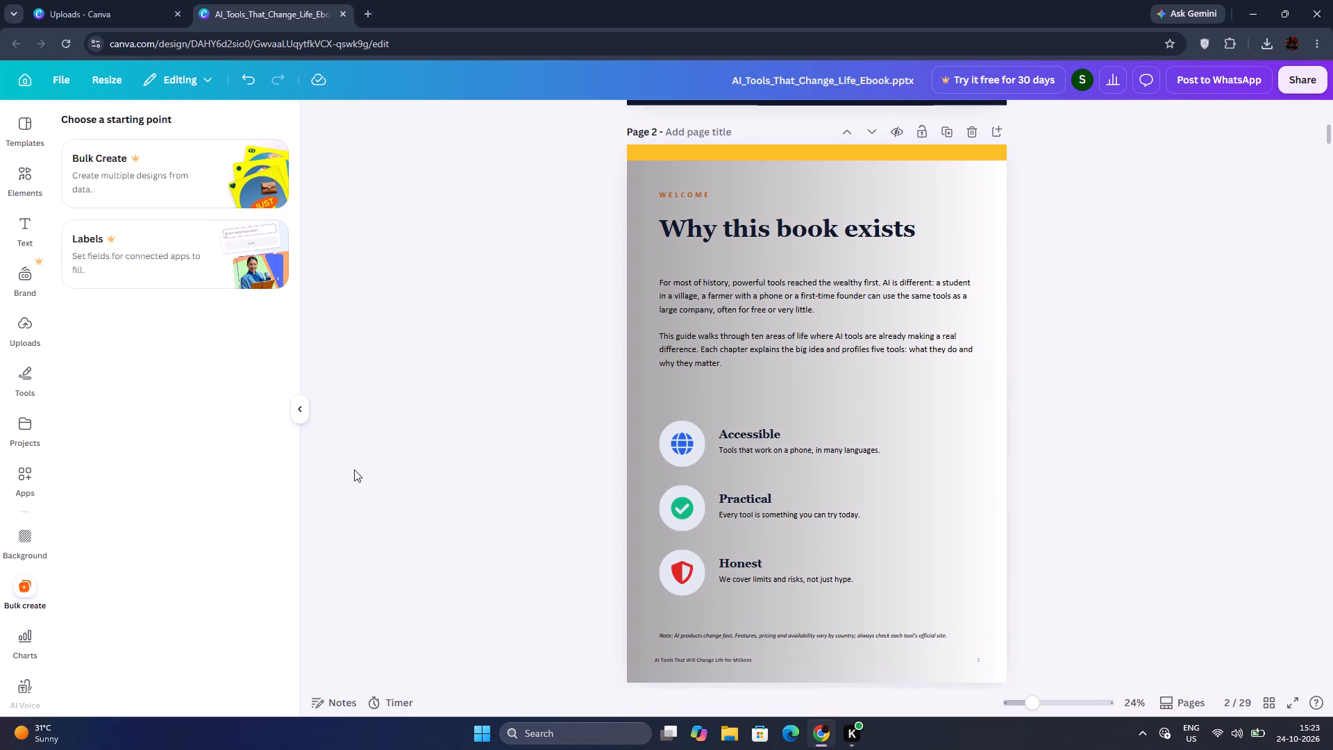
Add the recently used blue 3D gear to page 2, slightly enlarged and running off the page's right edge beside the Accessible, Practical and Honest list.
{"action": "left_click", "coordinate": [31, 164]}
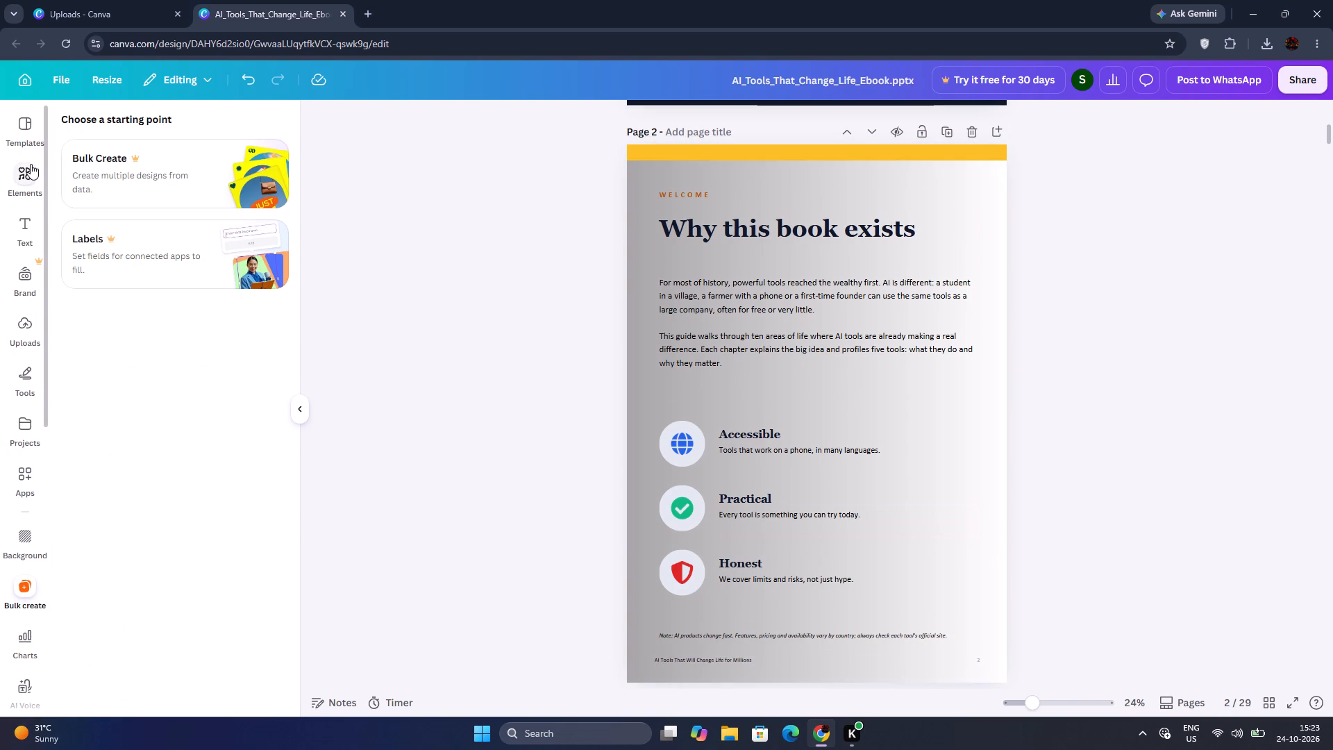
{"action": "left_click", "coordinate": [31, 147]}
{"action": "left_click", "coordinate": [44, 191]}
{"action": "left_click", "coordinate": [6, 188]}
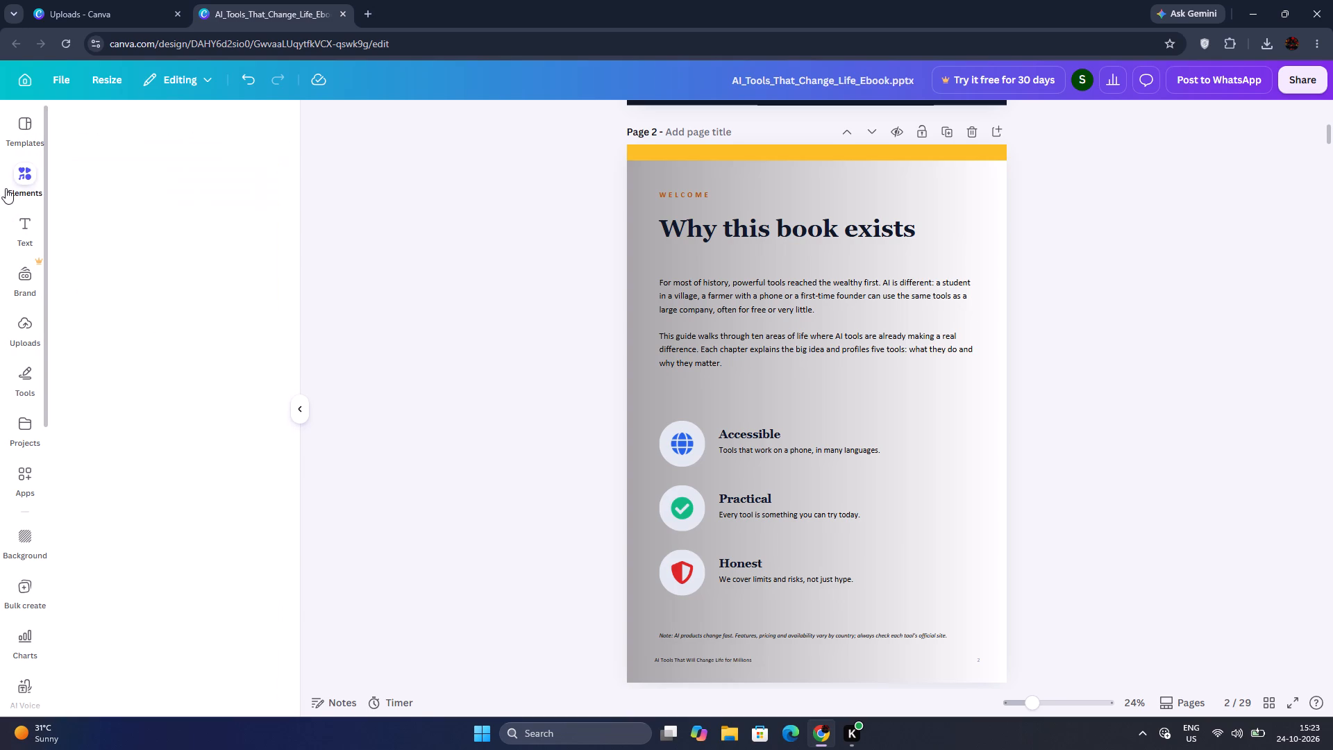
{"action": "left_click", "coordinate": [159, 192]}
{"action": "double_click", "coordinate": [132, 202]}
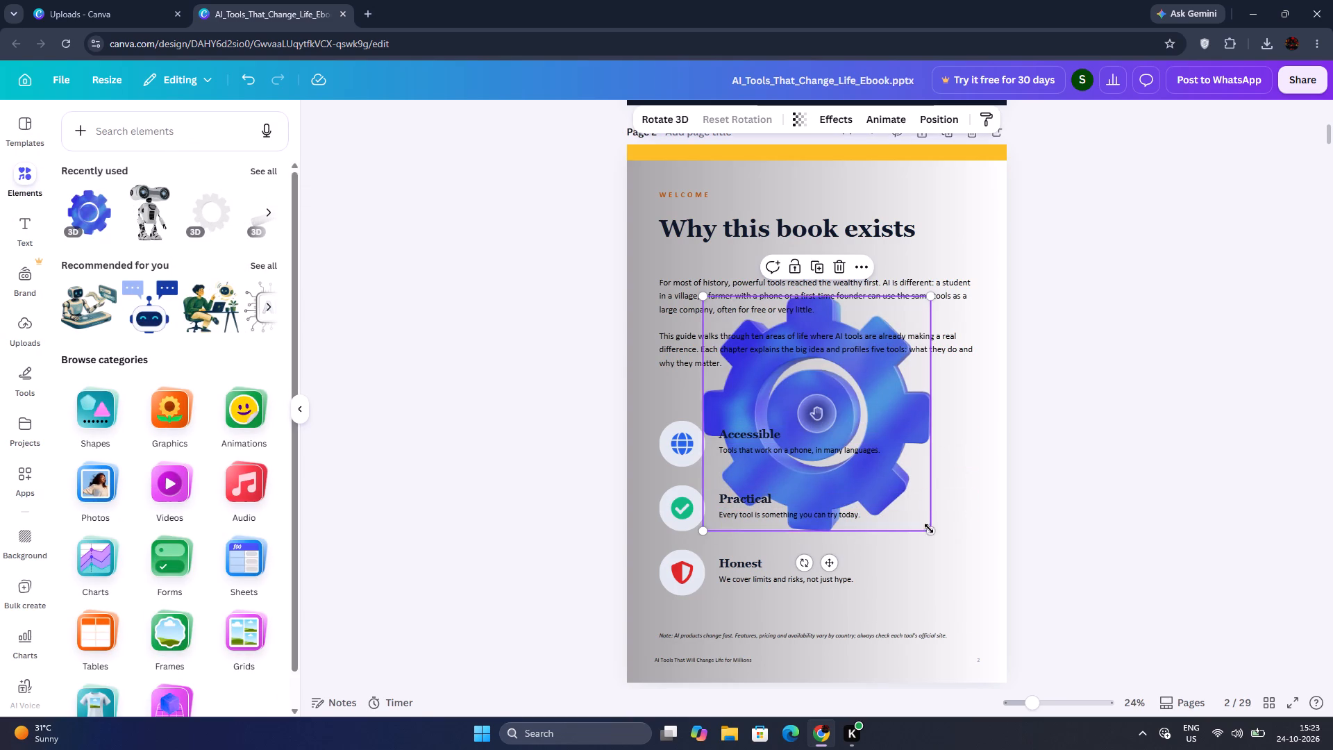
{"action": "left_click_drag", "start_coordinate": [929, 531], "coordinate": [945, 553]}
{"action": "left_click_drag", "start_coordinate": [924, 495], "coordinate": [1014, 589]}
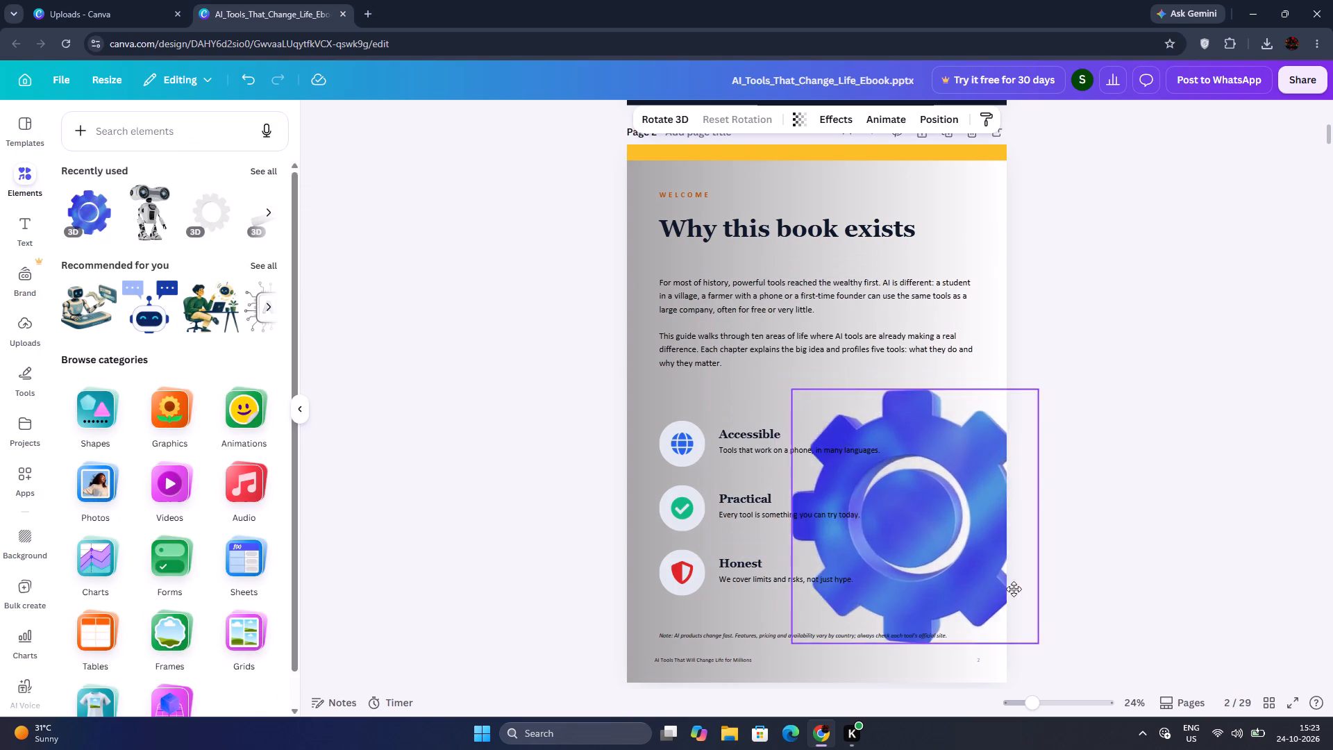
{"action": "left_click_drag", "start_coordinate": [1014, 589], "coordinate": [1116, 565]}
{"action": "left_click", "coordinate": [1214, 492]}
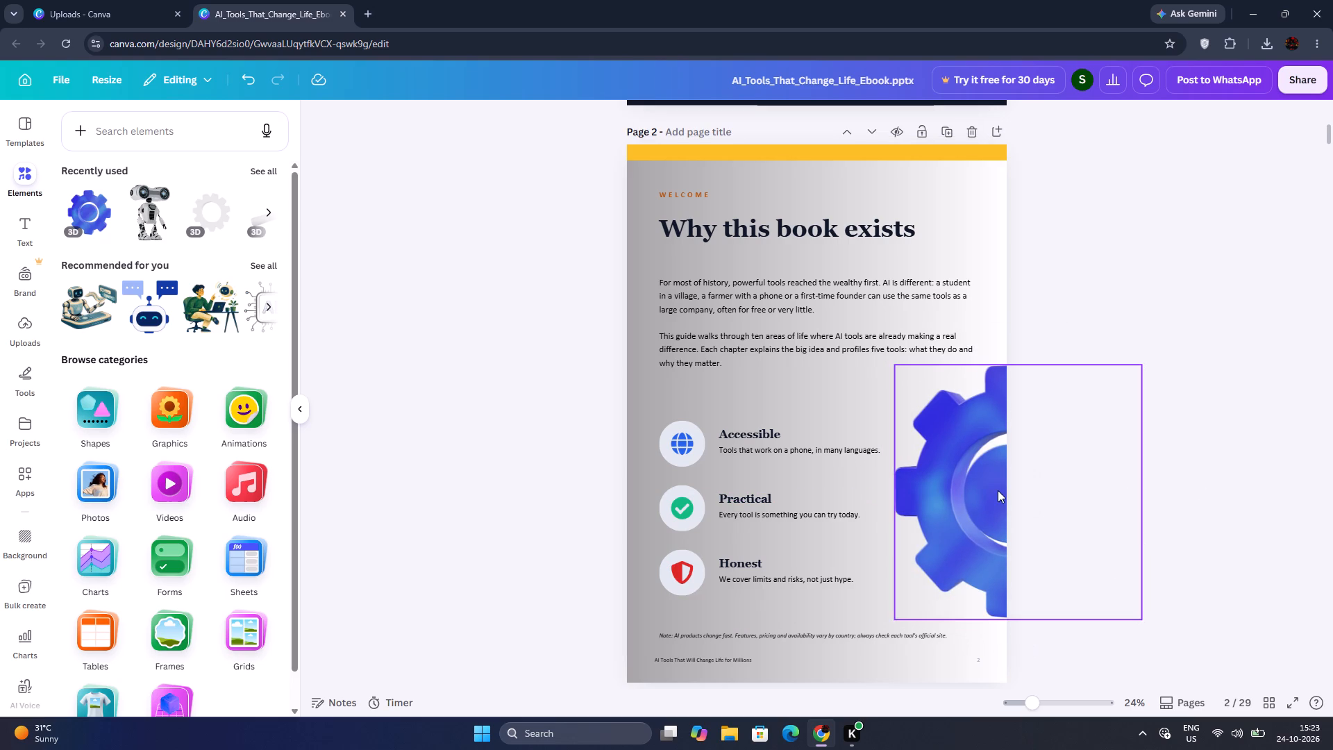
{"action": "left_click", "coordinate": [998, 490]}
{"action": "left_click", "coordinate": [1132, 326]}
Recolour the yellow bar across the top of page 2 with the black-to-white linear gradient, #000000 to #ffffff.
{"action": "left_click", "coordinate": [957, 233]}
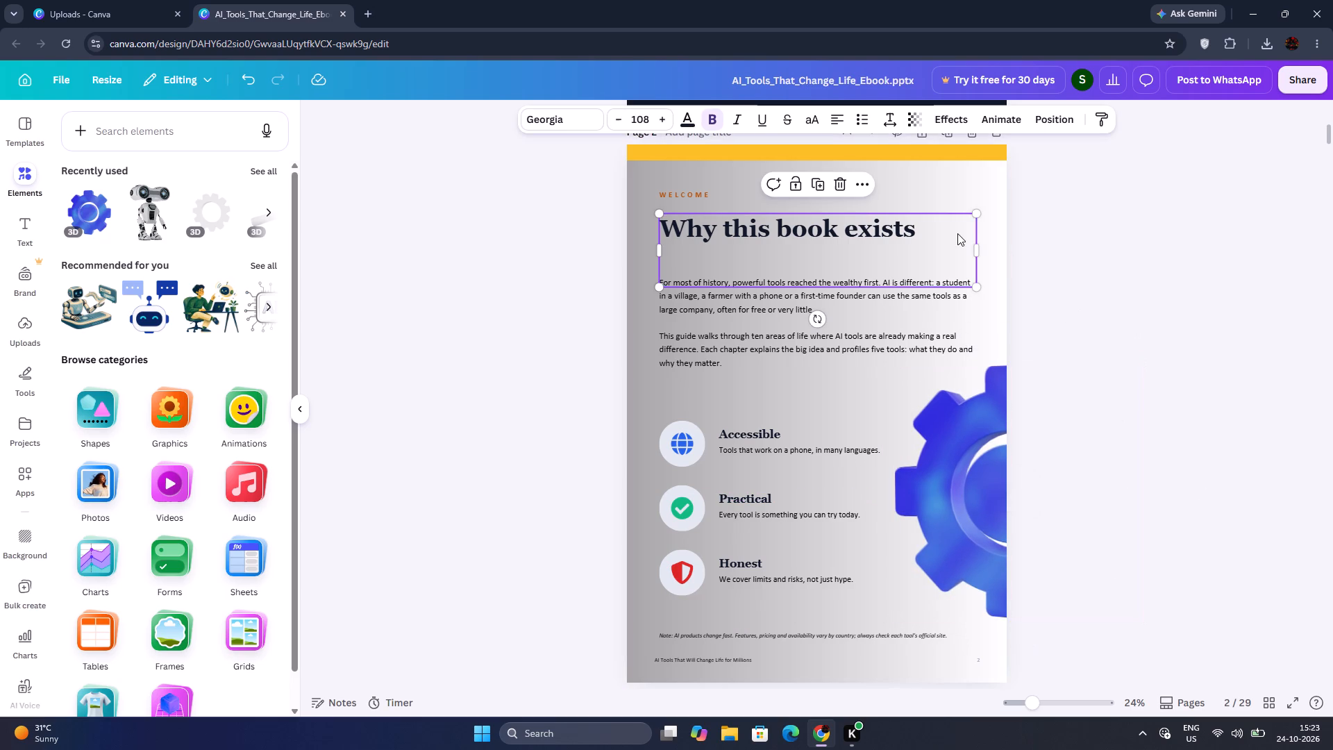
{"action": "left_click", "coordinate": [970, 203]}
{"action": "left_click", "coordinate": [991, 194]}
{"action": "left_click", "coordinate": [964, 152]}
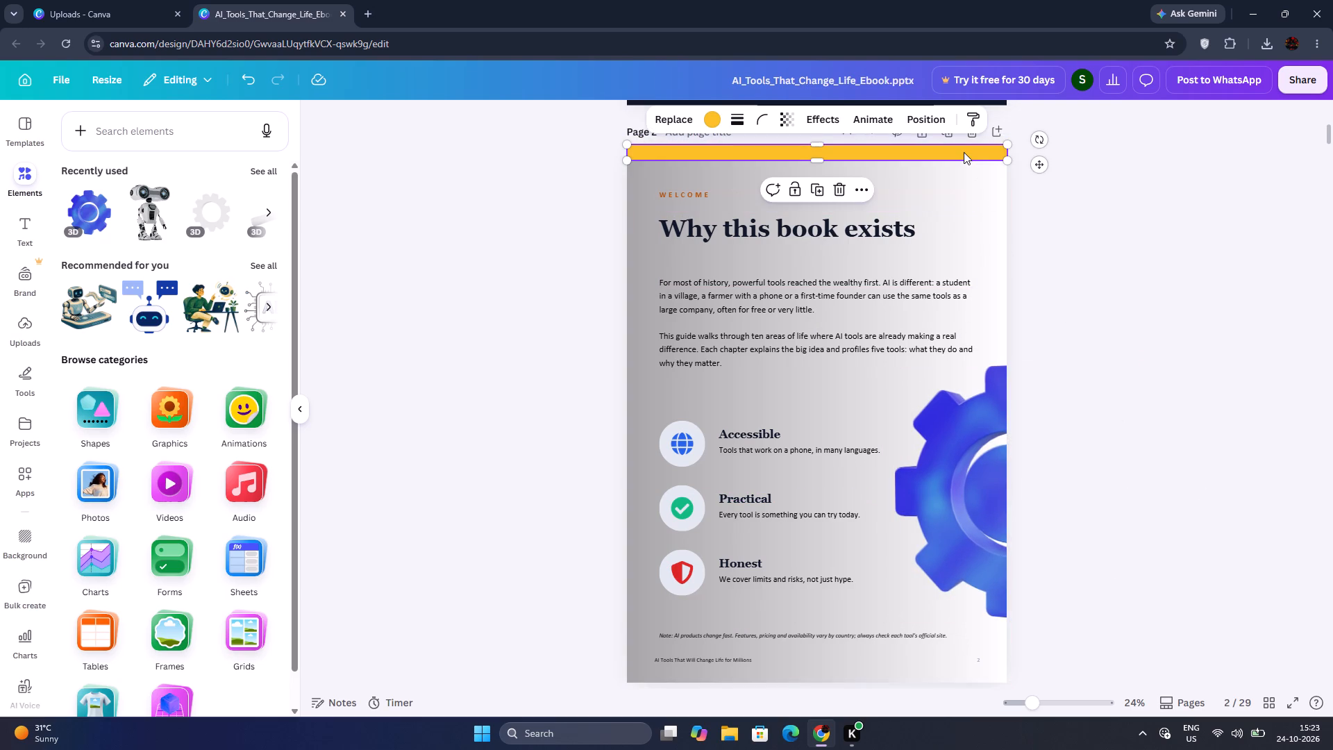
{"action": "left_click", "coordinate": [707, 119]}
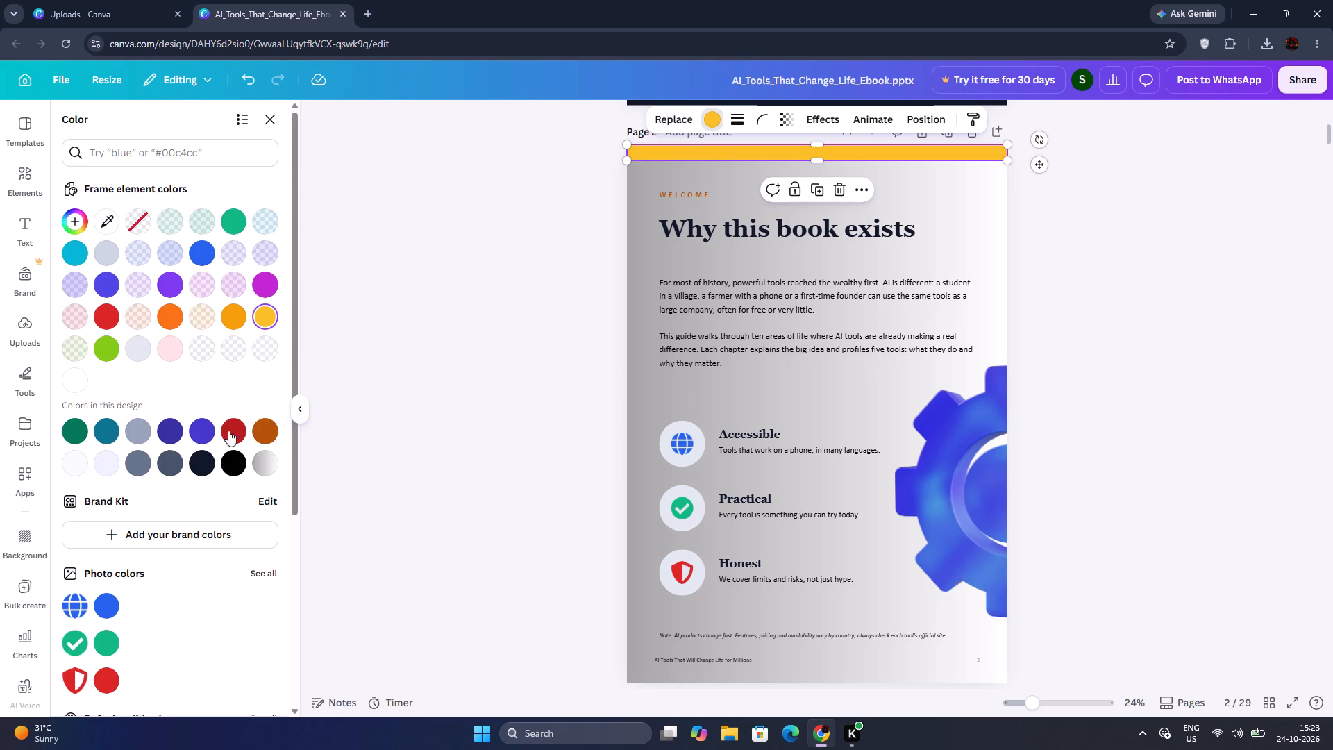
{"action": "left_click", "coordinate": [145, 464]}
{"action": "scroll", "coordinate": [243, 494], "scroll_direction": "down", "scroll_amount": 6}
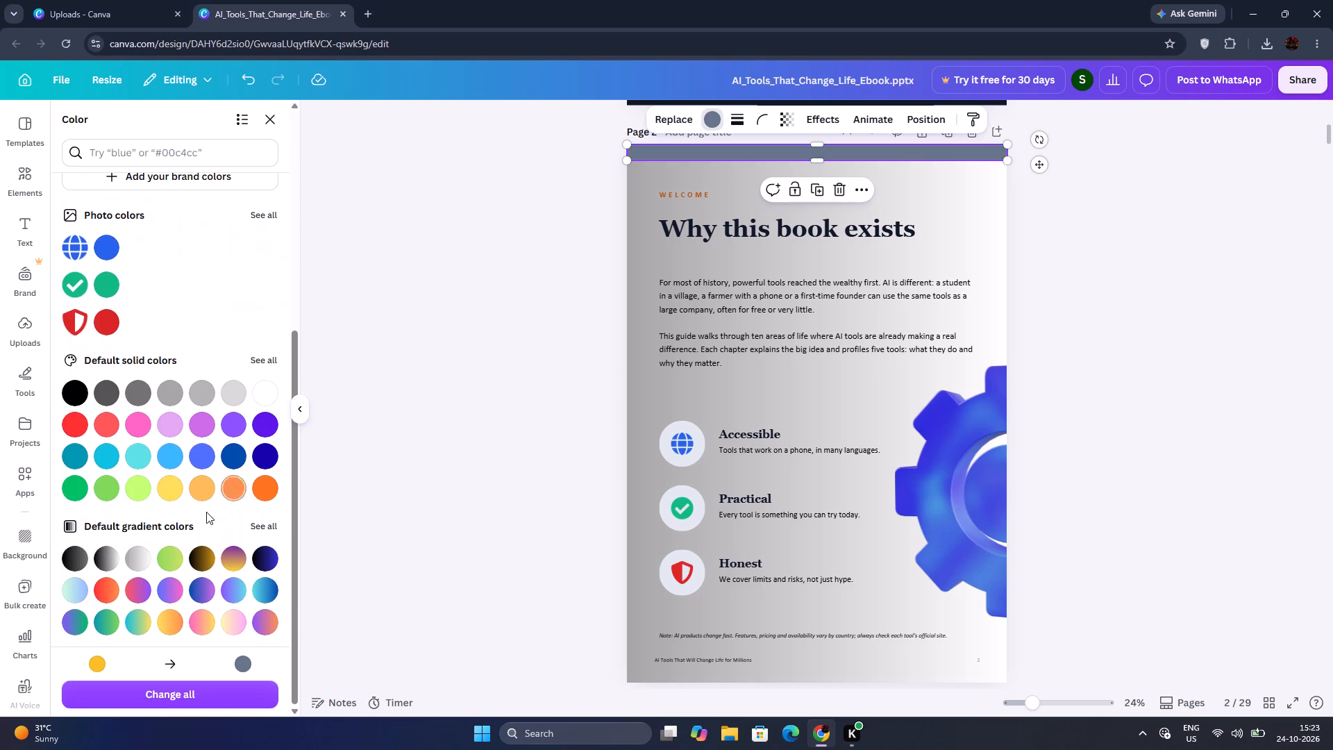
{"action": "left_click", "coordinate": [178, 492]}
{"action": "scroll", "coordinate": [179, 492], "scroll_direction": "down", "scroll_amount": 2}
{"action": "left_click", "coordinate": [151, 549]}
{"action": "left_click", "coordinate": [142, 560]}
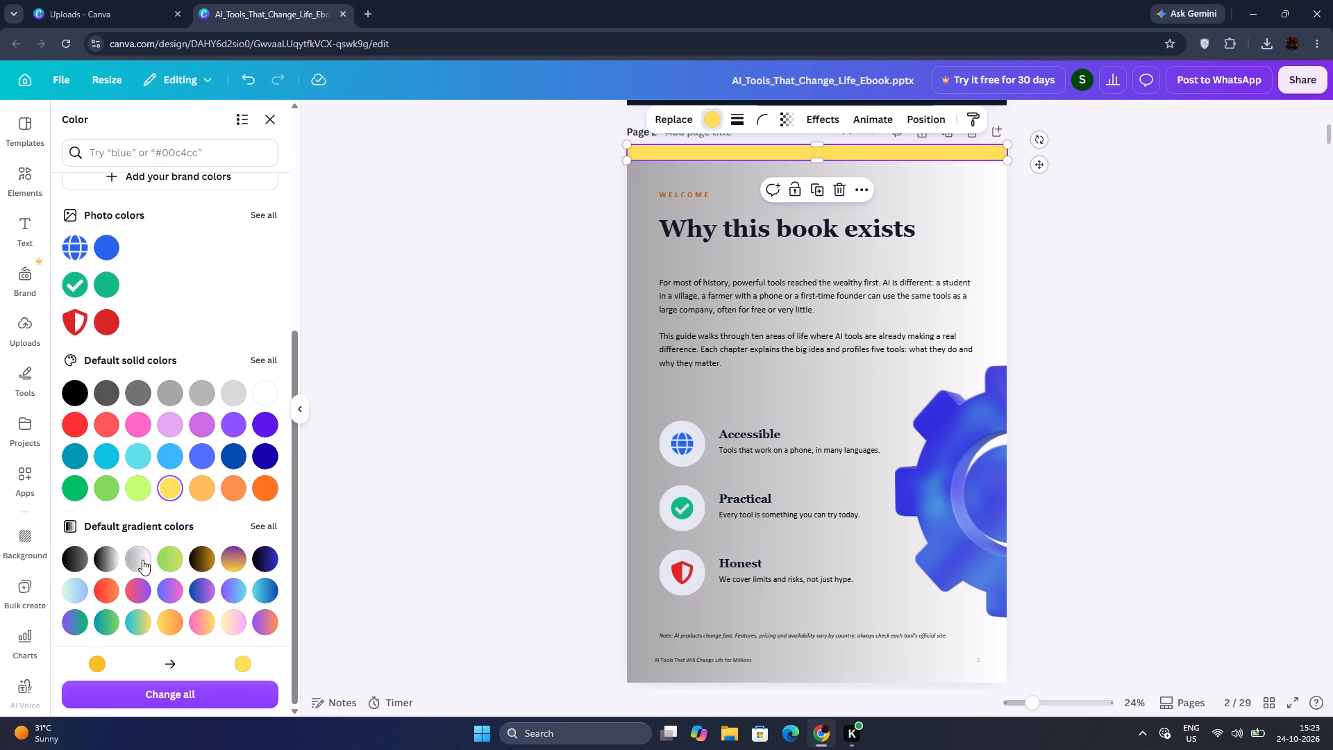
{"action": "left_click", "coordinate": [81, 562]}
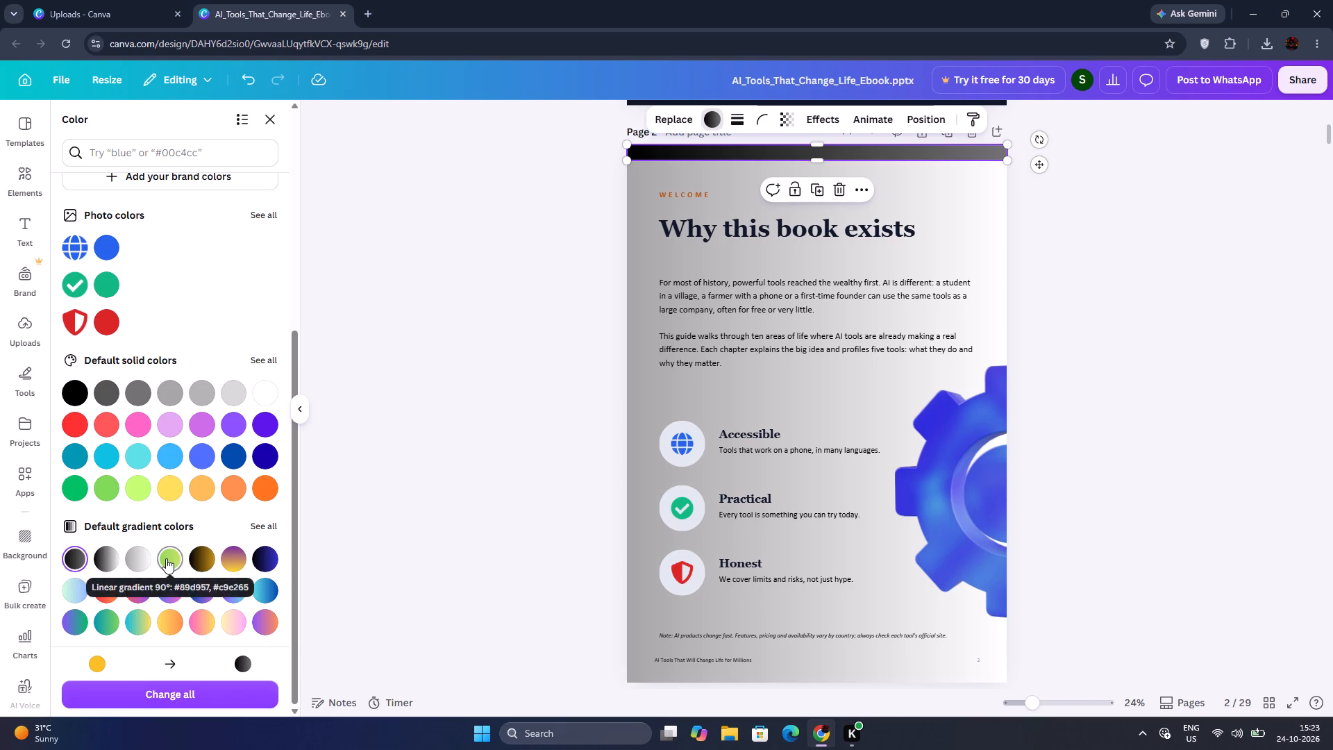
{"action": "left_click", "coordinate": [166, 558]}
{"action": "left_click", "coordinate": [110, 562]}
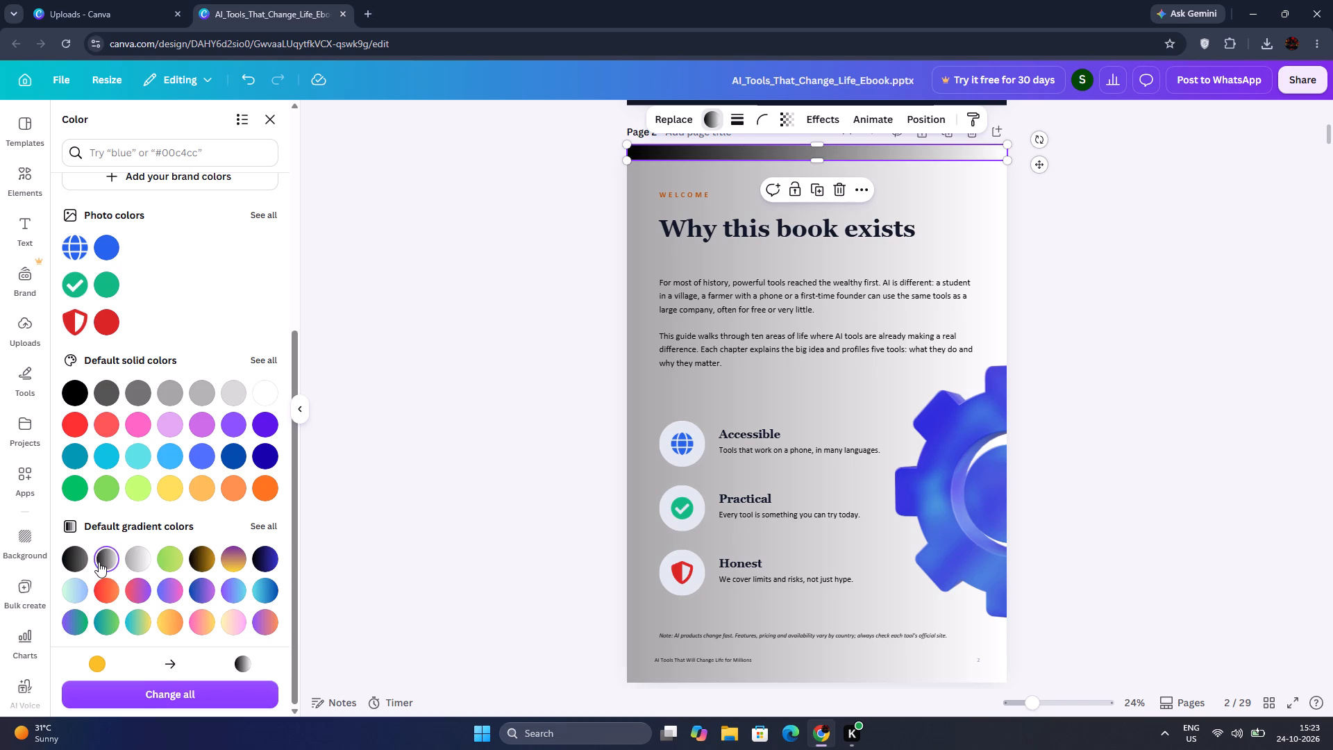
{"action": "left_click", "coordinate": [82, 562]}
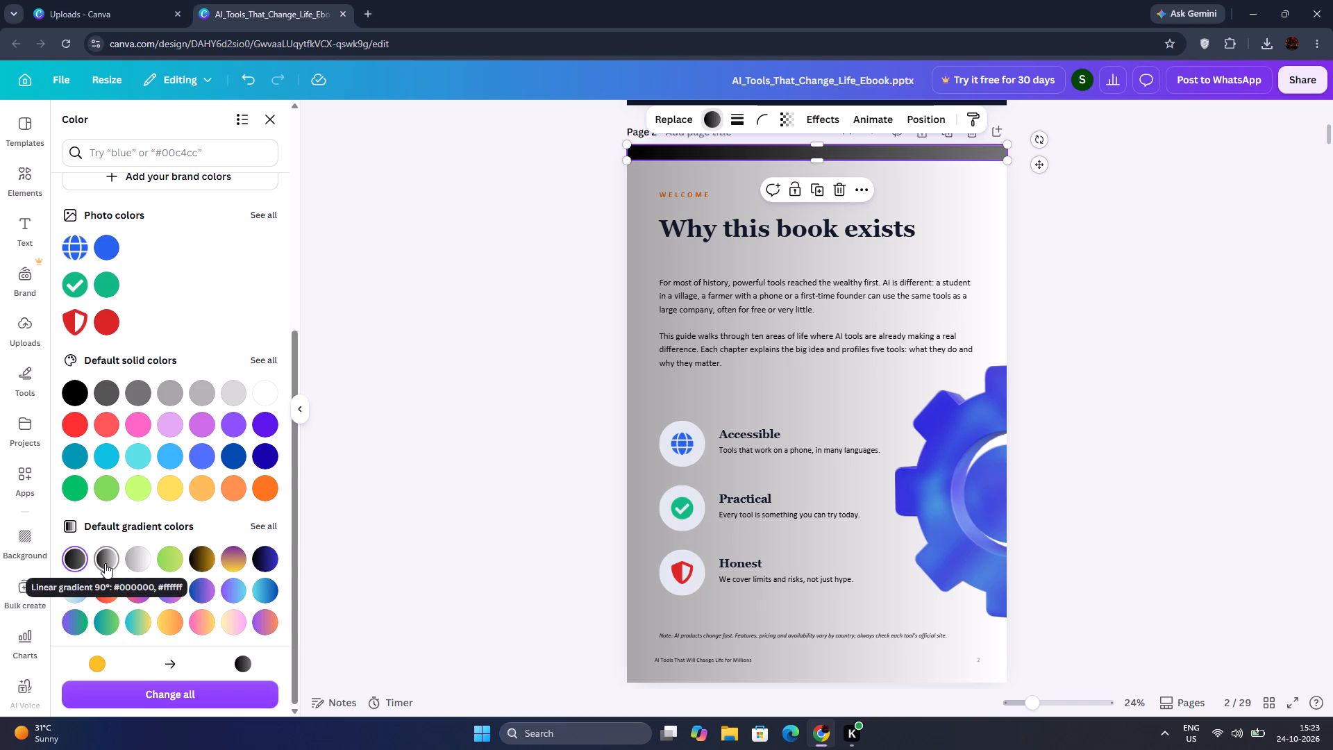
{"action": "left_click", "coordinate": [102, 563]}
{"action": "left_click", "coordinate": [393, 545]}
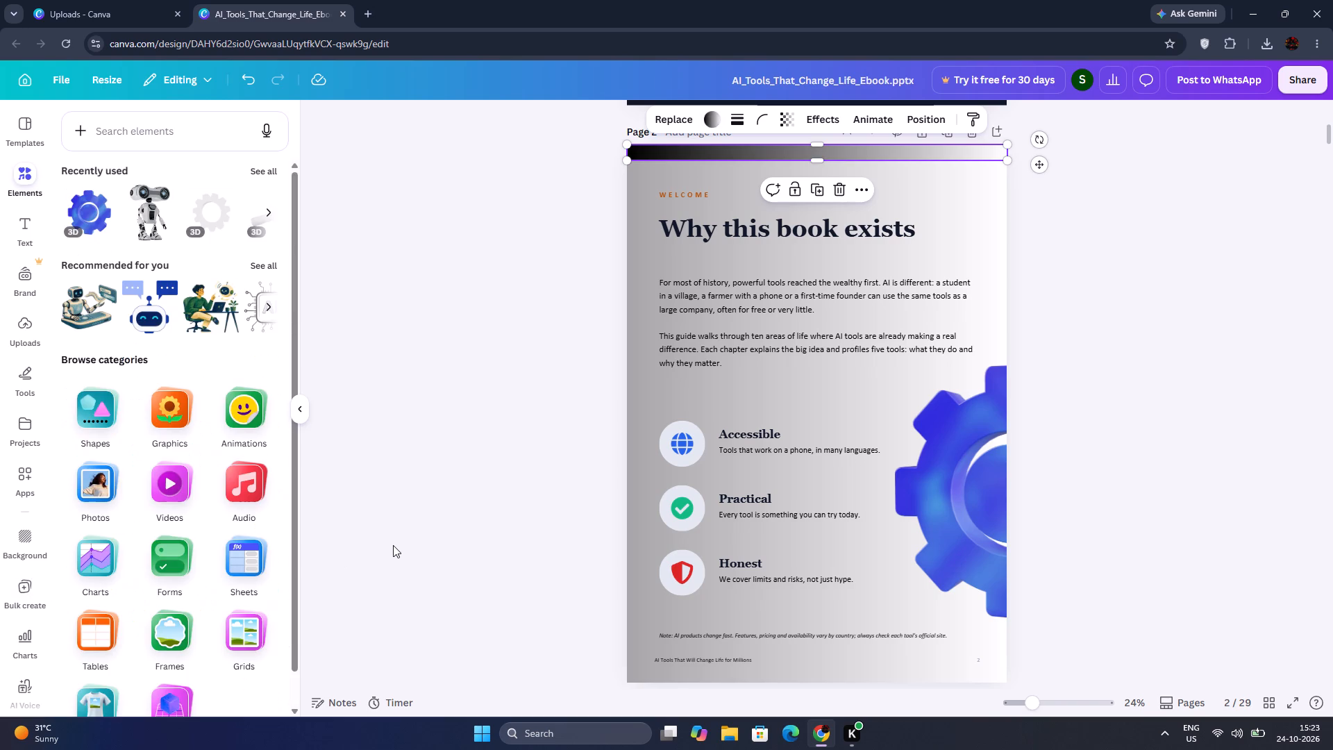
{"action": "left_click", "coordinate": [393, 545]}
{"action": "left_click", "coordinate": [1139, 406]}
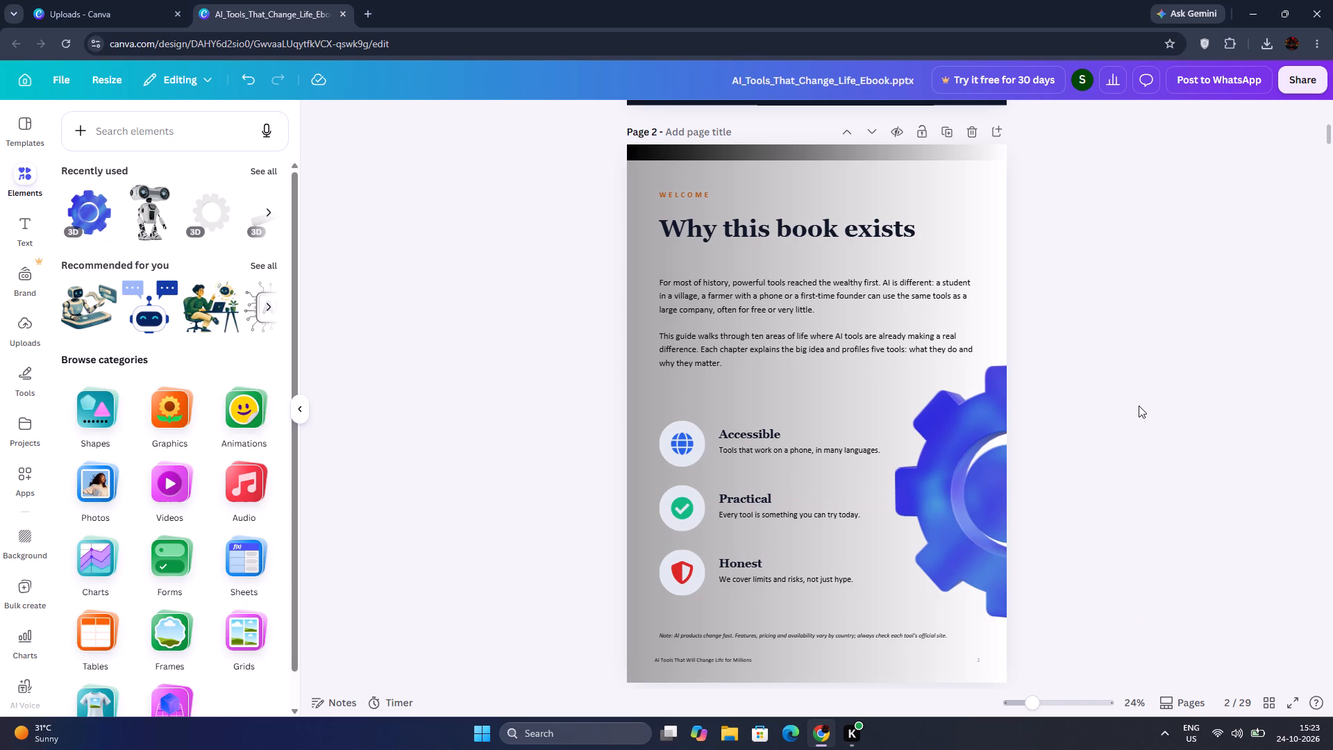
{"action": "left_click", "coordinate": [1096, 474]}
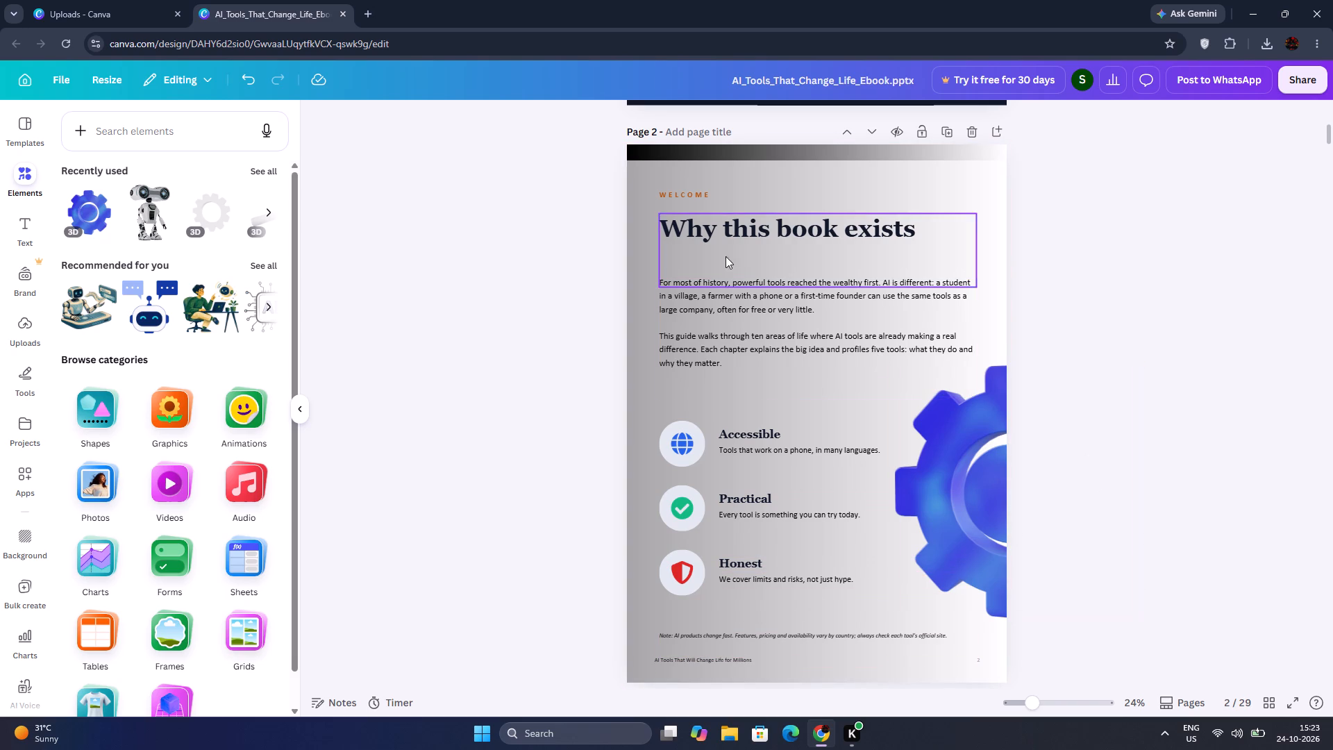
{"action": "left_click", "coordinate": [1066, 260]}
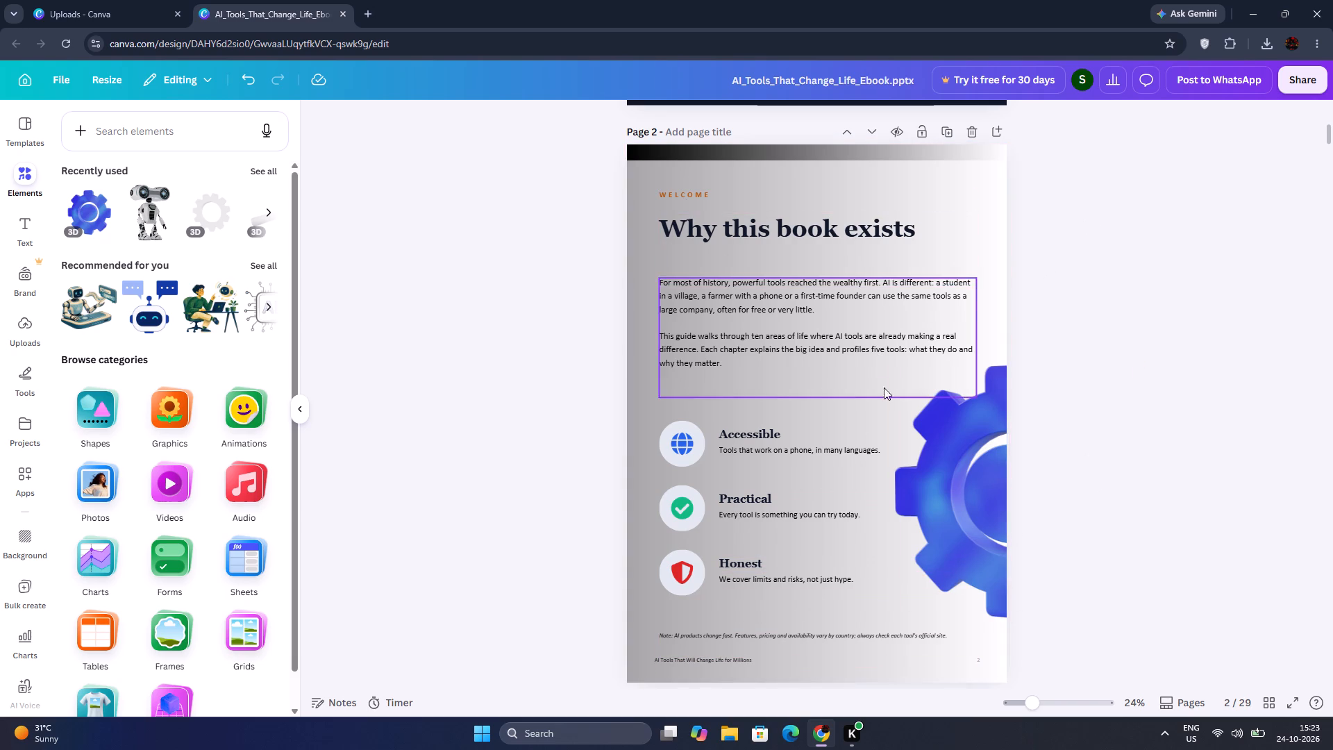
Give the page 3 contents page the same default grey-to-white gradient background as page 2.
{"action": "scroll", "coordinate": [1061, 438], "scroll_direction": "down", "scroll_amount": 2}
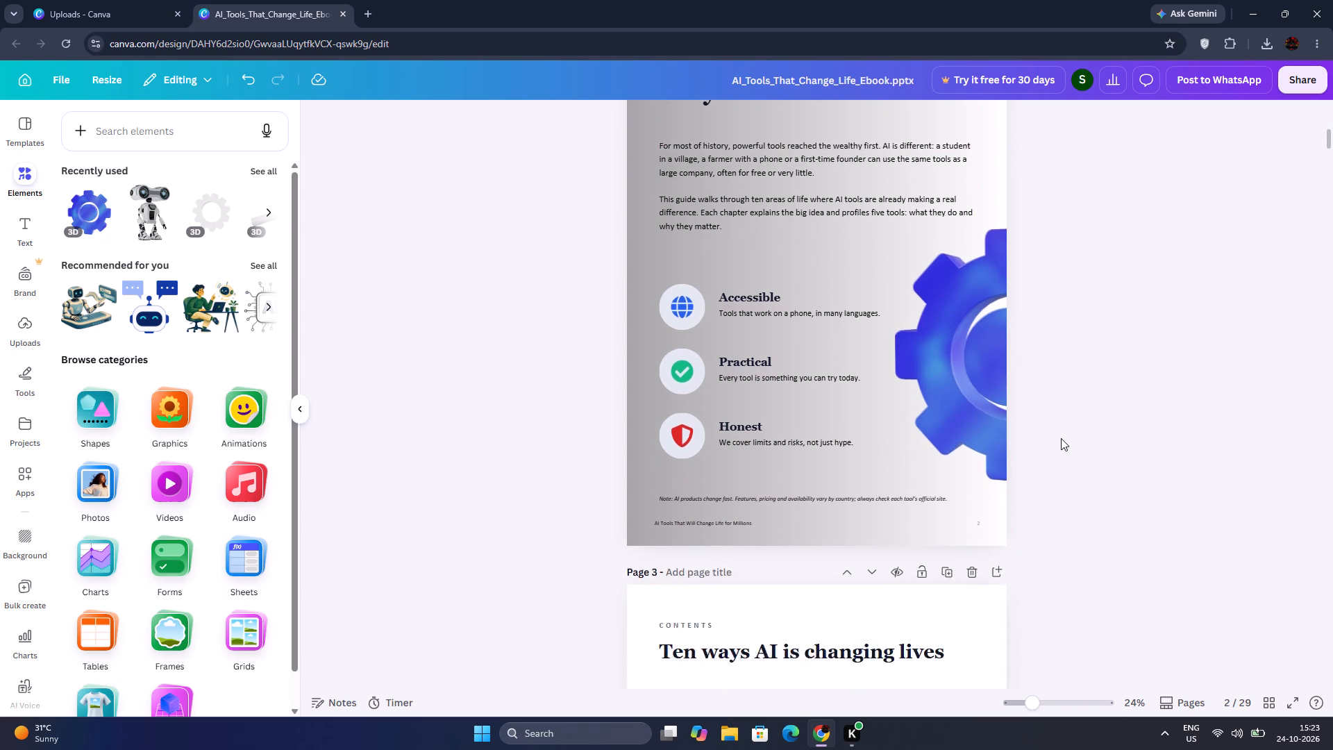
{"action": "scroll", "coordinate": [1061, 438], "scroll_direction": "down", "scroll_amount": 7}
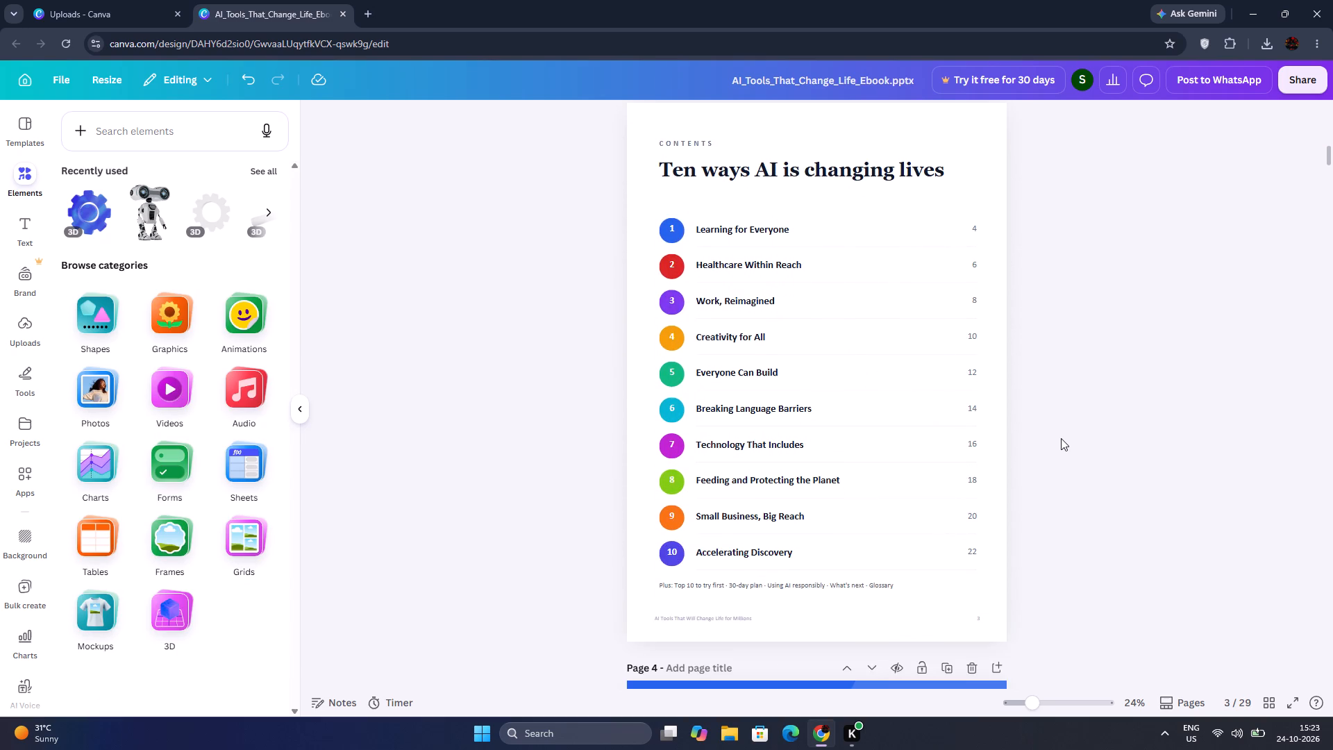
{"action": "scroll", "coordinate": [1061, 438], "scroll_direction": "up", "scroll_amount": 1}
{"action": "left_click", "coordinate": [974, 226]}
{"action": "left_click", "coordinate": [973, 199]}
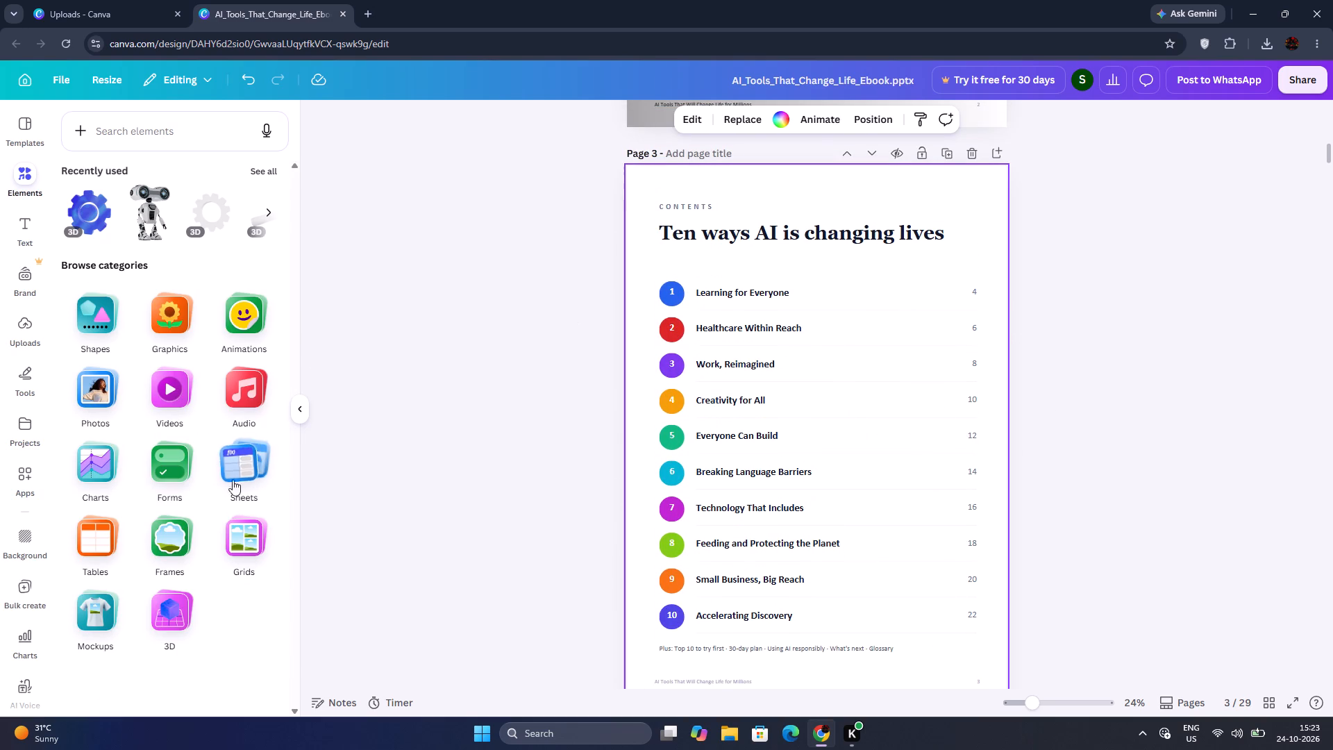
{"action": "left_click", "coordinate": [778, 110]}
{"action": "scroll", "coordinate": [117, 622], "scroll_direction": "down", "scroll_amount": 5}
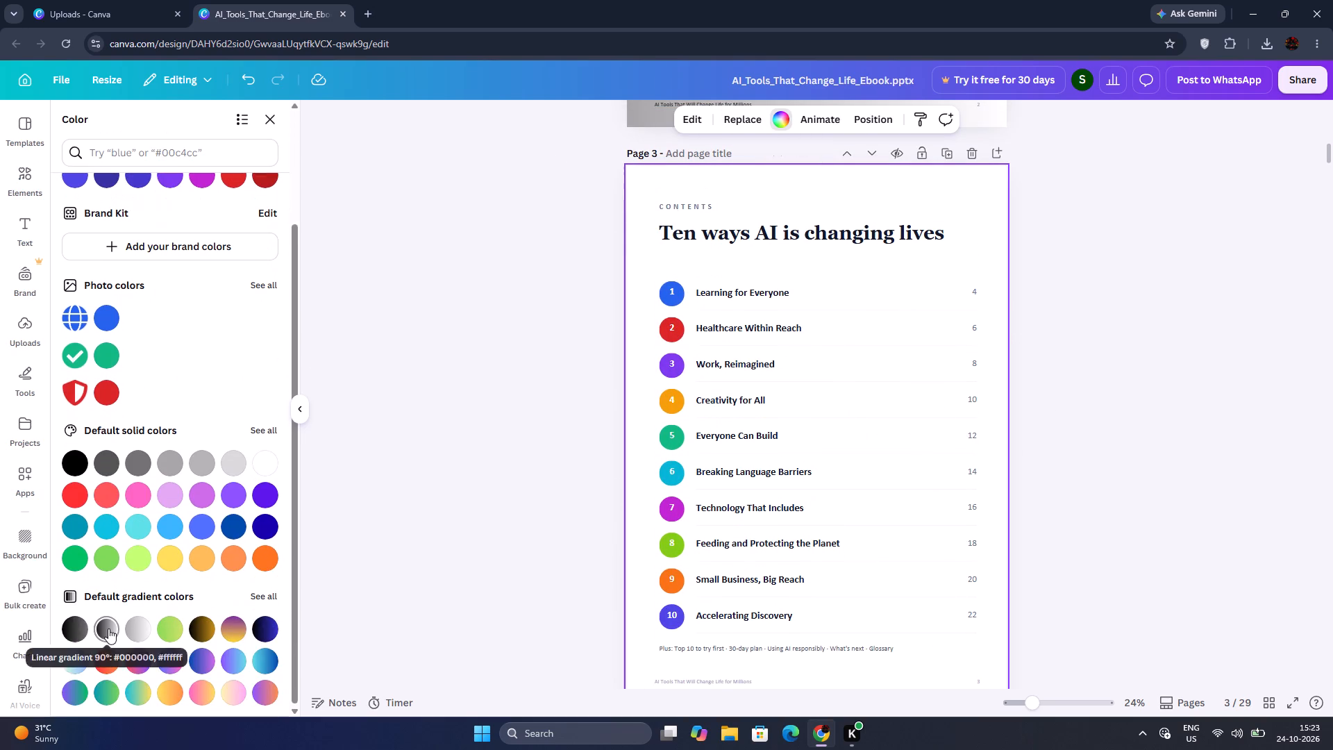
{"action": "left_click", "coordinate": [108, 628]}
{"action": "left_click", "coordinate": [144, 622]}
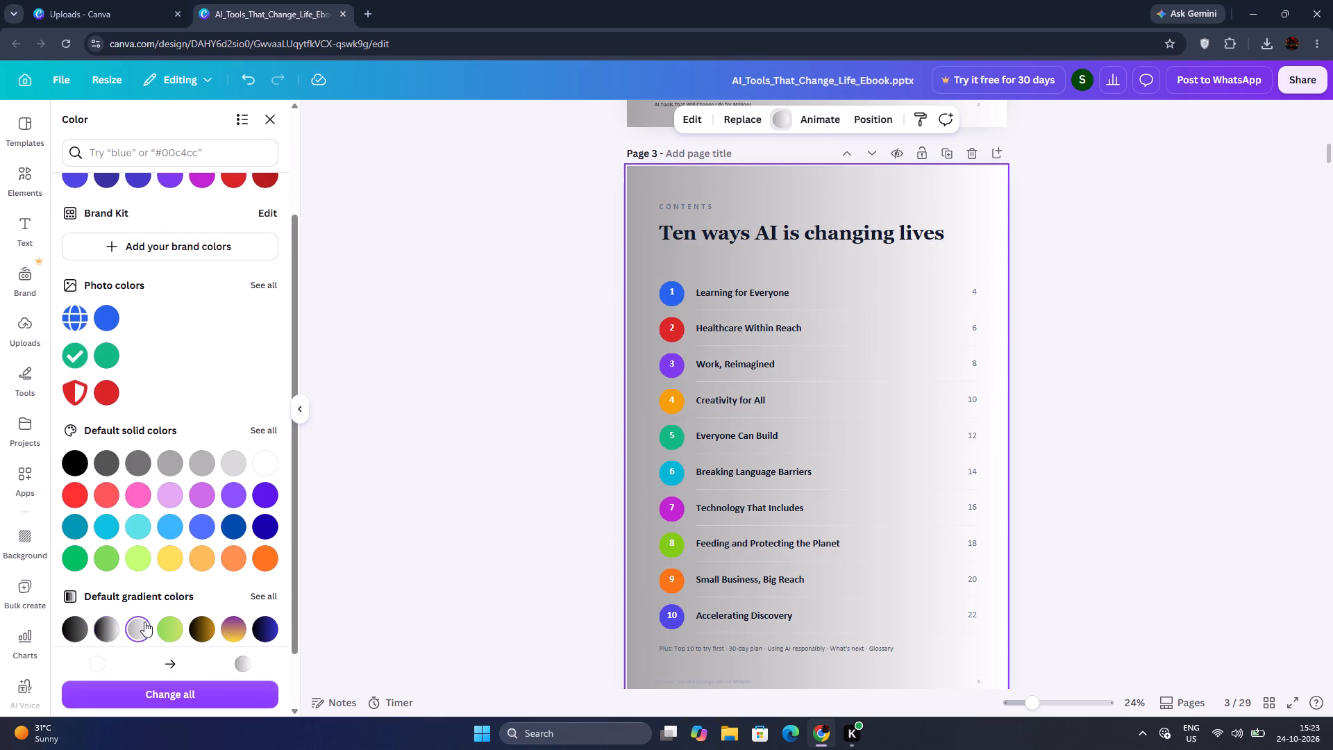
{"action": "left_click", "coordinate": [491, 335]}
Set the small CONTENTS label above page 3's heading to black text.
{"action": "left_click", "coordinate": [676, 214]}
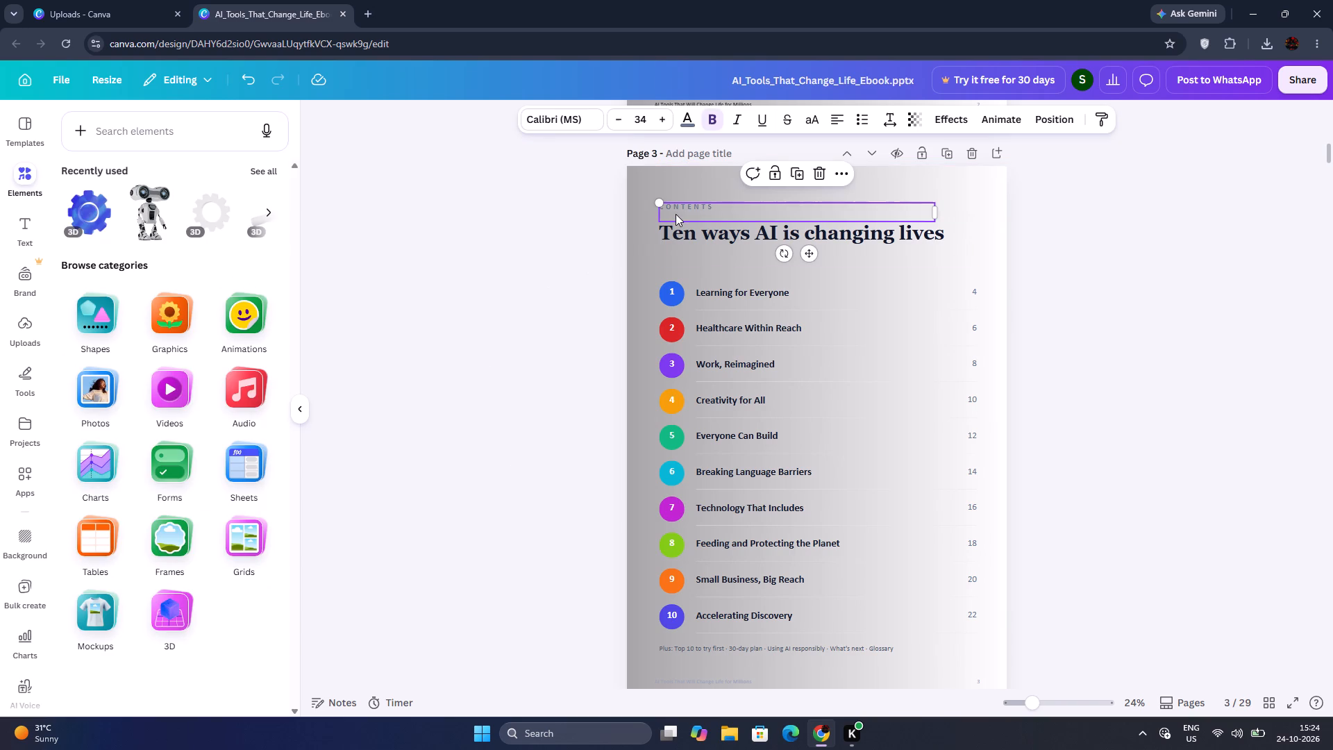
{"action": "left_click", "coordinate": [678, 124]}
{"action": "left_click", "coordinate": [65, 697]}
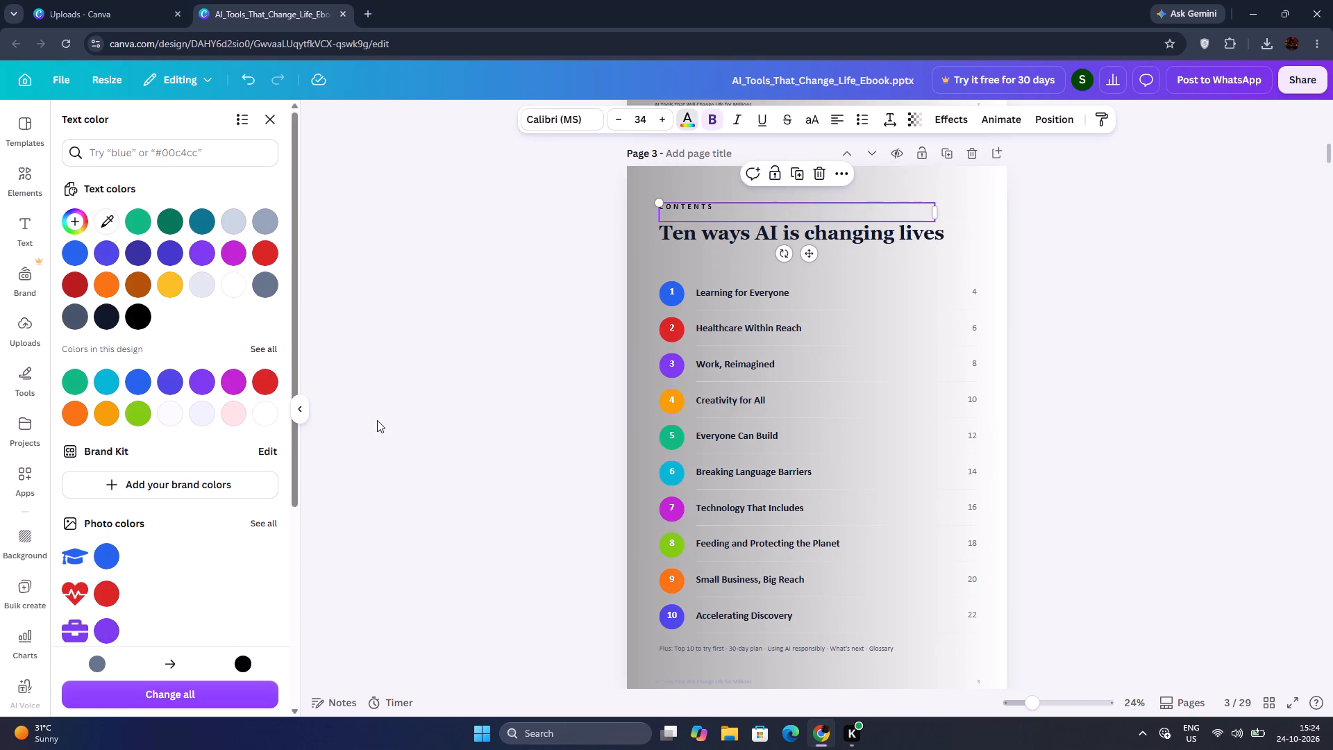
{"action": "double_click", "coordinate": [486, 283]}
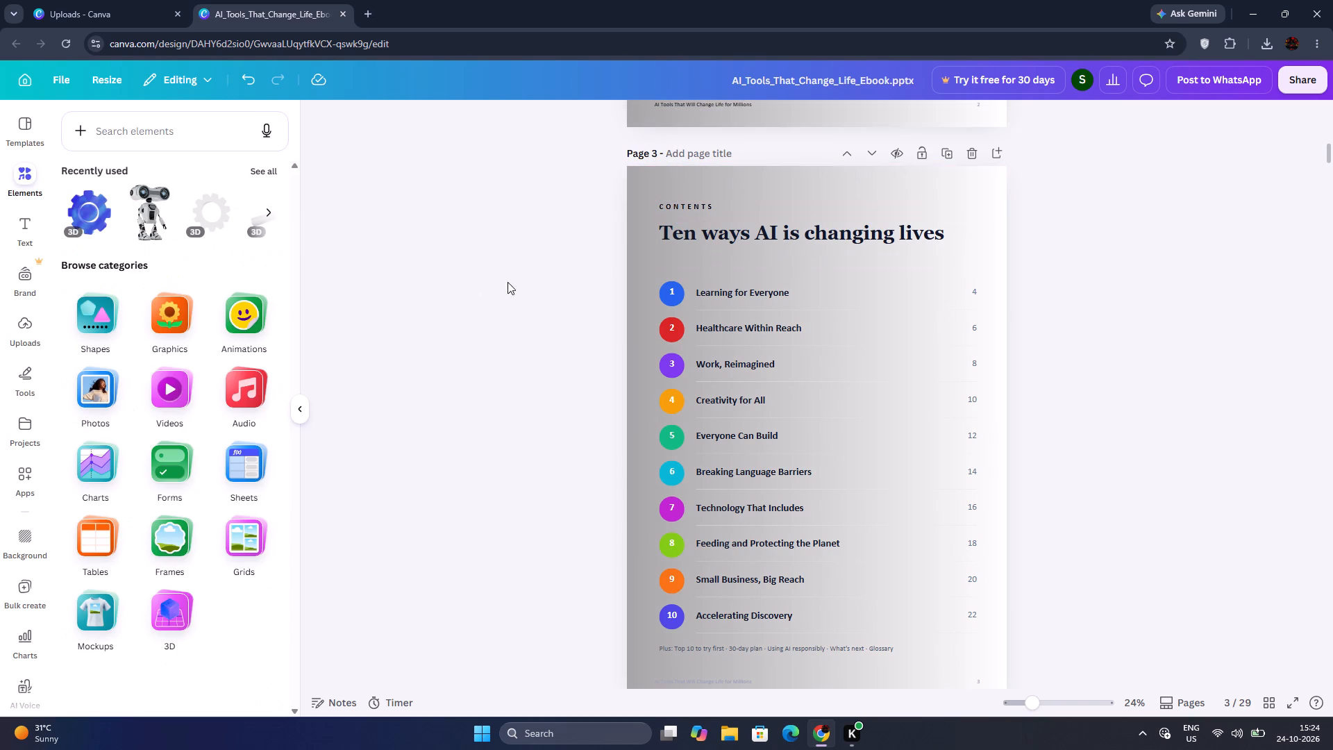
Set the "Plus: Top 10 to try first" line below page 3's contents list to black and apply that colour change across all pages.
{"action": "scroll", "coordinate": [1026, 318], "scroll_direction": "down", "scroll_amount": 2}
{"action": "left_click", "coordinate": [764, 509]}
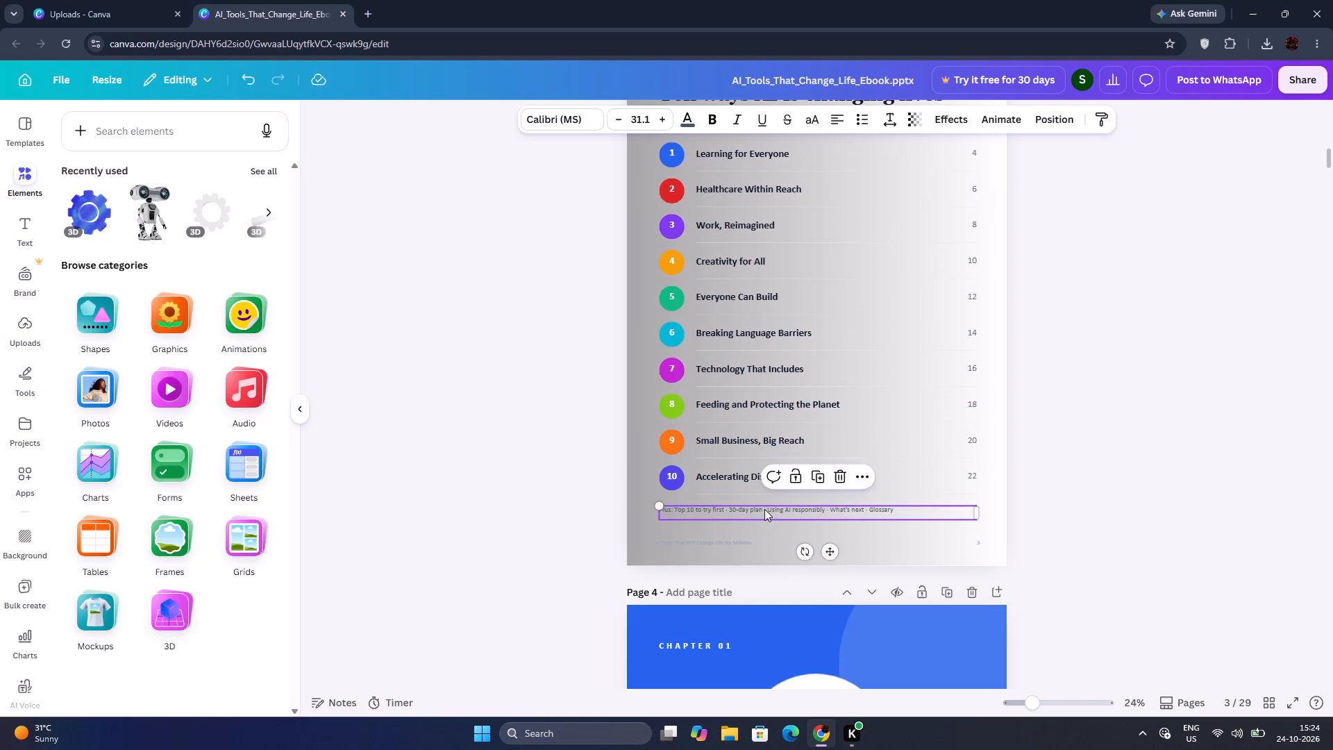
{"action": "left_click", "coordinate": [688, 130]}
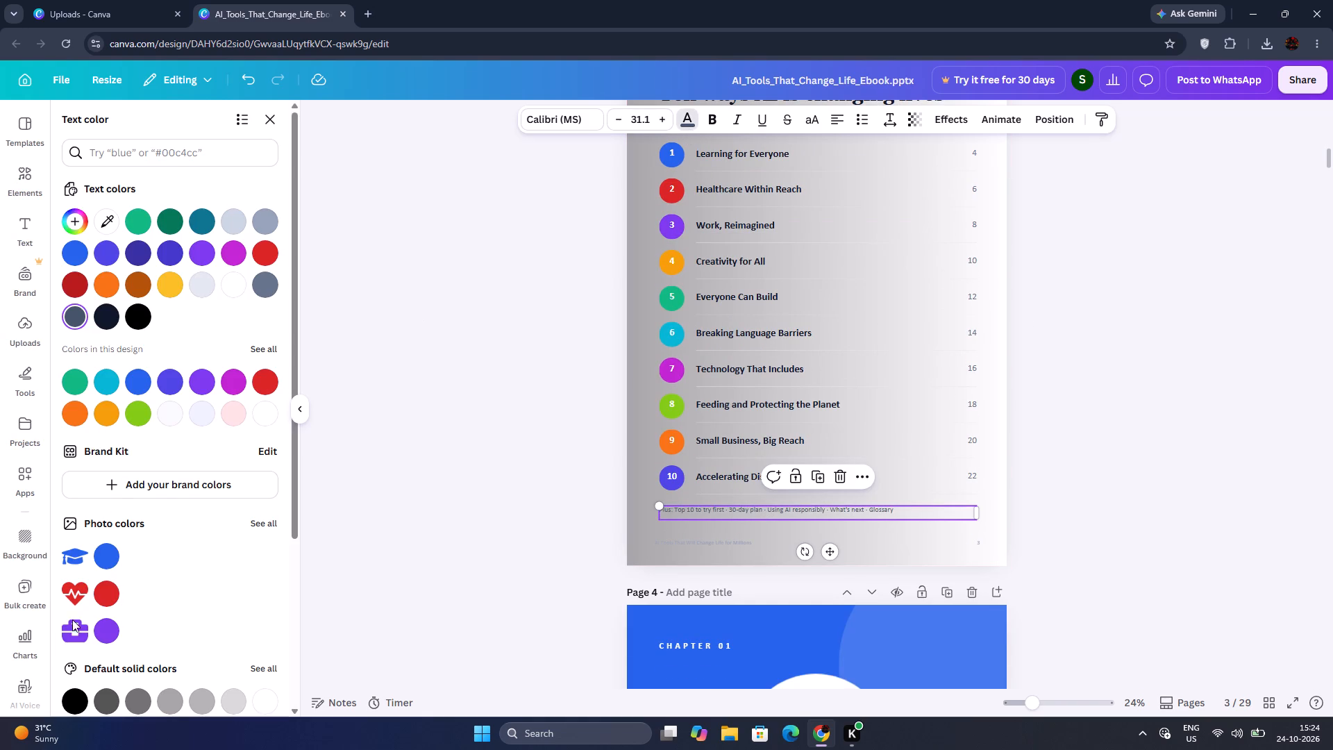
{"action": "left_click", "coordinate": [76, 689]}
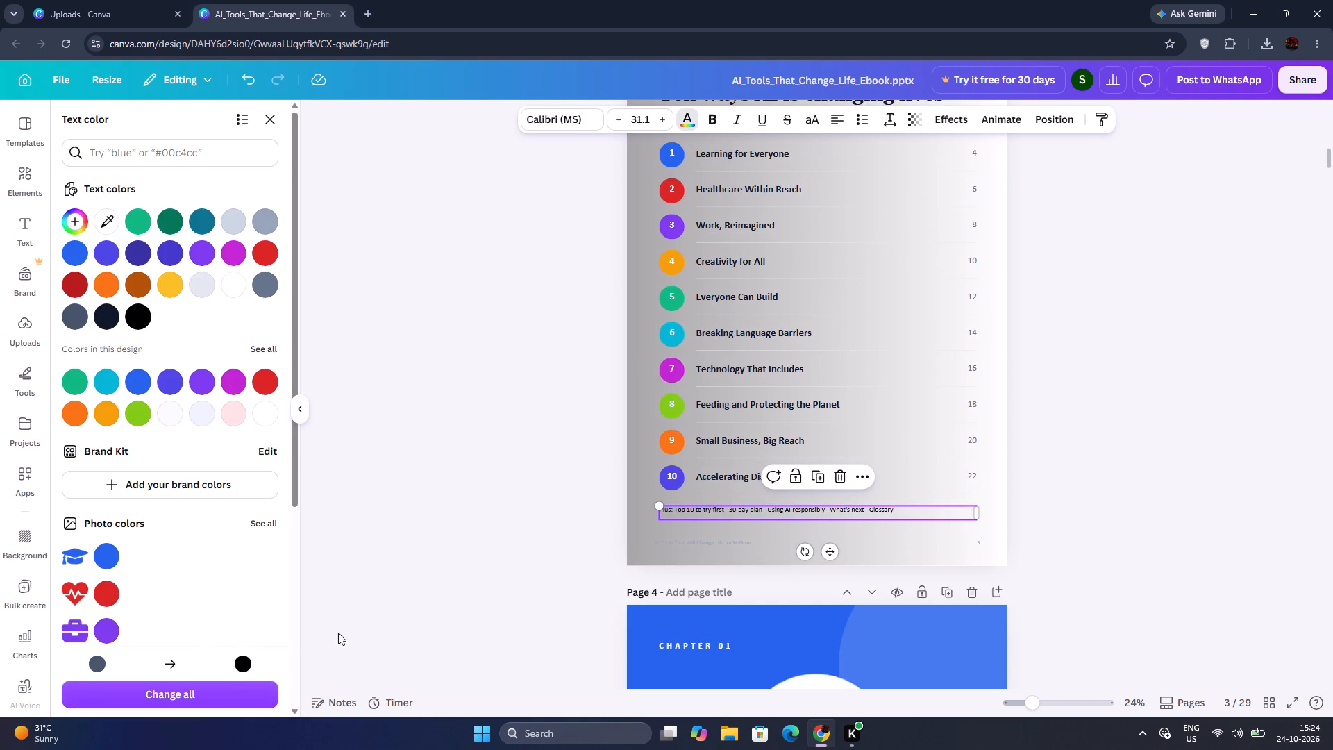
{"action": "left_click", "coordinate": [219, 699]}
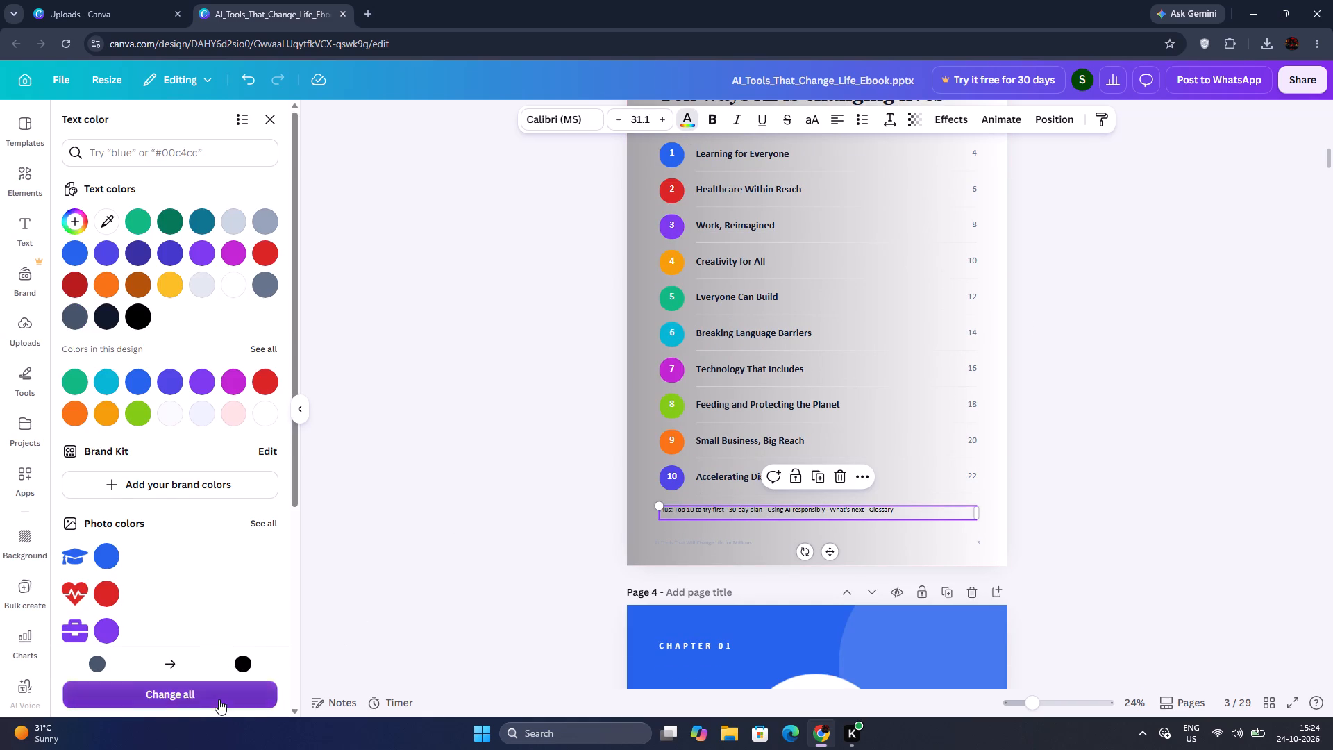
{"action": "left_click", "coordinate": [566, 537]}
Set the page numbers beside page 3's contents list to black and apply the colour change to the matching numbers.
{"action": "scroll", "coordinate": [567, 537], "scroll_direction": "down", "scroll_amount": 5}
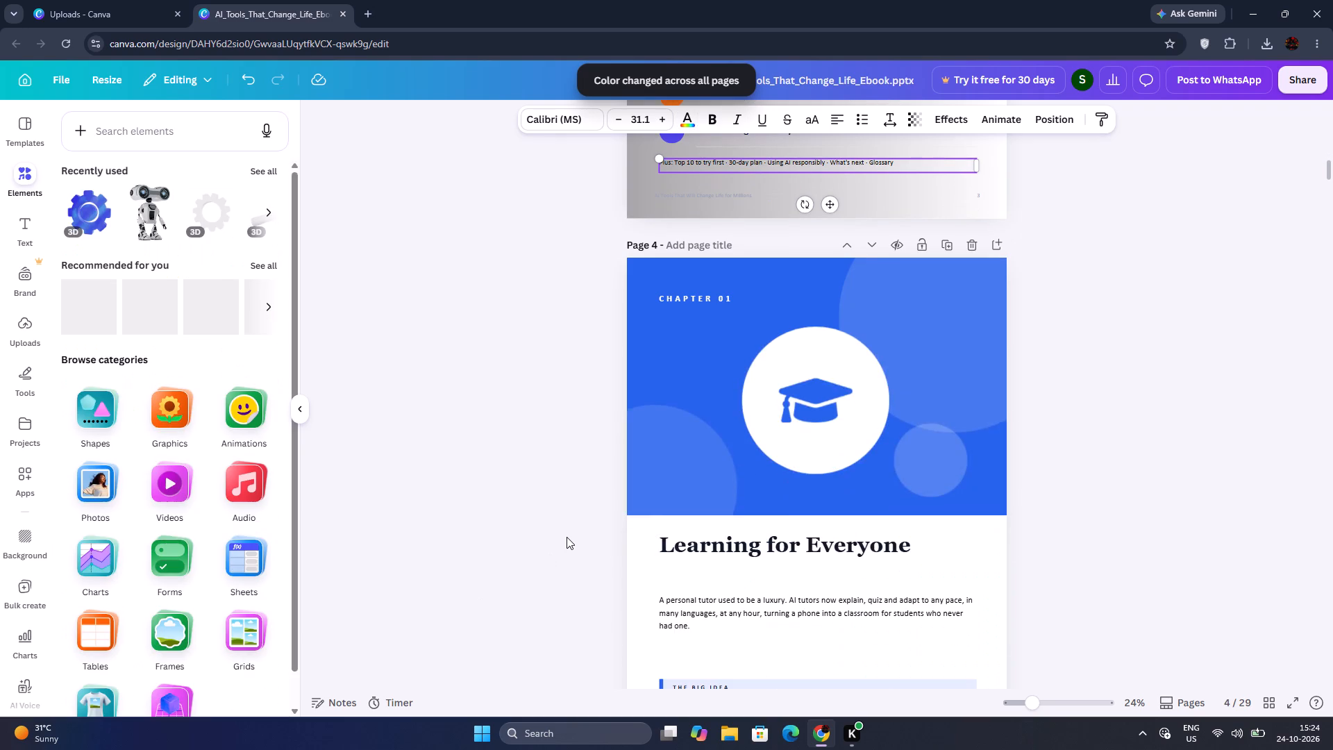
{"action": "scroll", "coordinate": [567, 537], "scroll_direction": "down", "scroll_amount": 4}
{"action": "scroll", "coordinate": [567, 537], "scroll_direction": "up", "scroll_amount": 8}
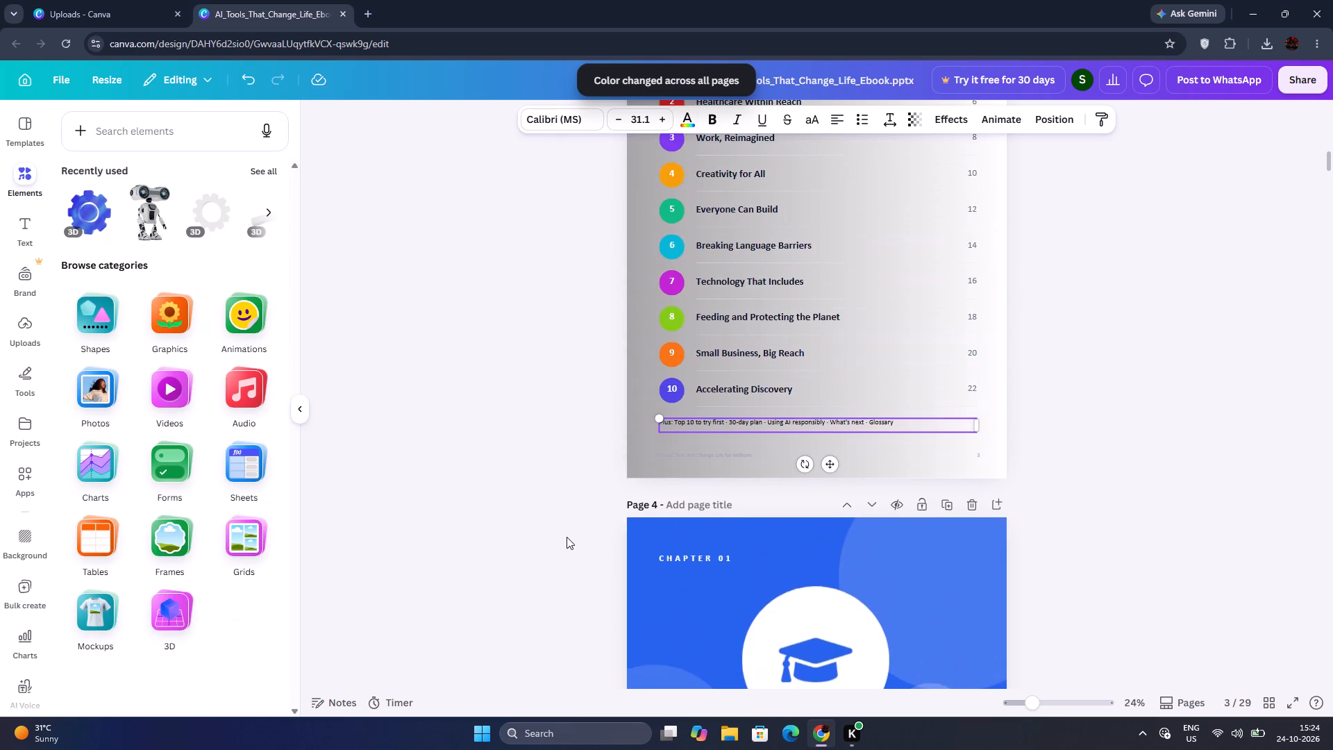
{"action": "scroll", "coordinate": [567, 537], "scroll_direction": "up", "scroll_amount": 4}
{"action": "left_click", "coordinate": [978, 358]}
{"action": "left_click", "coordinate": [973, 361]}
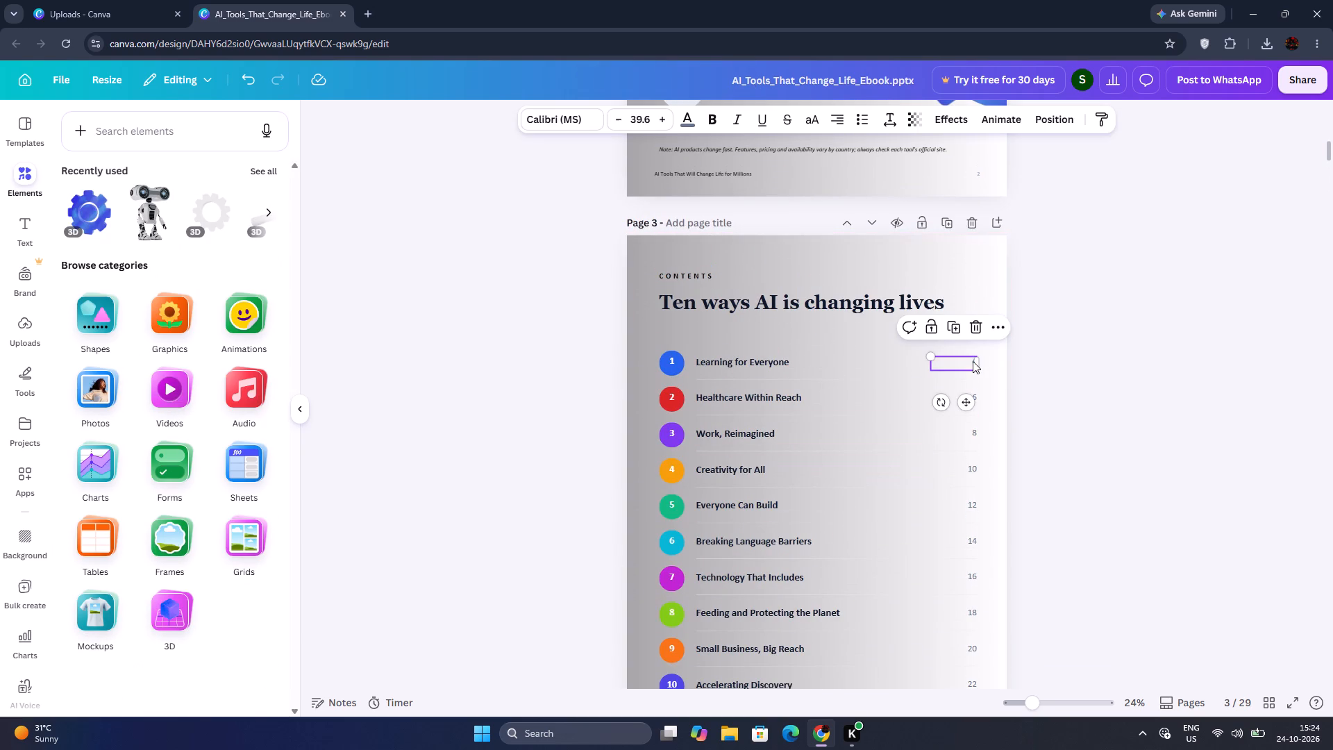
{"action": "left_click", "coordinate": [974, 398], "text": "shift"}
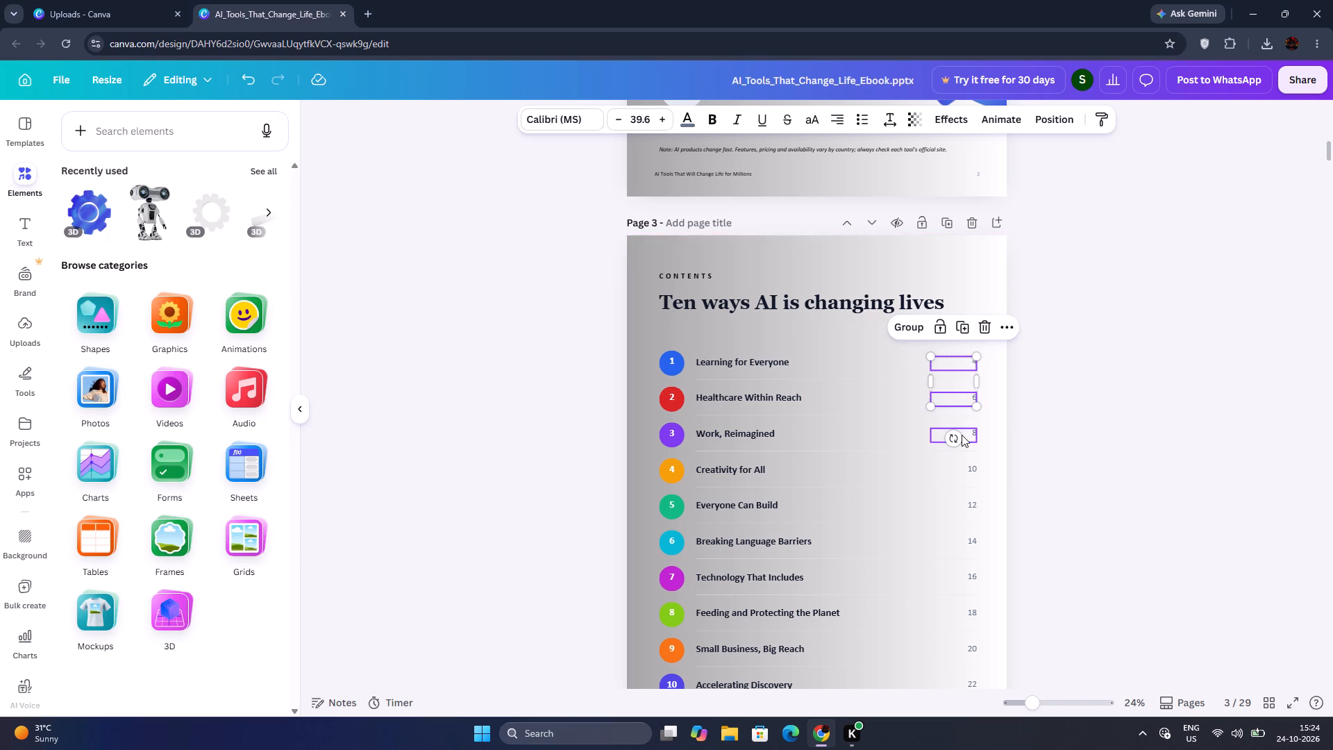
{"action": "left_click", "coordinate": [962, 435], "text": "shift"}
{"action": "left_click", "coordinate": [969, 464], "text": "shift"}
{"action": "left_click", "coordinate": [965, 508], "text": "shift"}
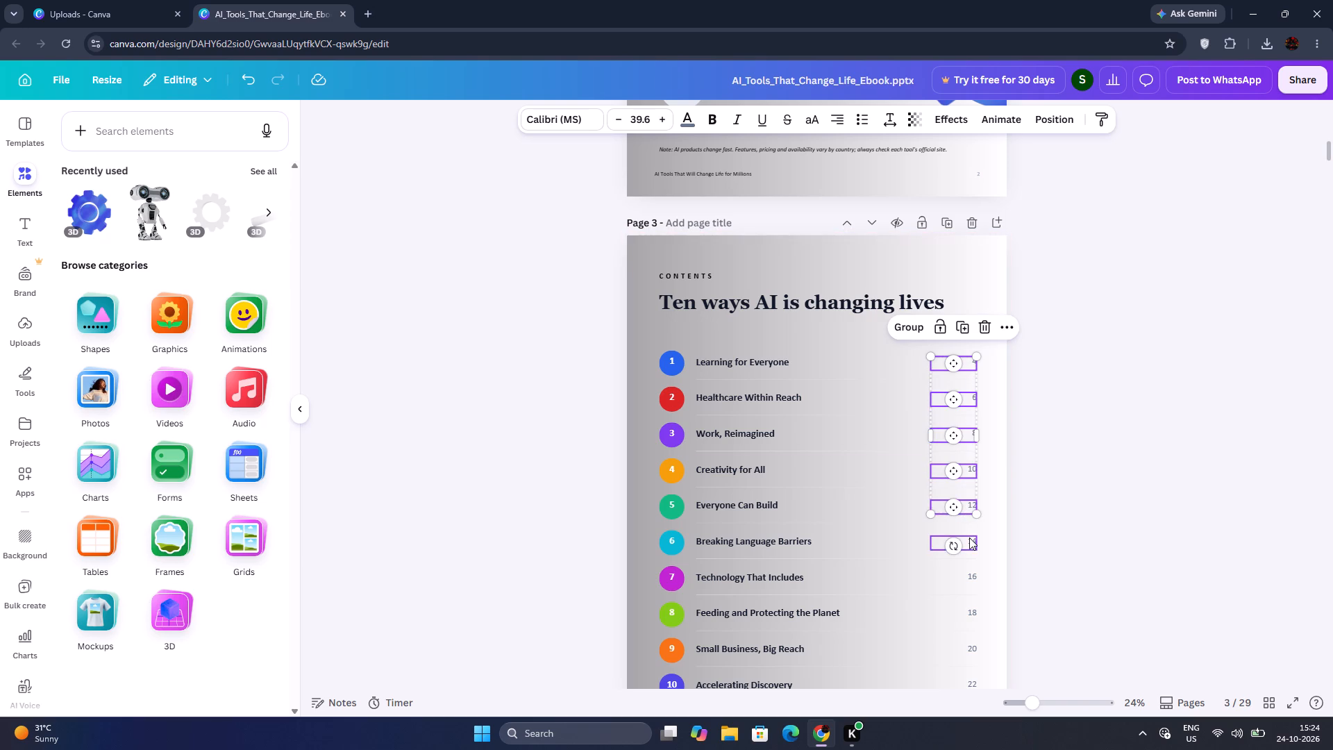
{"action": "left_click", "coordinate": [969, 537], "text": "shift"}
{"action": "left_click", "coordinate": [966, 583], "text": "shift"}
{"action": "scroll", "coordinate": [989, 485], "scroll_direction": "down", "scroll_amount": 5}
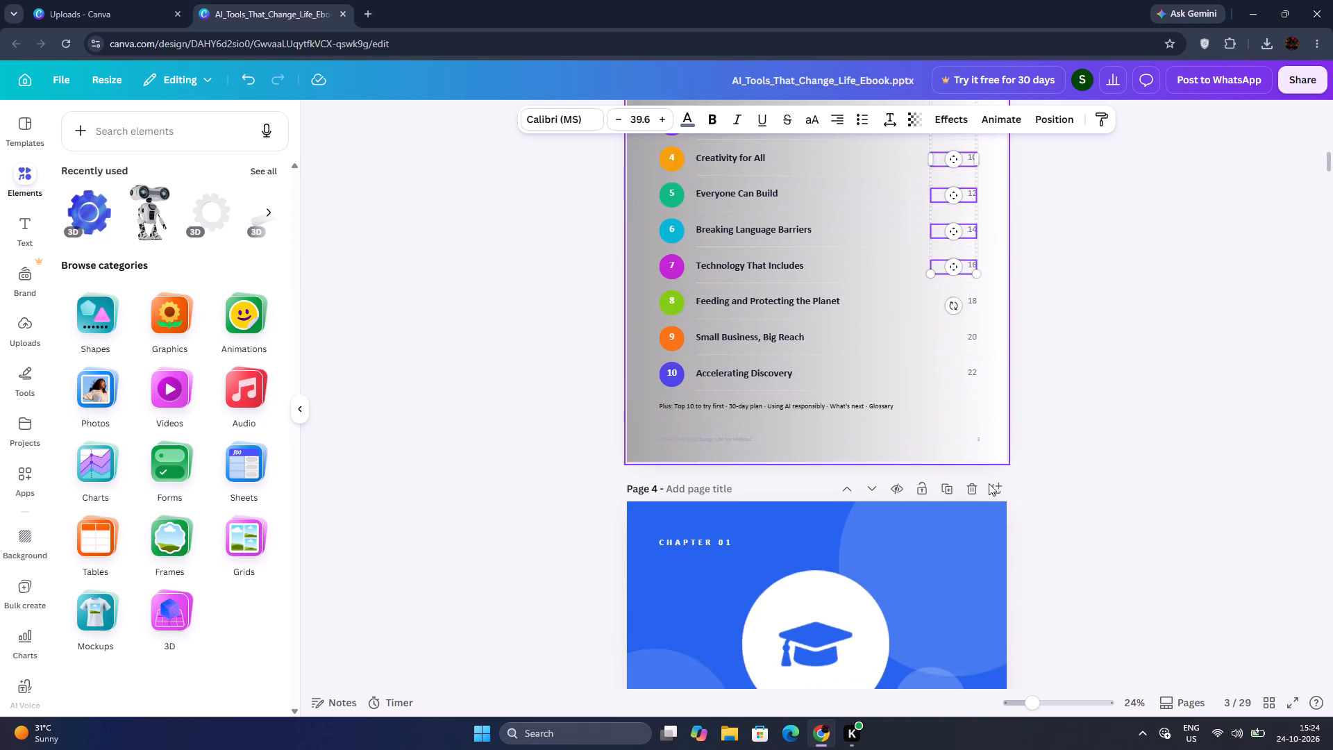
{"action": "left_click", "coordinate": [963, 303], "text": "shift"}
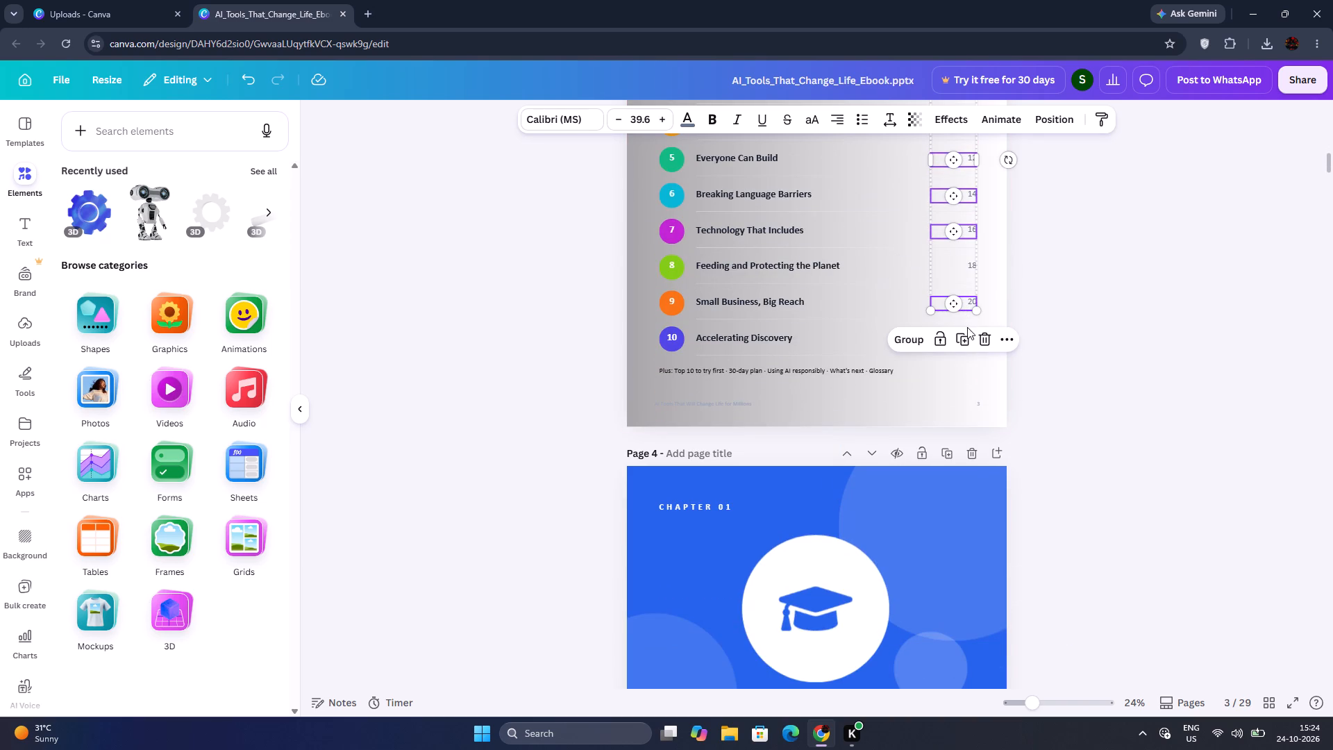
{"action": "left_click", "coordinate": [966, 266], "text": "shift"}
{"action": "left_click", "coordinate": [679, 116]}
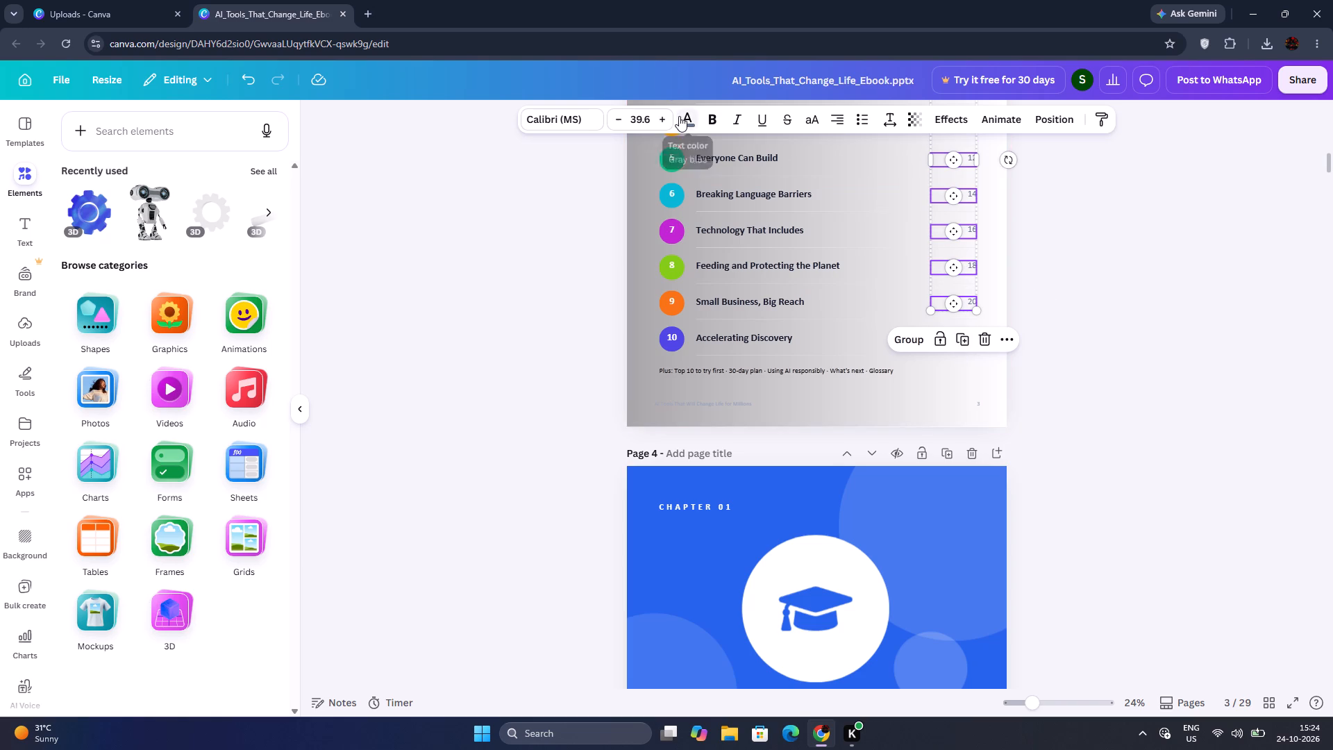
{"action": "left_click", "coordinate": [80, 698]}
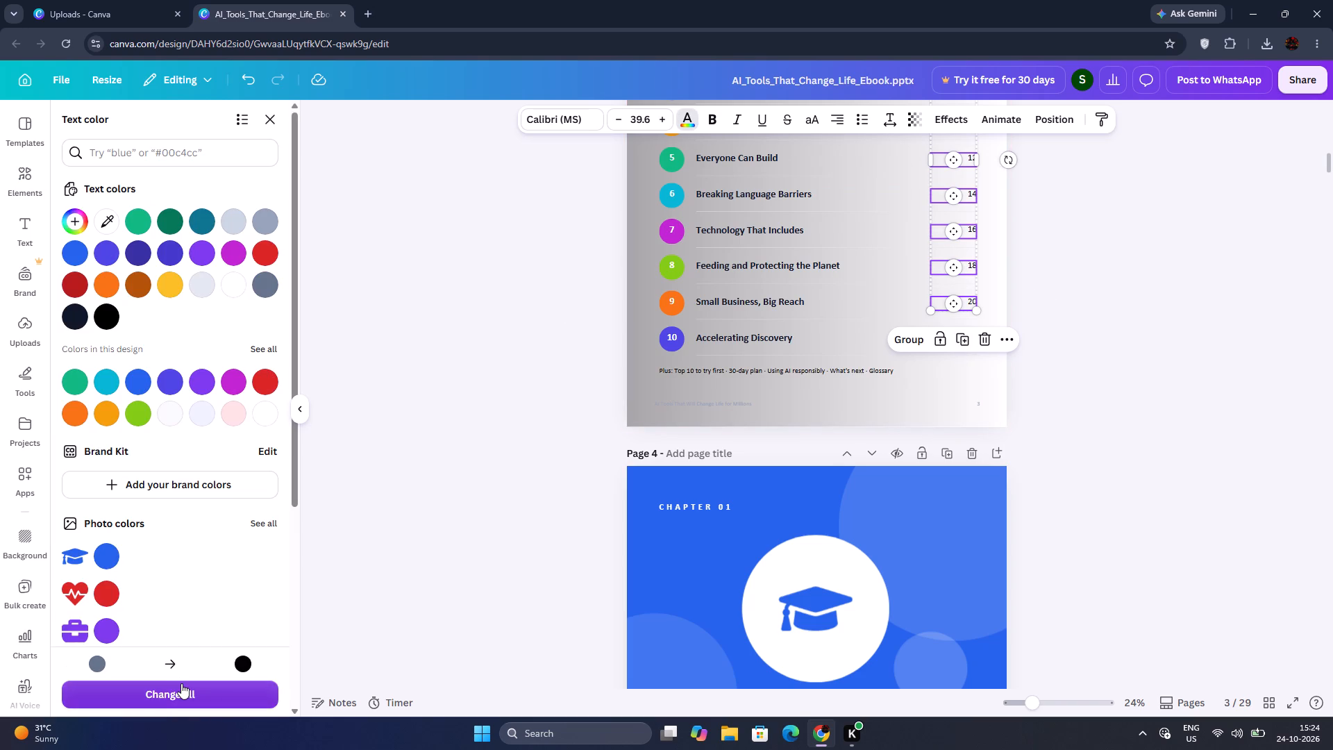
{"action": "left_click", "coordinate": [181, 683]}
{"action": "left_click", "coordinate": [994, 461]}
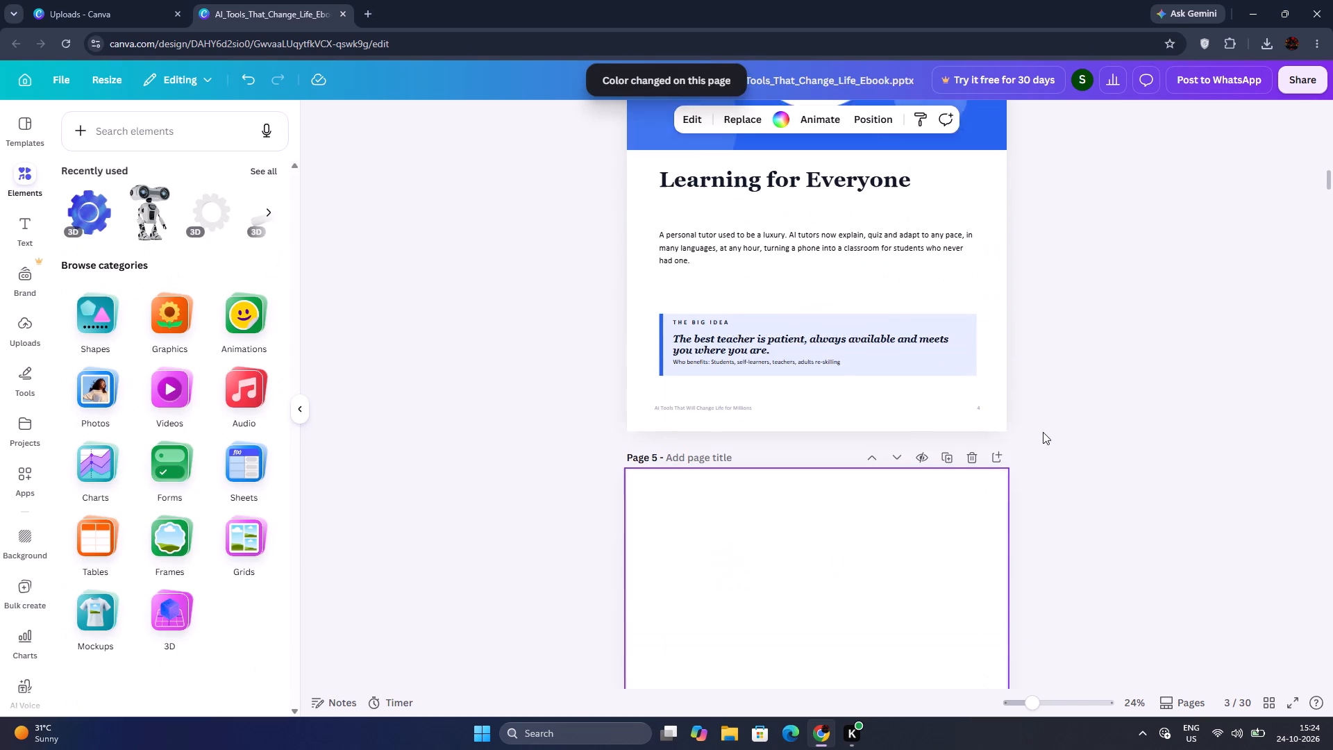
{"action": "key", "text": "ctrl+z"}
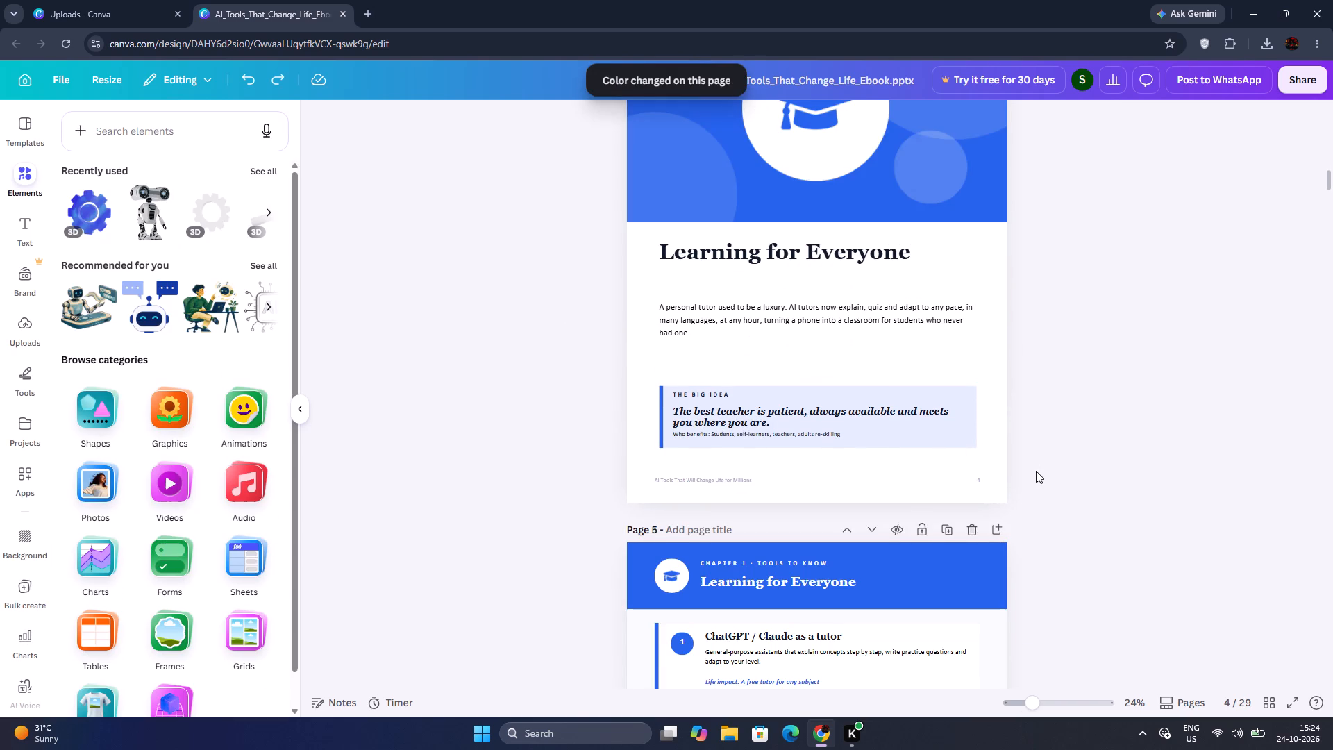
Add the recently used white robot graphic to the page 3 contents page and shrink it.
{"action": "scroll", "coordinate": [1036, 471], "scroll_direction": "up", "scroll_amount": 11}
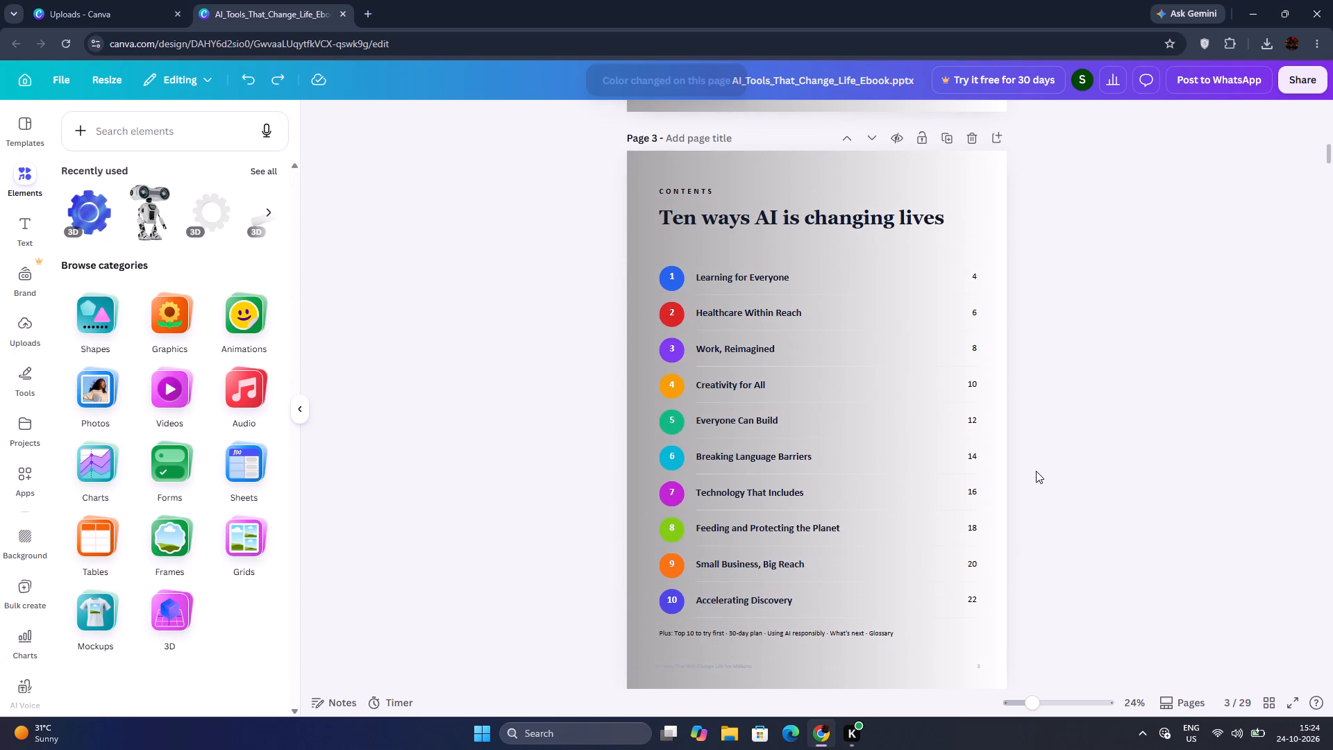
{"action": "scroll", "coordinate": [149, 384], "scroll_direction": "up", "scroll_amount": 5}
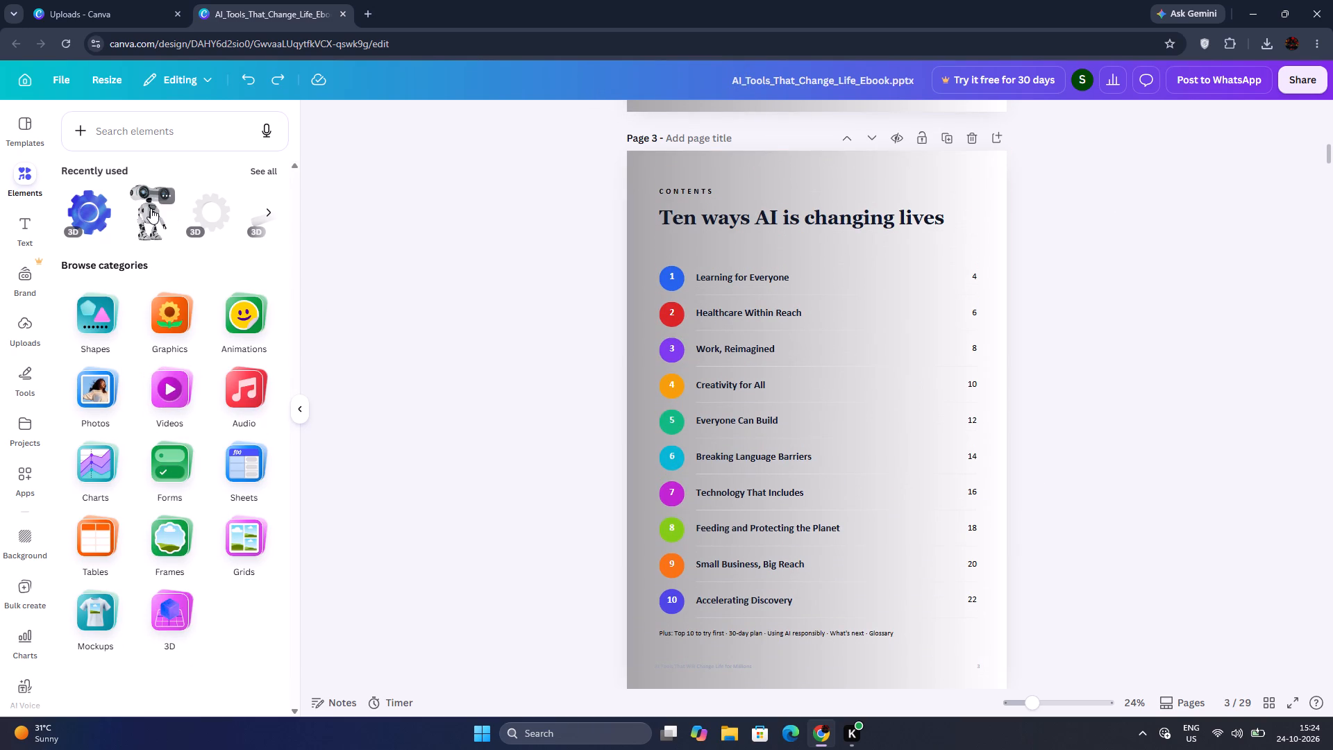
{"action": "left_click", "coordinate": [151, 208]}
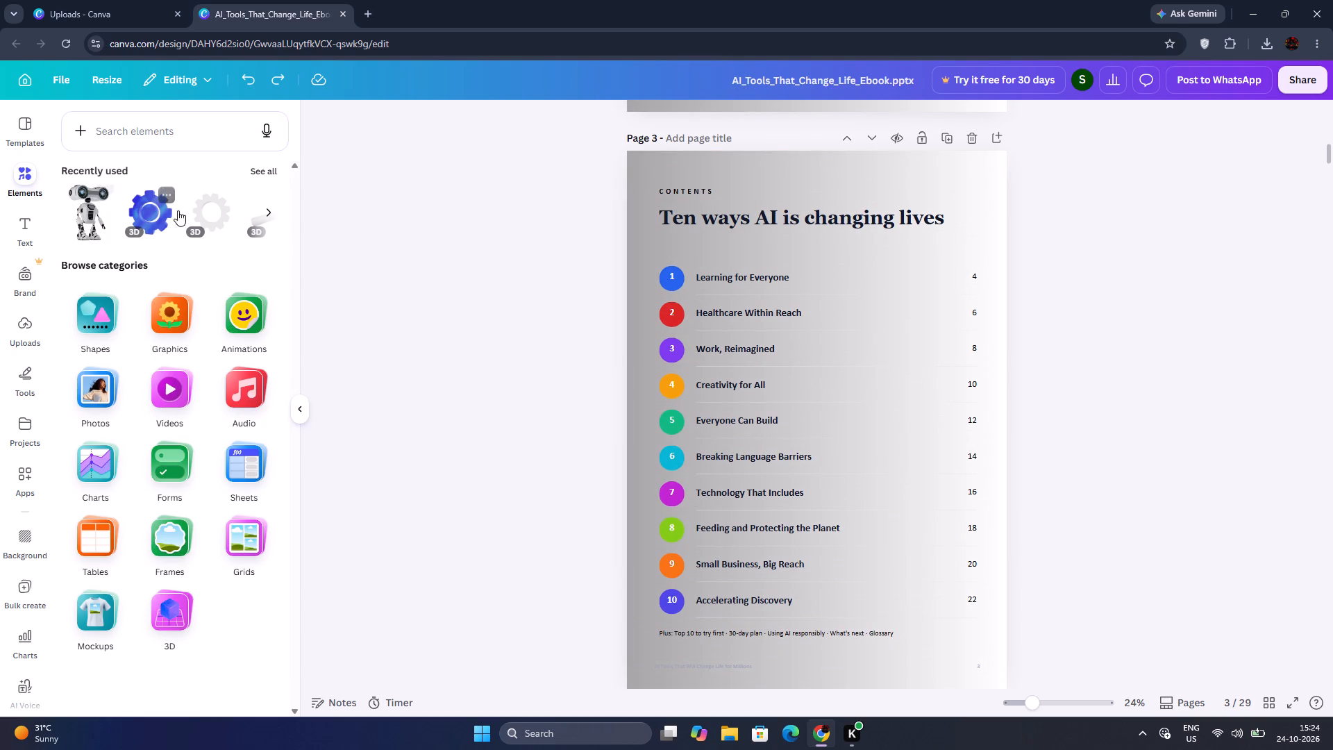
{"action": "left_click_drag", "start_coordinate": [861, 392], "coordinate": [926, 365]}
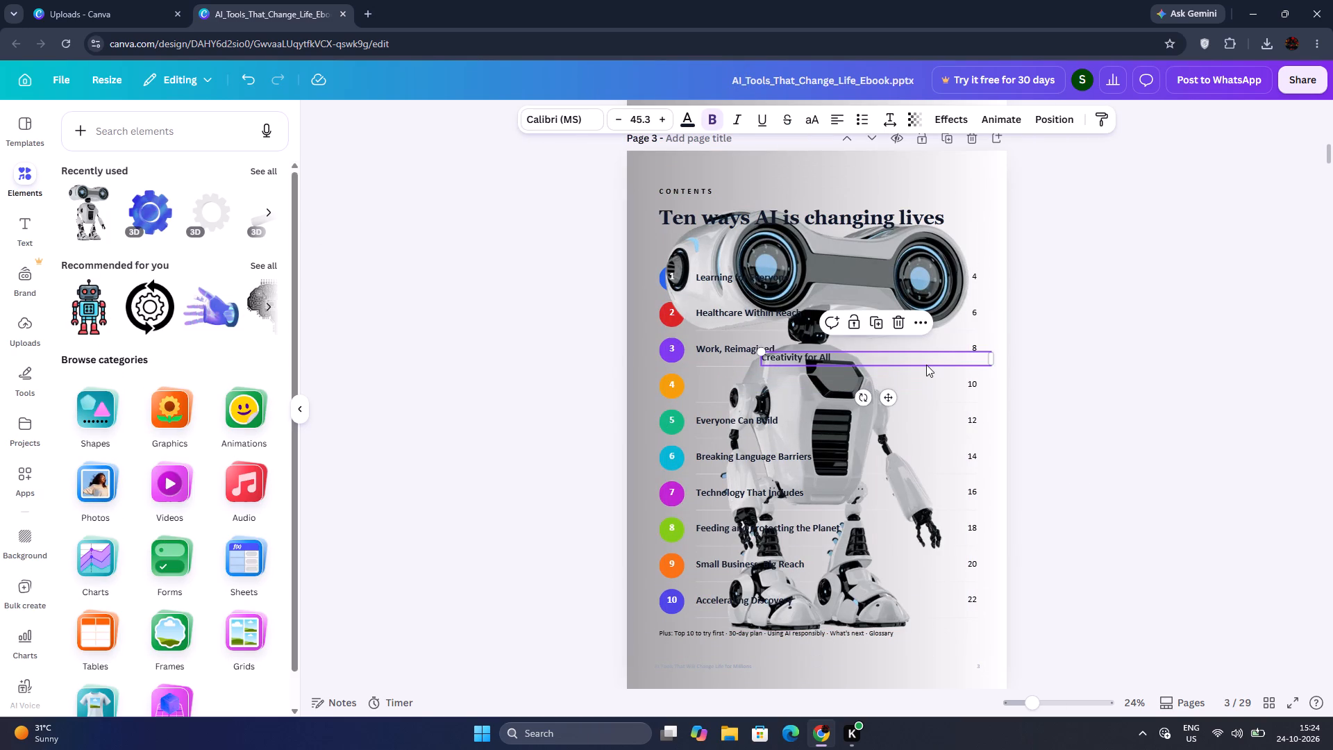
{"action": "key", "text": "ctrl+z"}
{"action": "left_click", "coordinate": [907, 267]}
{"action": "left_click_drag", "start_coordinate": [907, 267], "coordinate": [943, 270]}
{"action": "left_click_drag", "start_coordinate": [1005, 638], "coordinate": [991, 619]}
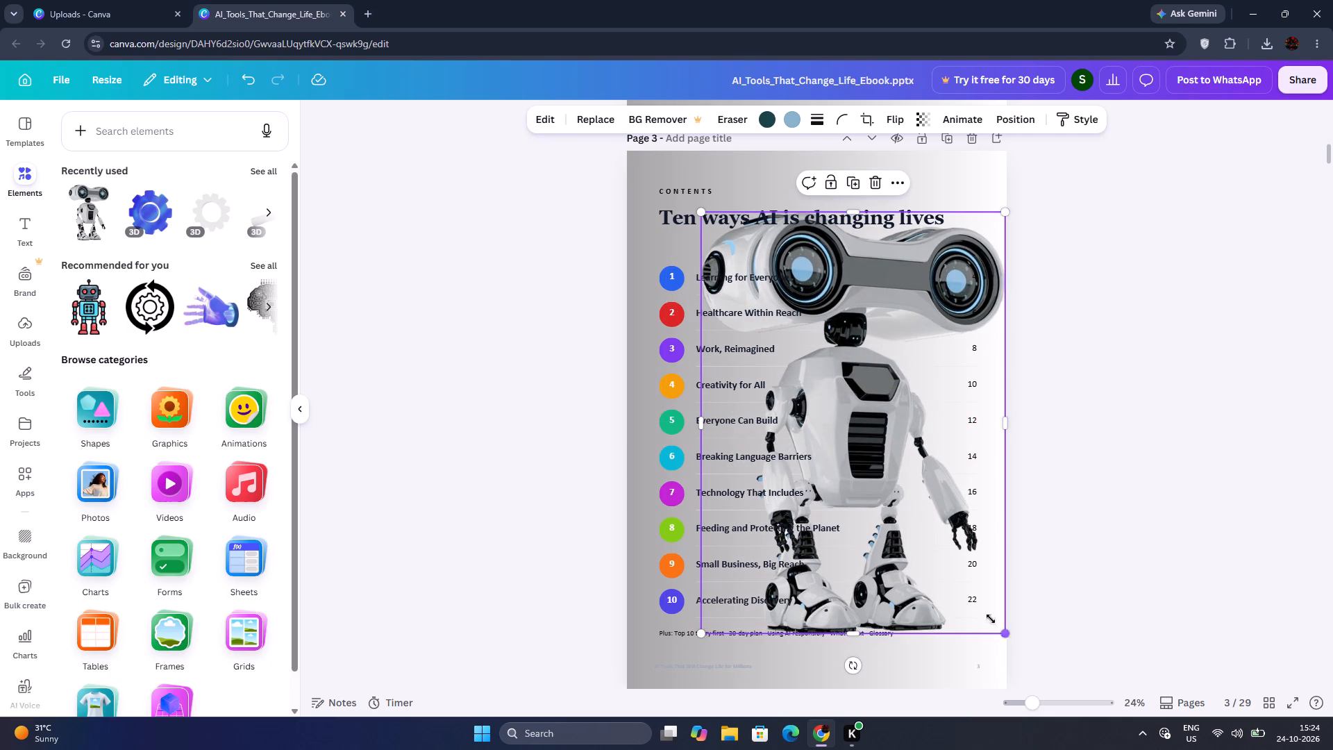
{"action": "left_click_drag", "start_coordinate": [991, 619], "coordinate": [875, 540]}
Flip the robot graphic horizontally.
{"action": "left_click", "coordinate": [893, 124]}
{"action": "left_click", "coordinate": [889, 148]}
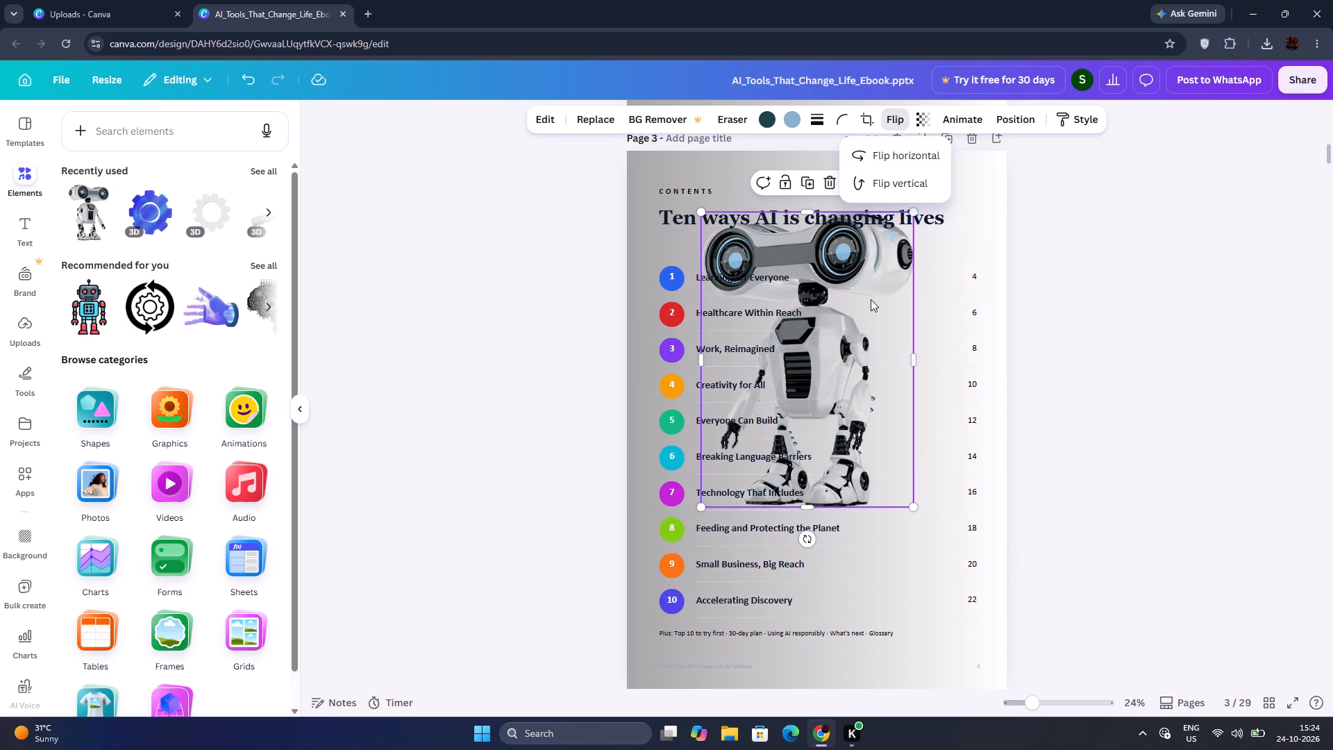
Shrink the robot further and place it in the space between contents items 6 to 10 and their page numbers.
{"action": "left_click_drag", "start_coordinate": [871, 299], "coordinate": [1019, 606]}
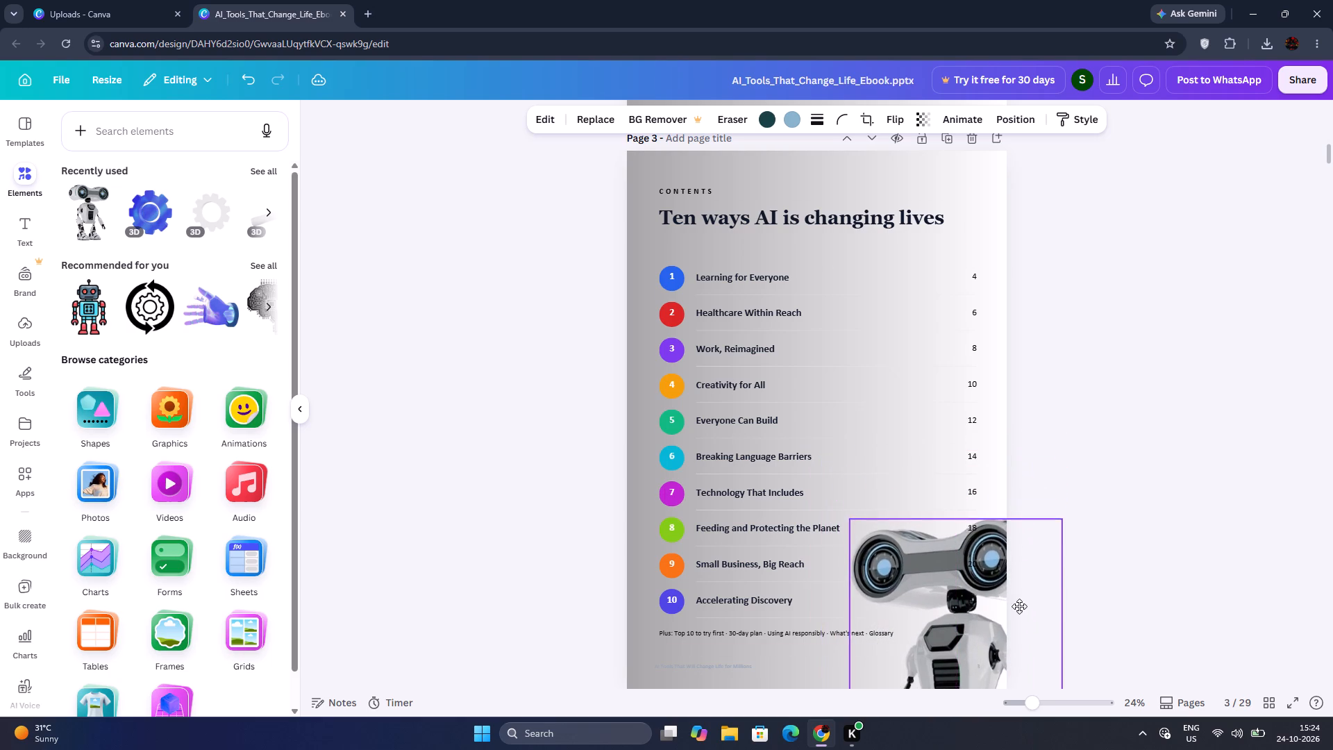
{"action": "left_click_drag", "start_coordinate": [1019, 606], "coordinate": [777, 285]}
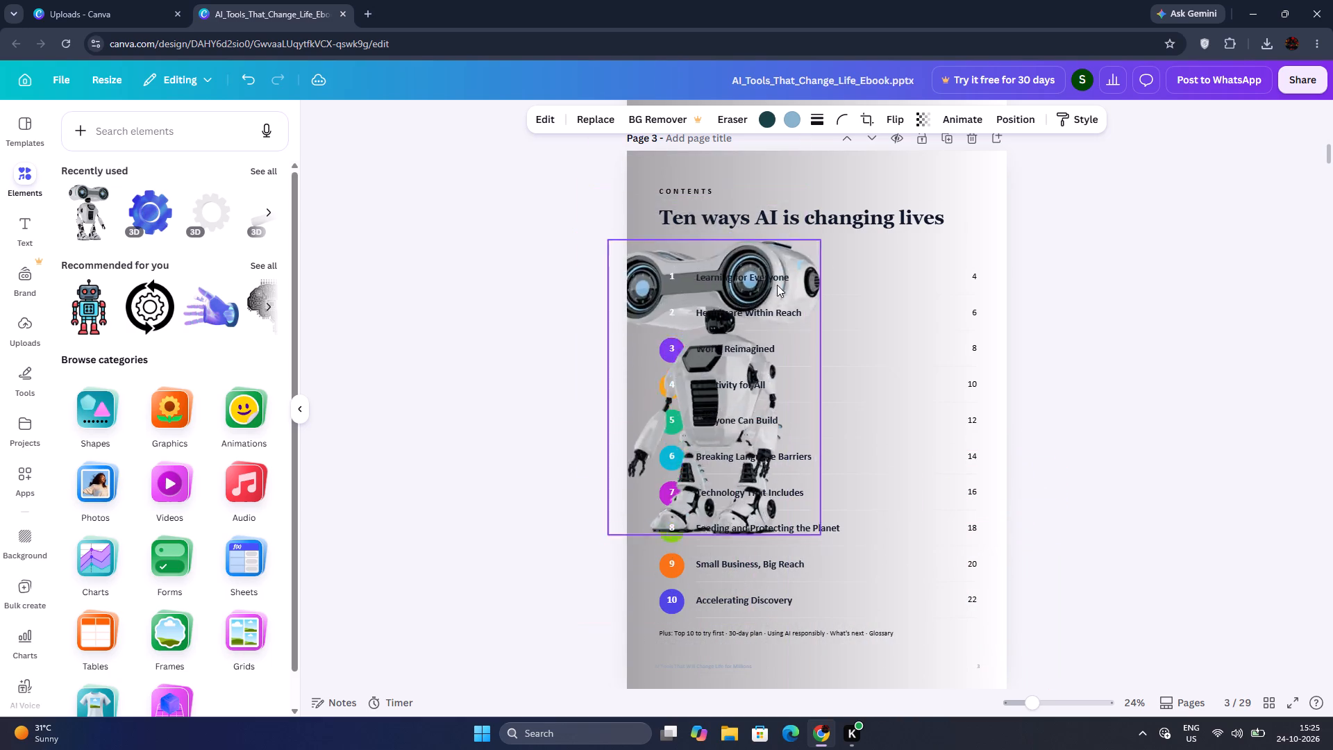
{"action": "left_click_drag", "start_coordinate": [777, 285], "coordinate": [954, 393]}
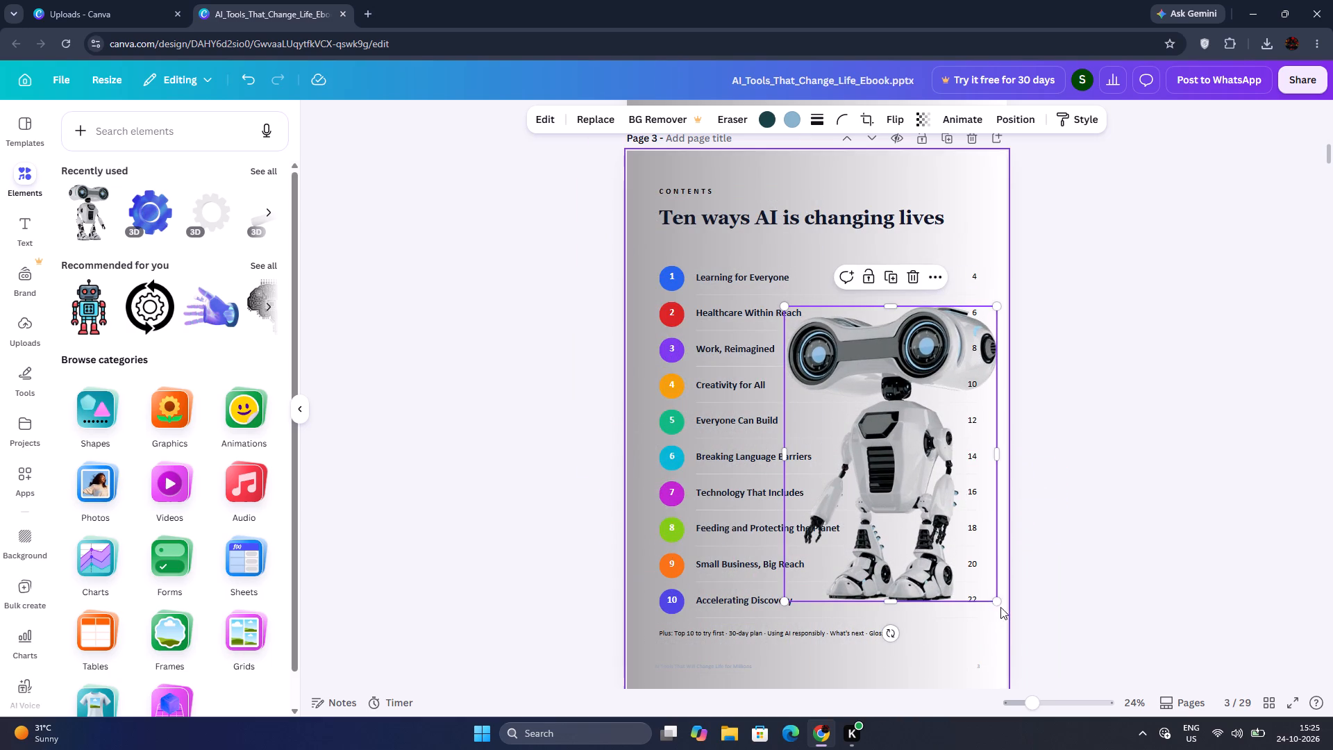
{"action": "left_click_drag", "start_coordinate": [1000, 602], "coordinate": [919, 510]}
{"action": "left_click_drag", "start_coordinate": [873, 446], "coordinate": [911, 571]}
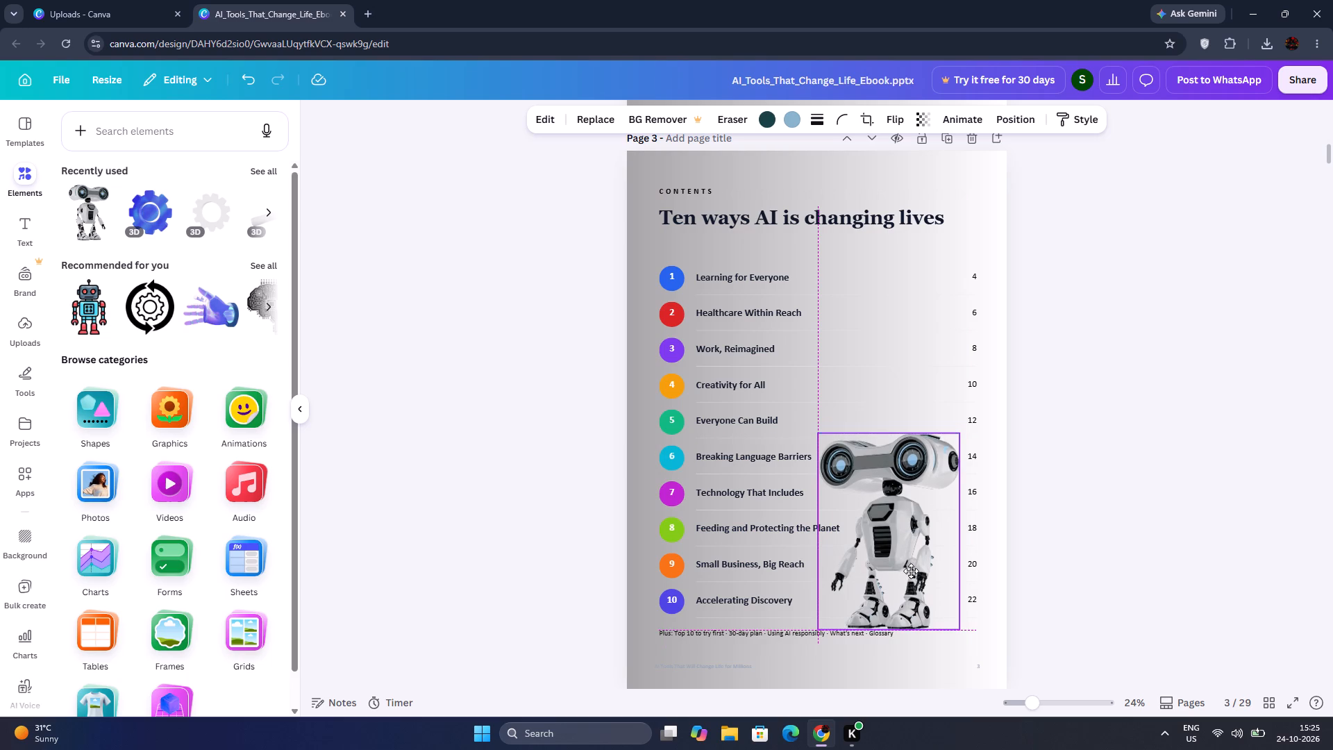
{"action": "left_click_drag", "start_coordinate": [911, 571], "coordinate": [913, 559]}
{"action": "left_click", "coordinate": [1058, 560]}
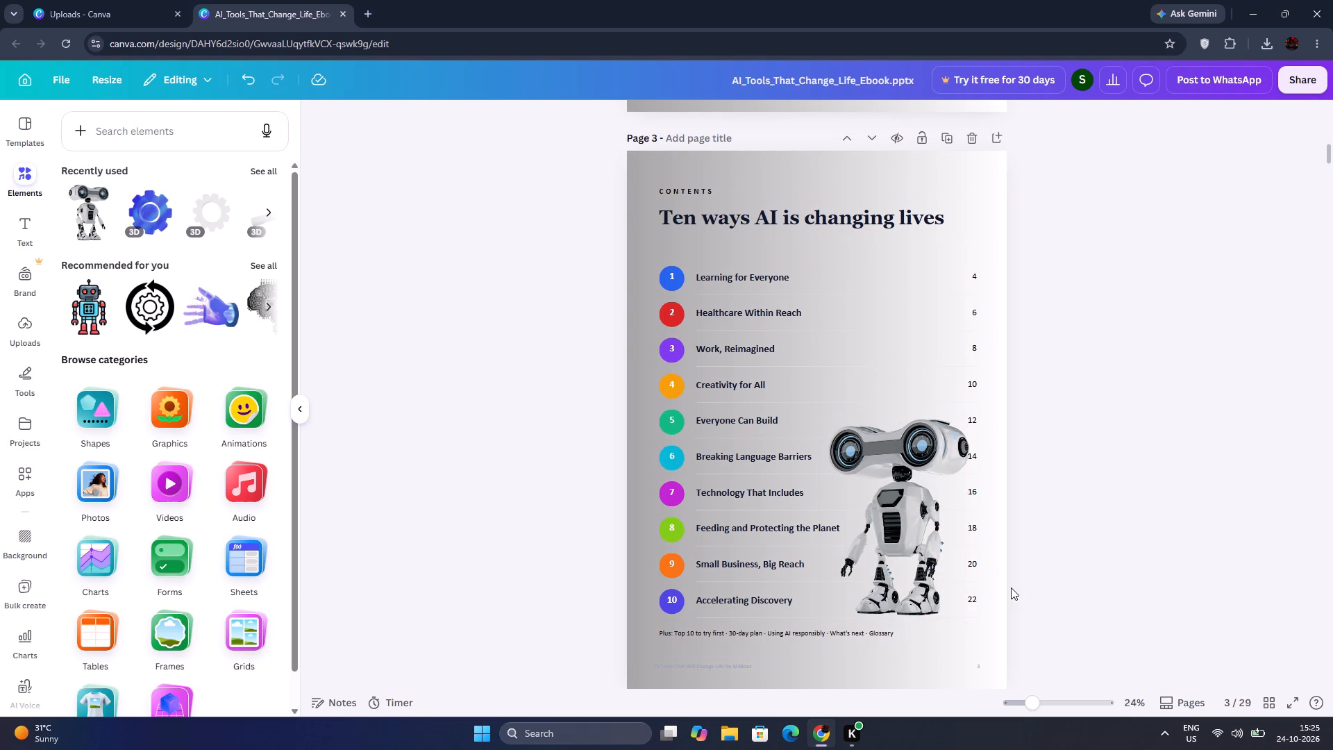
Make the robot slightly smaller and move it down, clear of the page numbers.
{"action": "left_click", "coordinate": [912, 533]}
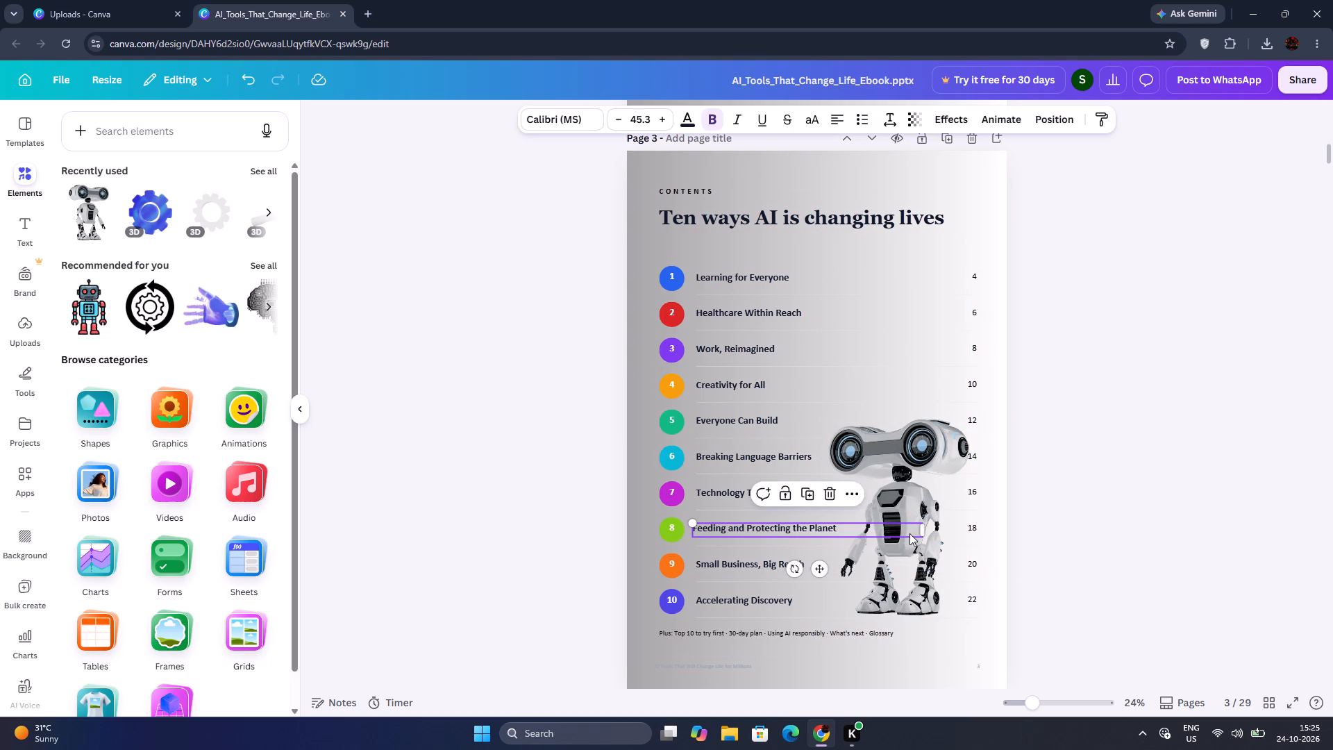
{"action": "key", "text": "ctrl+z"}
{"action": "left_click", "coordinate": [925, 478]}
{"action": "left_click_drag", "start_coordinate": [964, 617], "coordinate": [955, 611]}
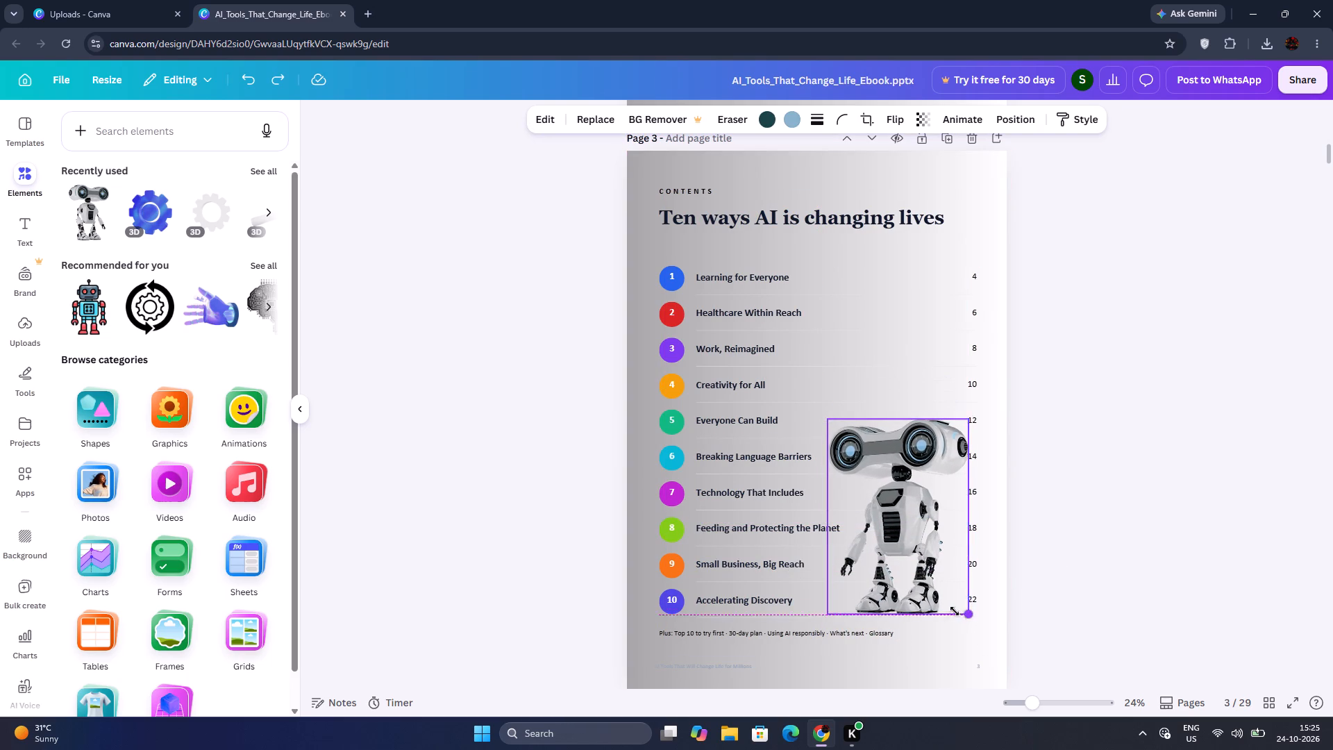
{"action": "left_click_drag", "start_coordinate": [955, 611], "coordinate": [952, 608]}
{"action": "left_click_drag", "start_coordinate": [931, 556], "coordinate": [928, 574]}
{"action": "left_click", "coordinate": [1105, 563]}
Recolour the thin divider line beneath "Accelerating Discovery" on page 3, trying dark red and then another swatch.
{"action": "left_click", "coordinate": [797, 617]}
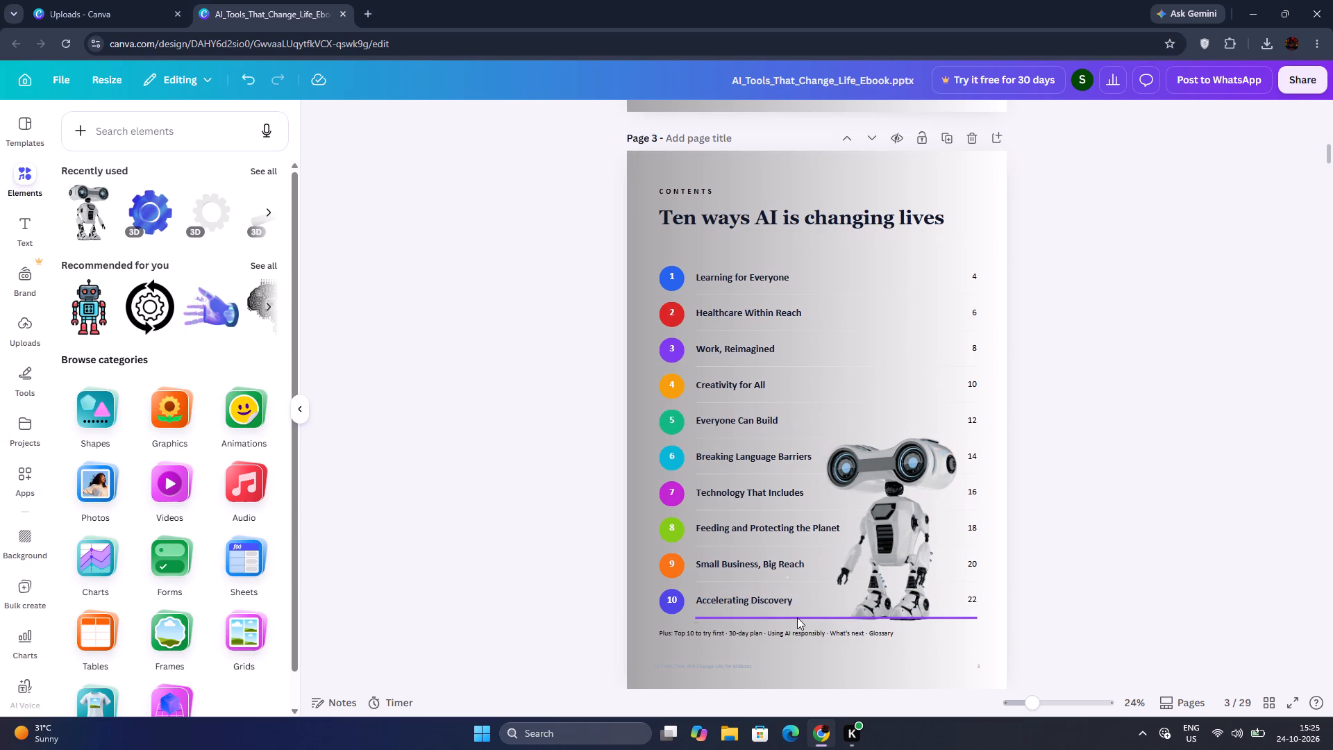
{"action": "left_click", "coordinate": [712, 121]}
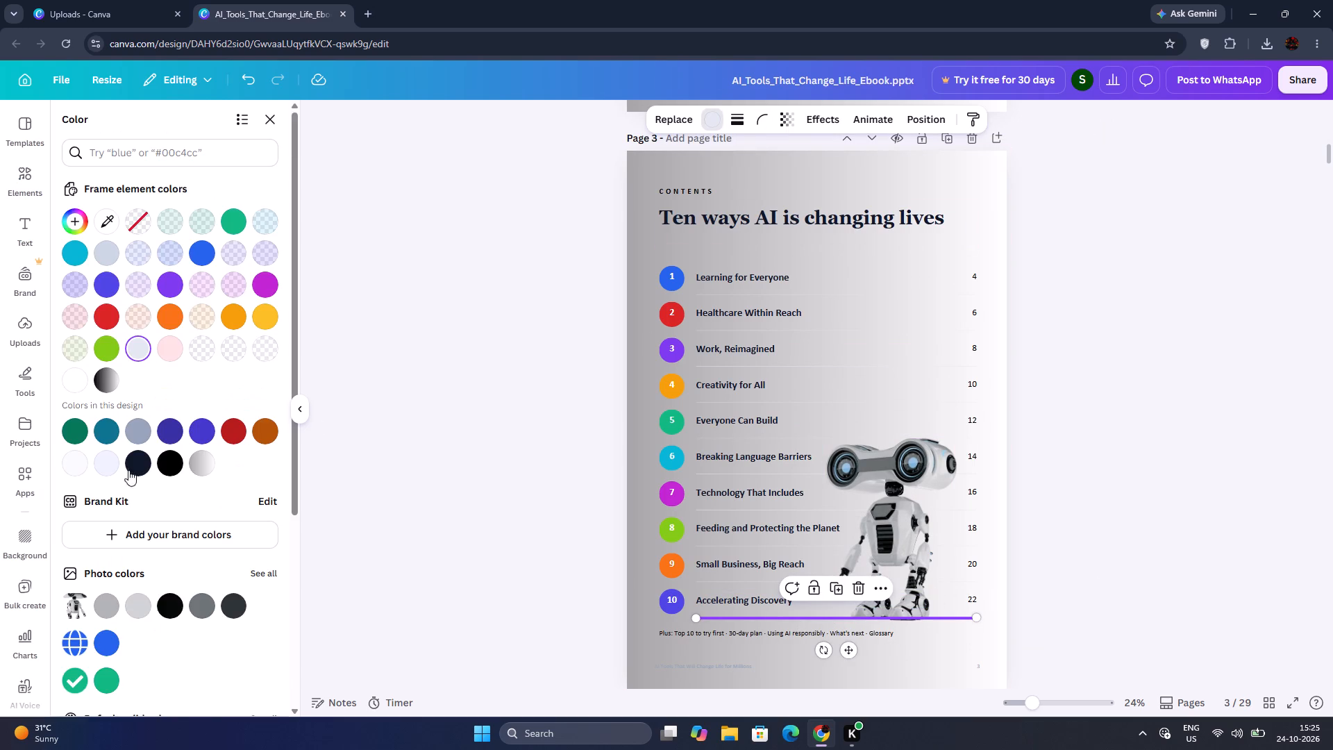
{"action": "scroll", "coordinate": [128, 470], "scroll_direction": "down", "scroll_amount": 4}
{"action": "scroll", "coordinate": [221, 254], "scroll_direction": "up", "scroll_amount": 3}
{"action": "left_click", "coordinate": [232, 356]}
{"action": "scroll", "coordinate": [232, 401], "scroll_direction": "down", "scroll_amount": 3}
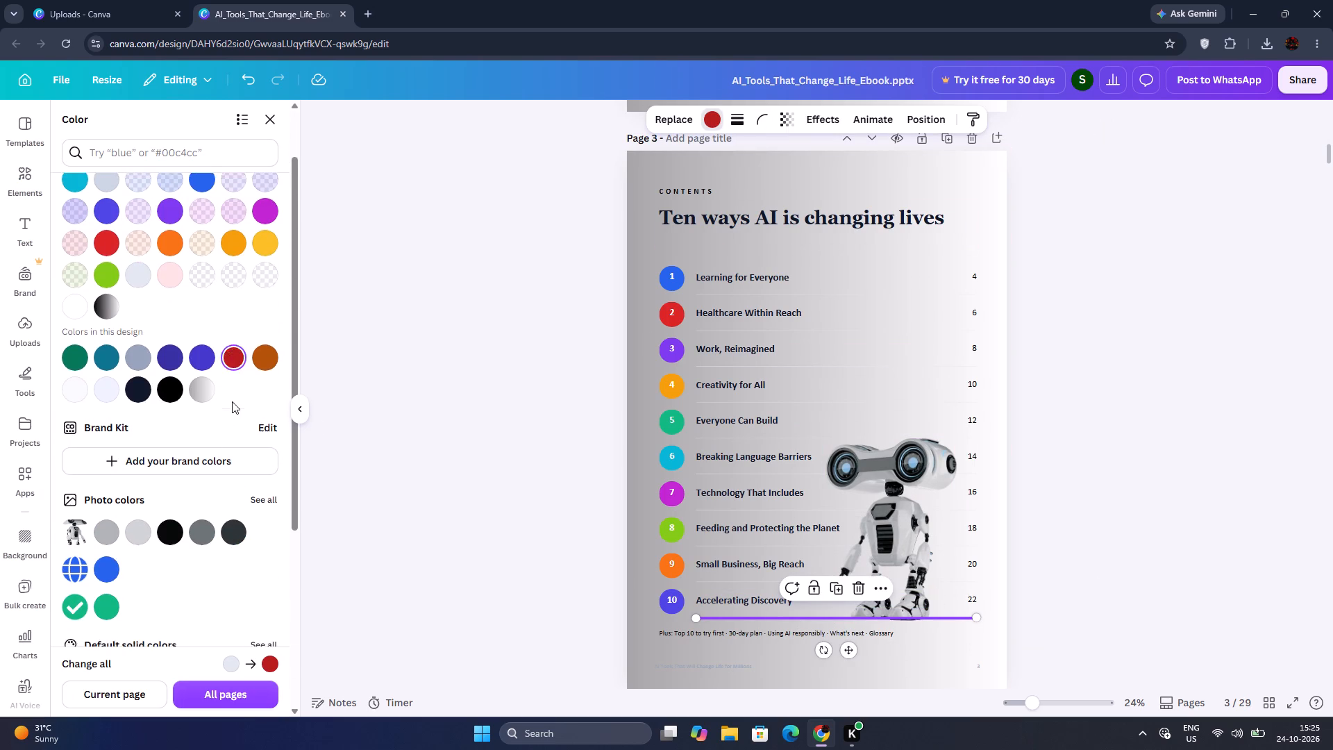
{"action": "scroll", "coordinate": [232, 401], "scroll_direction": "down", "scroll_amount": 8}
{"action": "left_click", "coordinate": [127, 594]}
{"action": "double_click", "coordinate": [423, 502]}
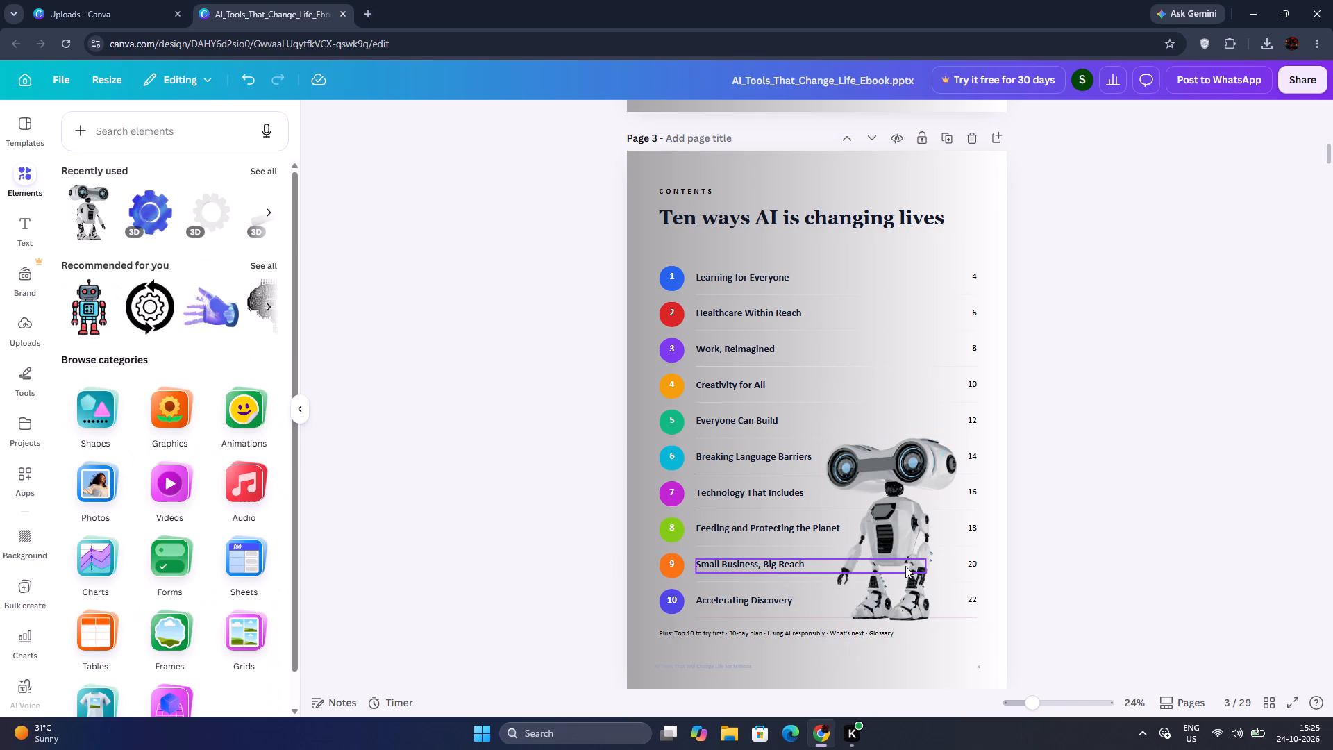
Nudge the robot up so its feet rest on the divider line below contents item 10.
{"action": "left_click", "coordinate": [907, 554]}
{"action": "left_click", "coordinate": [905, 554]}
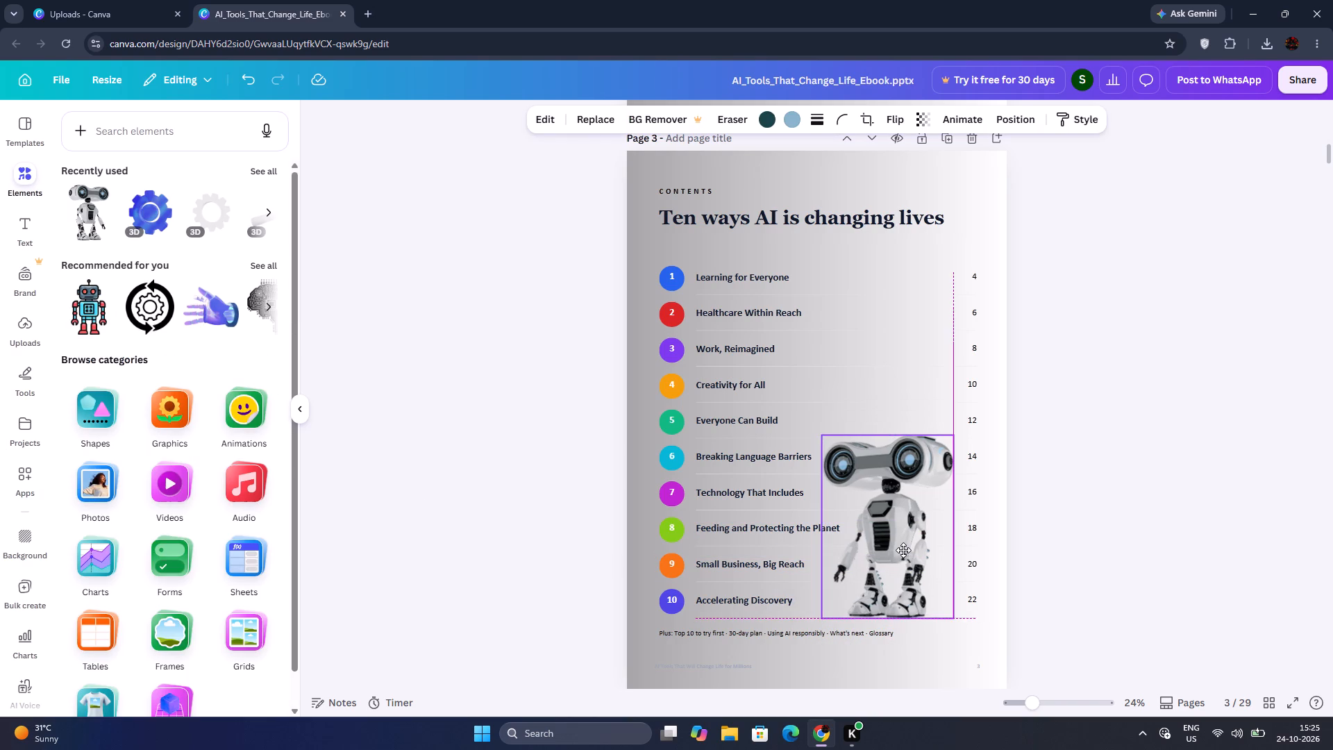
{"action": "left_click", "coordinate": [1085, 563]}
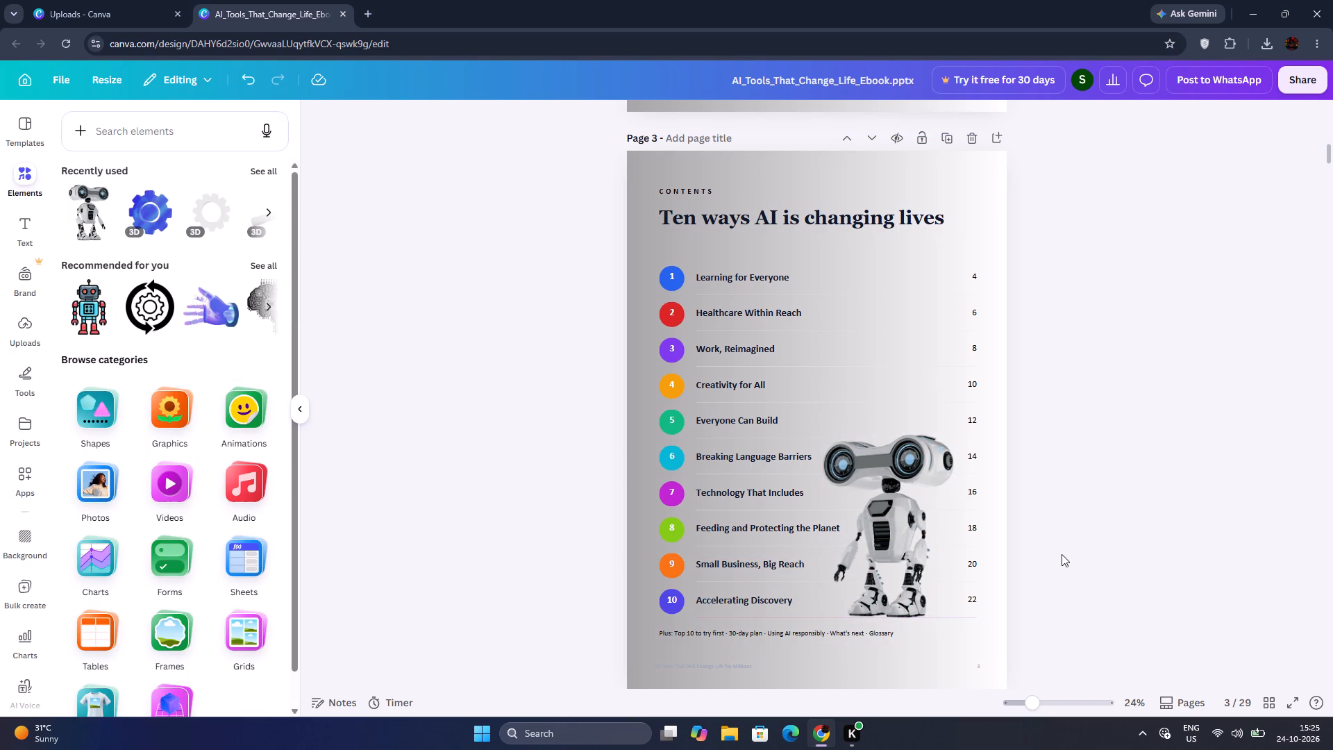
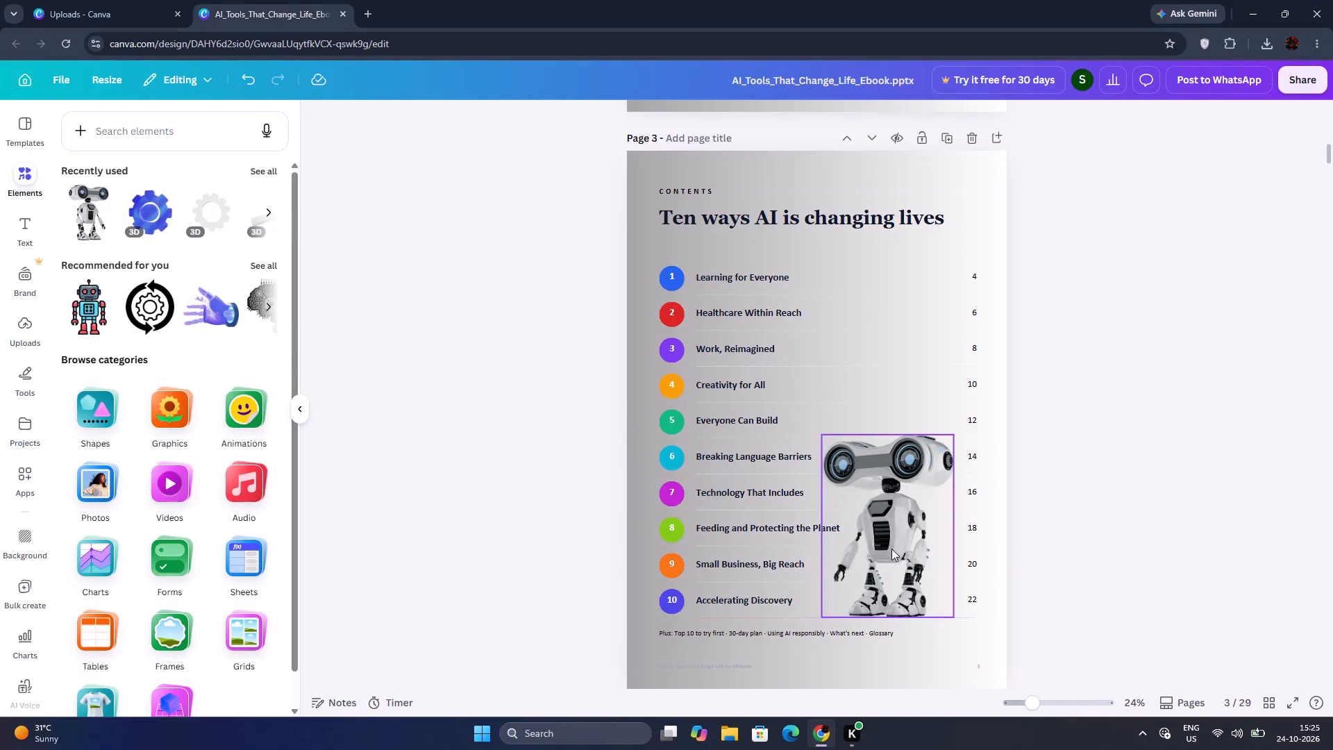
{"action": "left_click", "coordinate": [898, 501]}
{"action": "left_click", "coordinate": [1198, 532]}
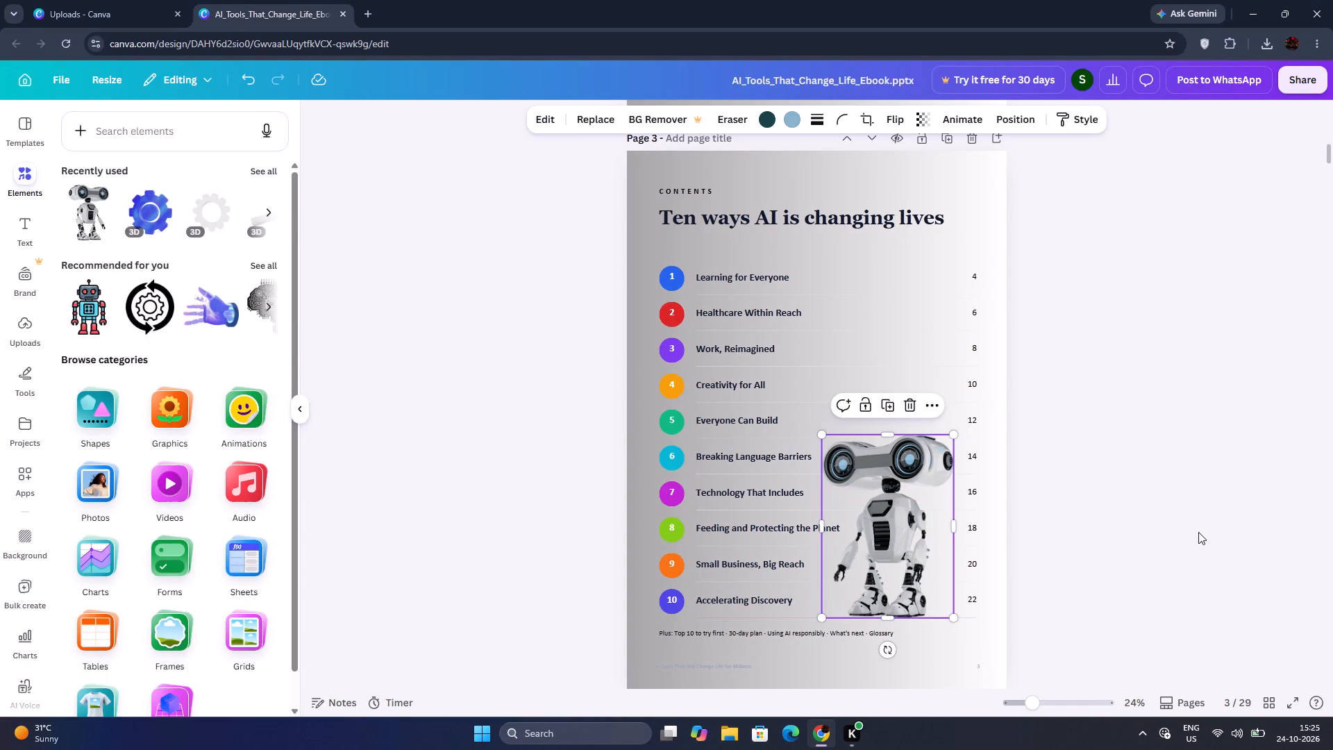
Add the white 3D gear to page 4 and place it partly off the page's lower-right corner, over the Big Idea box.
{"action": "scroll", "coordinate": [1084, 485], "scroll_direction": "down", "scroll_amount": 10}
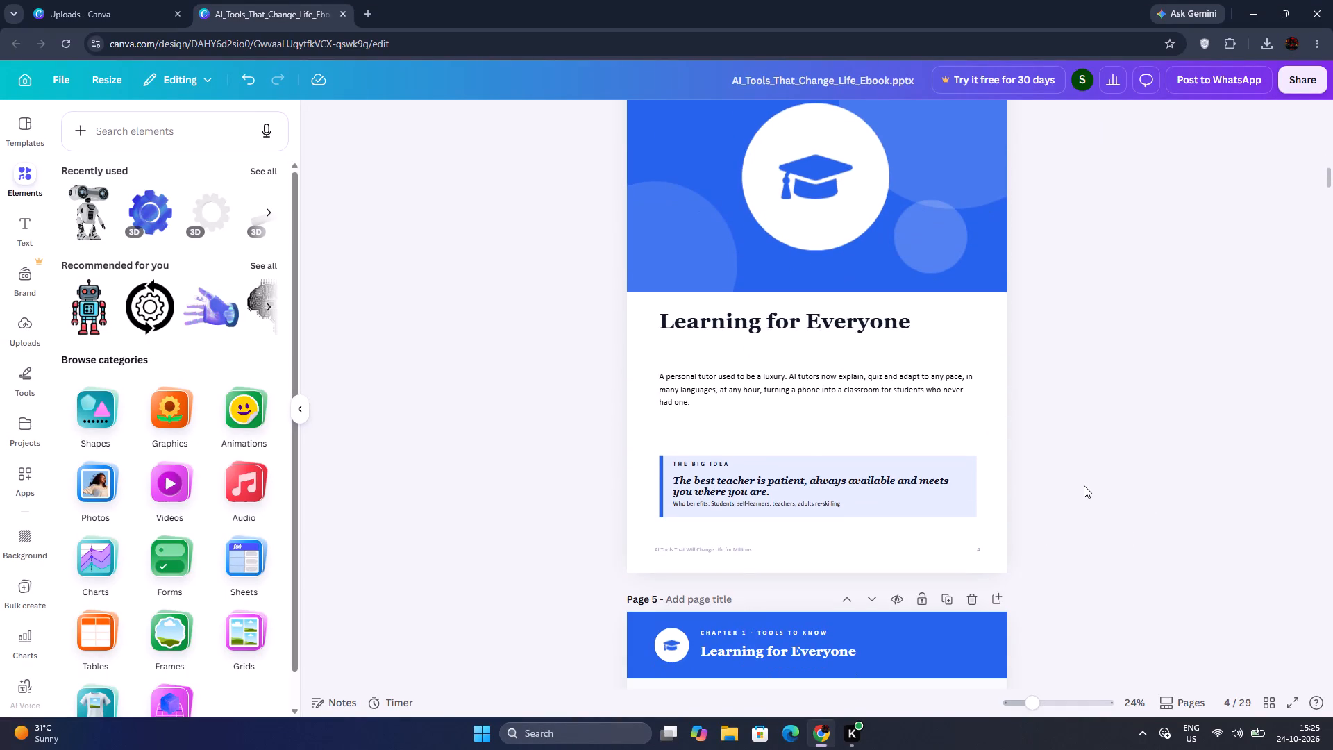
{"action": "left_click", "coordinate": [216, 202]}
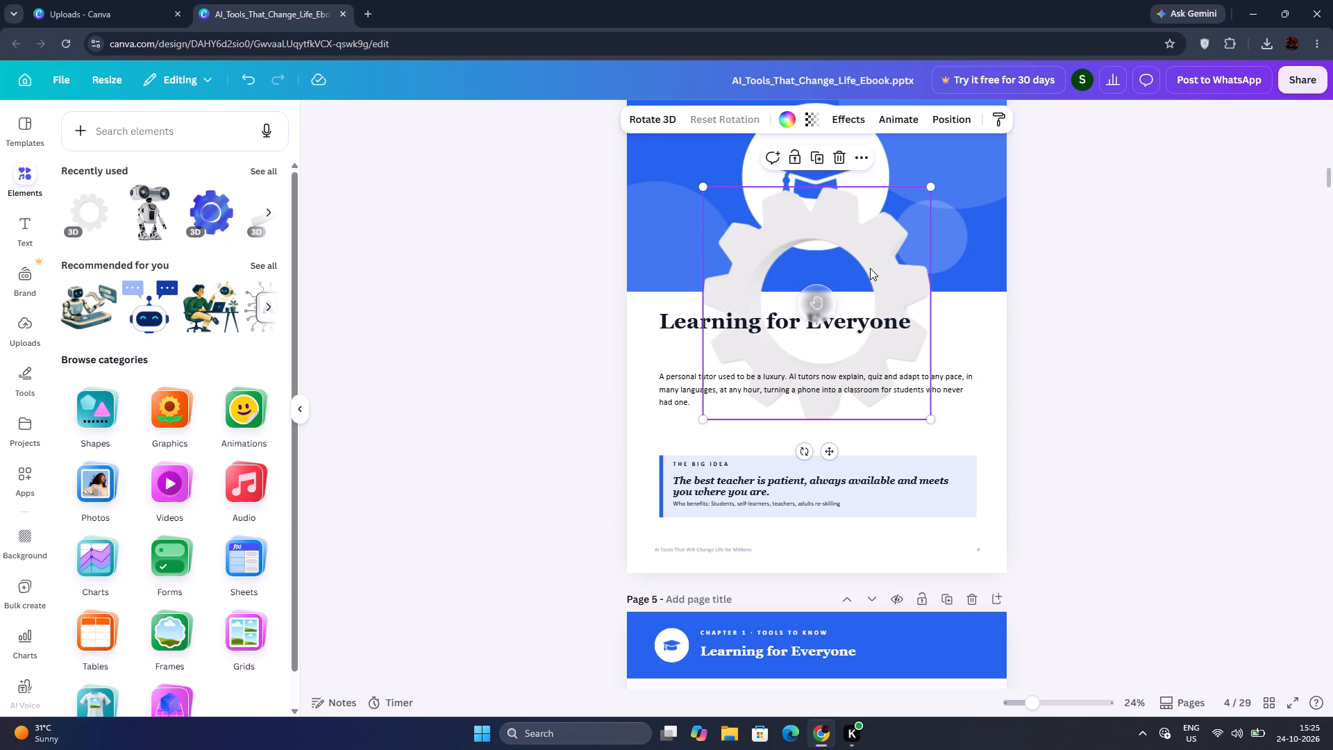
{"action": "left_click_drag", "start_coordinate": [871, 268], "coordinate": [1074, 547]}
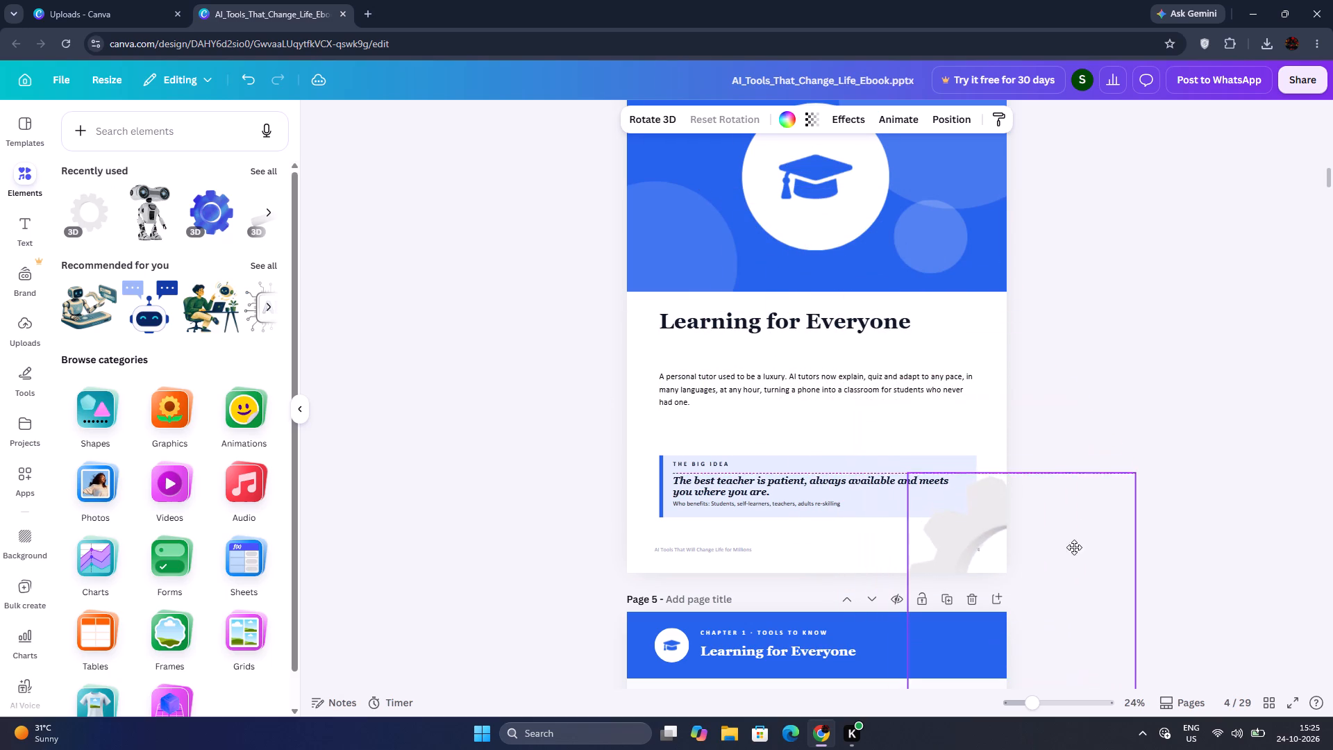
{"action": "left_click_drag", "start_coordinate": [1074, 547], "coordinate": [1056, 480]}
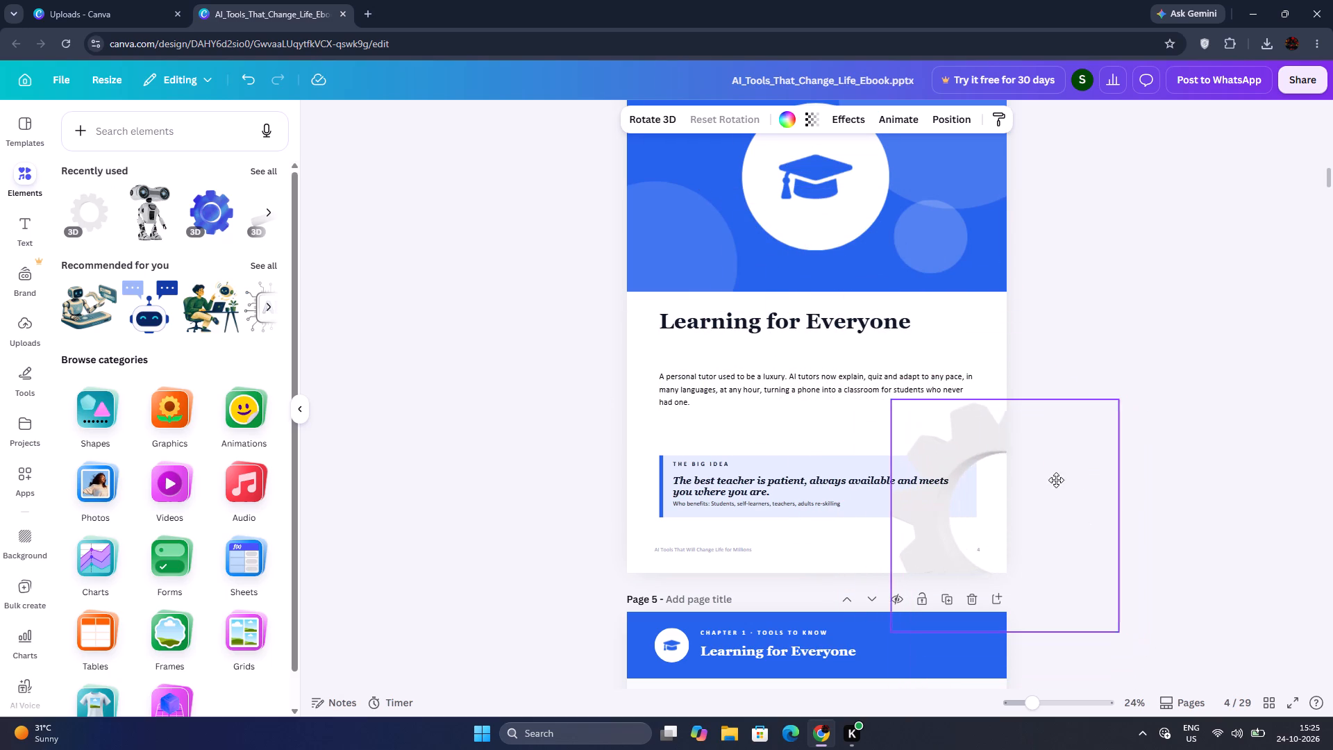
{"action": "left_click_drag", "start_coordinate": [1056, 480], "coordinate": [1024, 497]}
{"action": "left_click", "coordinate": [1172, 424]}
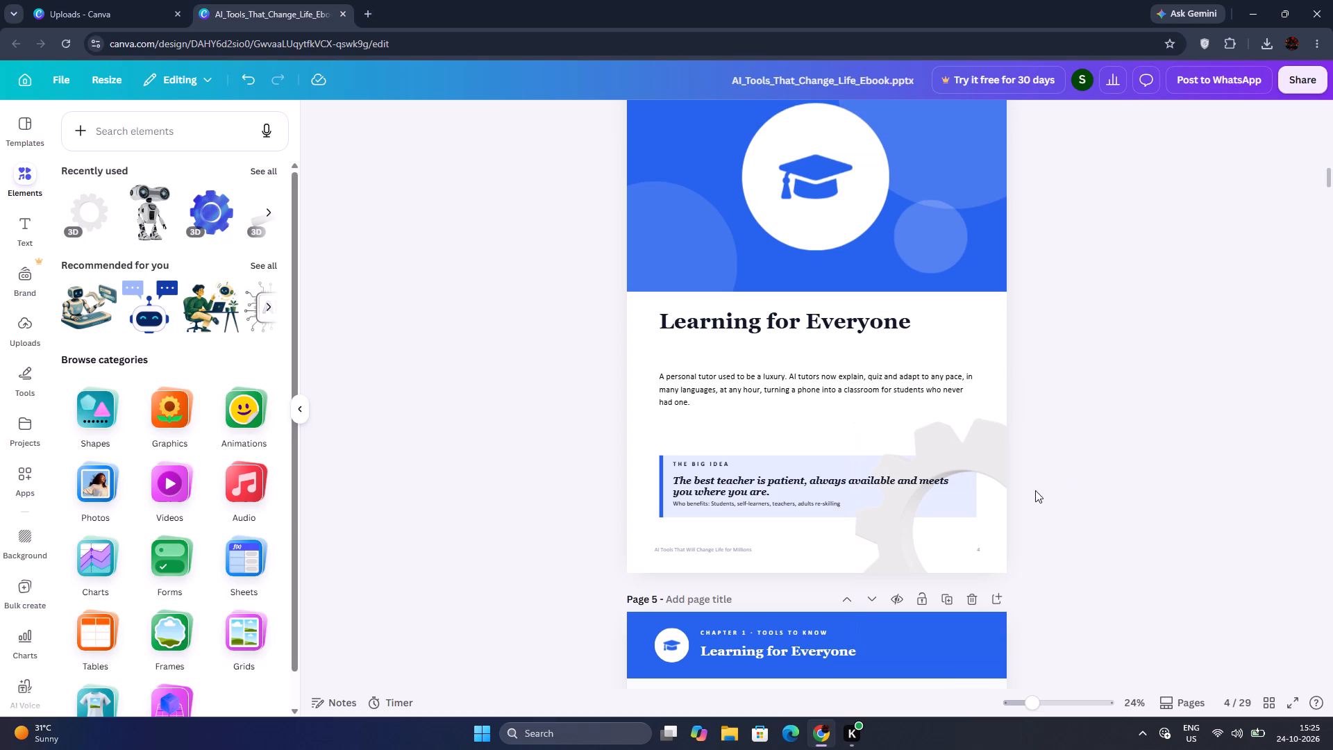
Move the gear around page 4's graduation-cap circle, shrink it to about 327.8 by 334.6, and centre it on the cap.
{"action": "left_click_drag", "start_coordinate": [973, 492], "coordinate": [820, 133]}
{"action": "left_click", "coordinate": [1237, 293]}
{"action": "scroll", "coordinate": [1123, 370], "scroll_direction": "up", "scroll_amount": 3}
{"action": "left_click", "coordinate": [858, 440]}
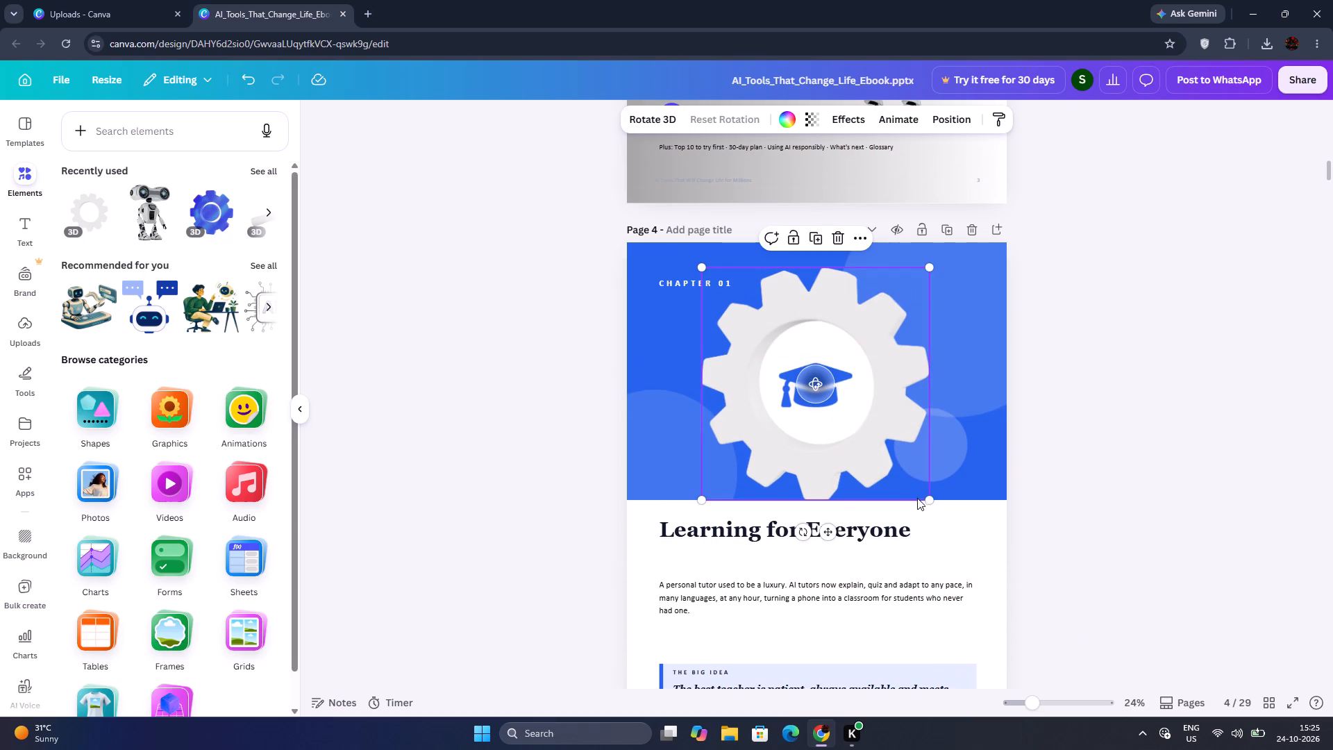
{"action": "left_click_drag", "start_coordinate": [926, 501], "coordinate": [911, 481]}
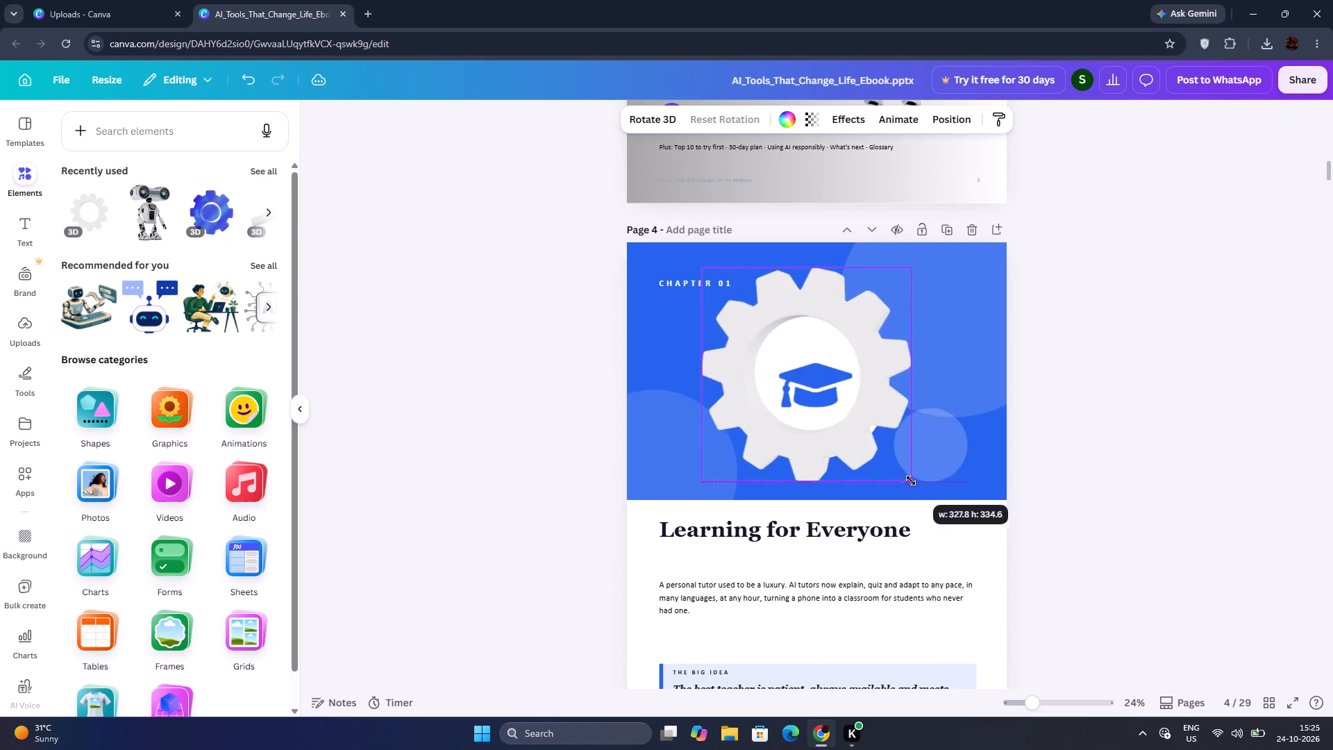
{"action": "left_click_drag", "start_coordinate": [911, 481], "coordinate": [927, 466]}
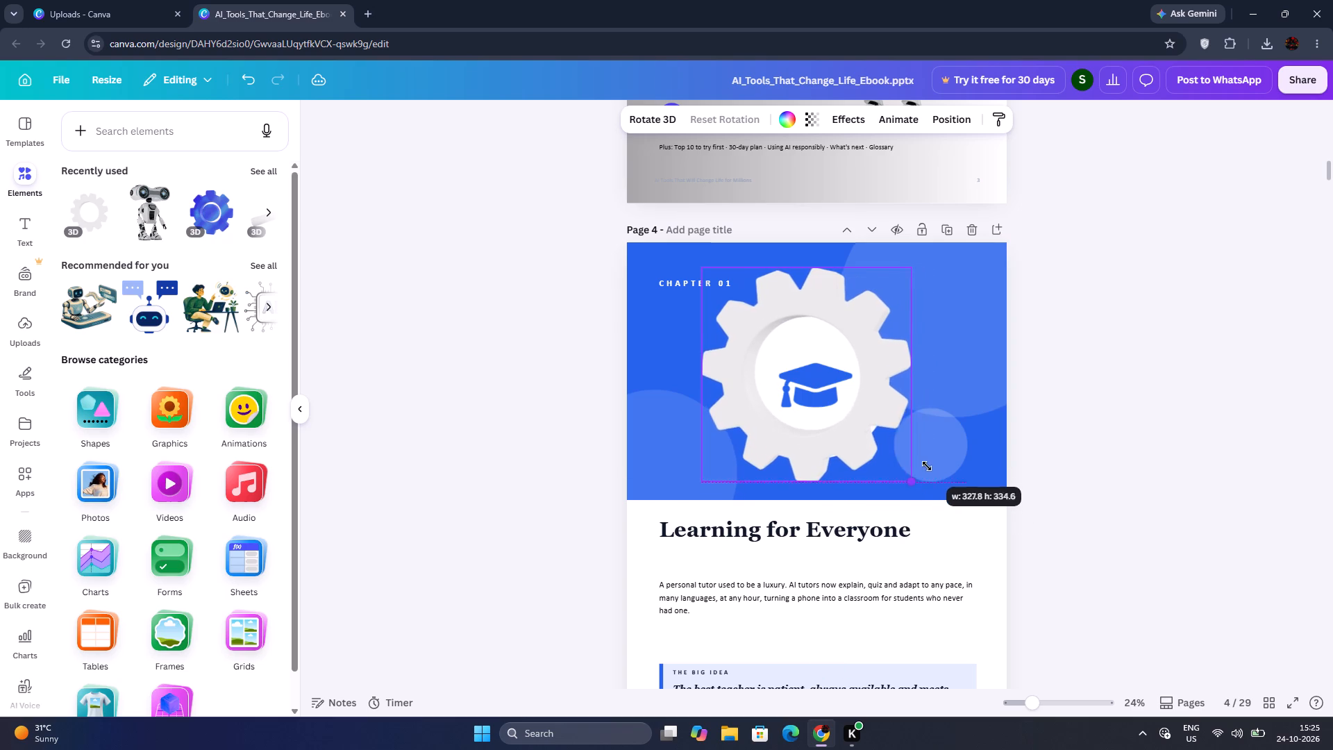
{"action": "left_click_drag", "start_coordinate": [927, 466], "coordinate": [928, 467]}
{"action": "left_click_drag", "start_coordinate": [855, 350], "coordinate": [860, 354]}
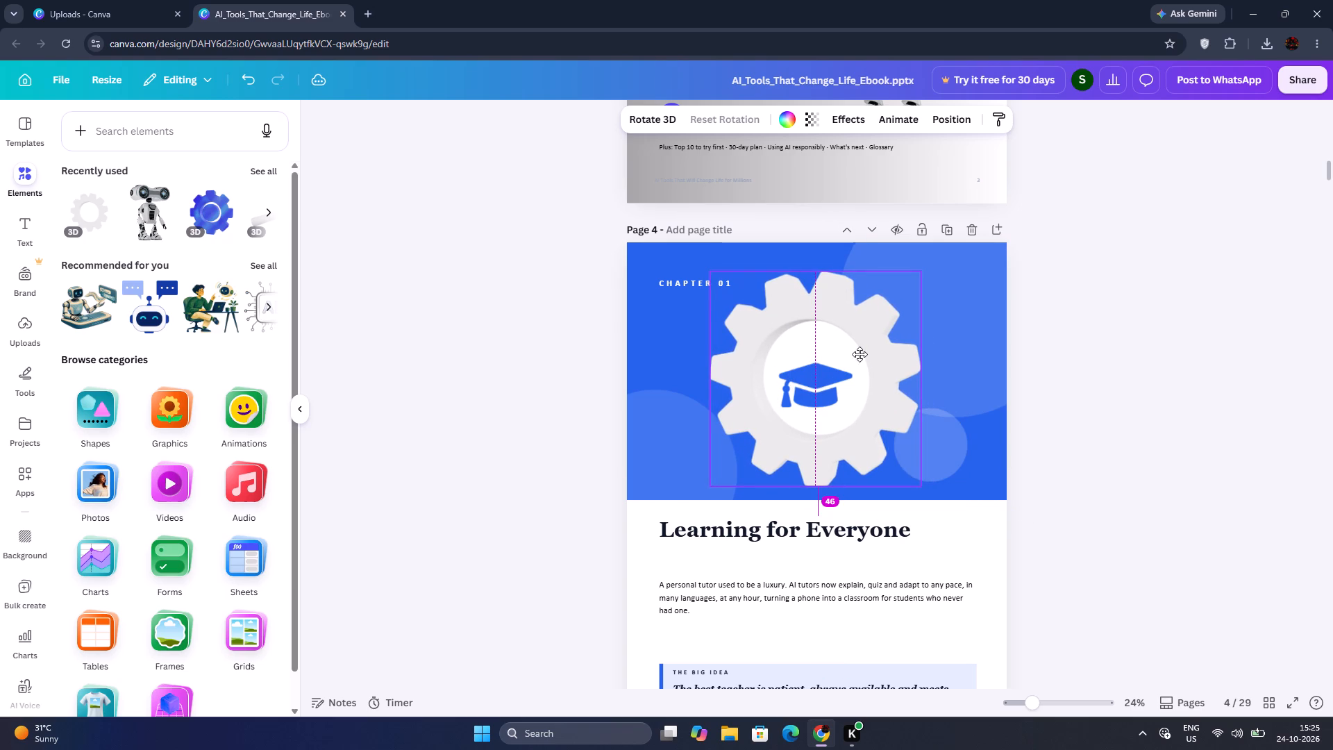
{"action": "left_click_drag", "start_coordinate": [860, 354], "coordinate": [860, 359]}
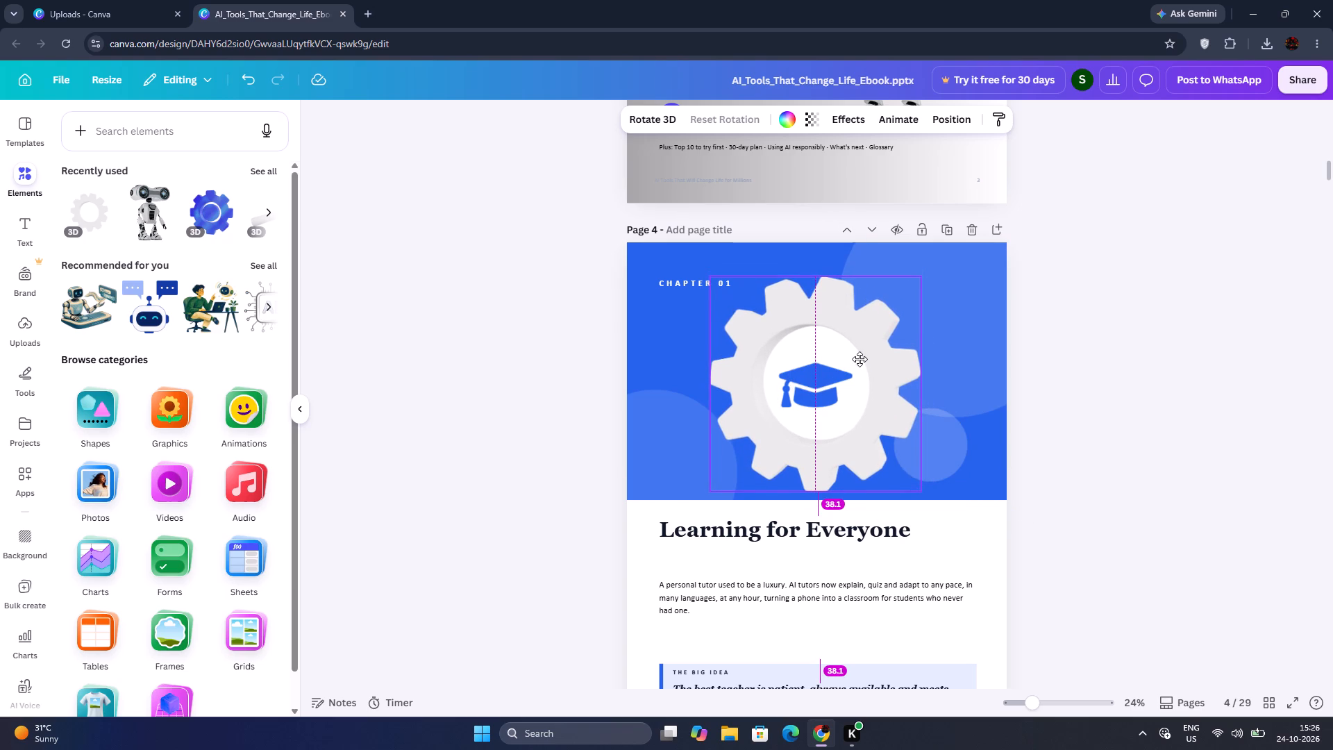
{"action": "left_click_drag", "start_coordinate": [860, 359], "coordinate": [860, 364]}
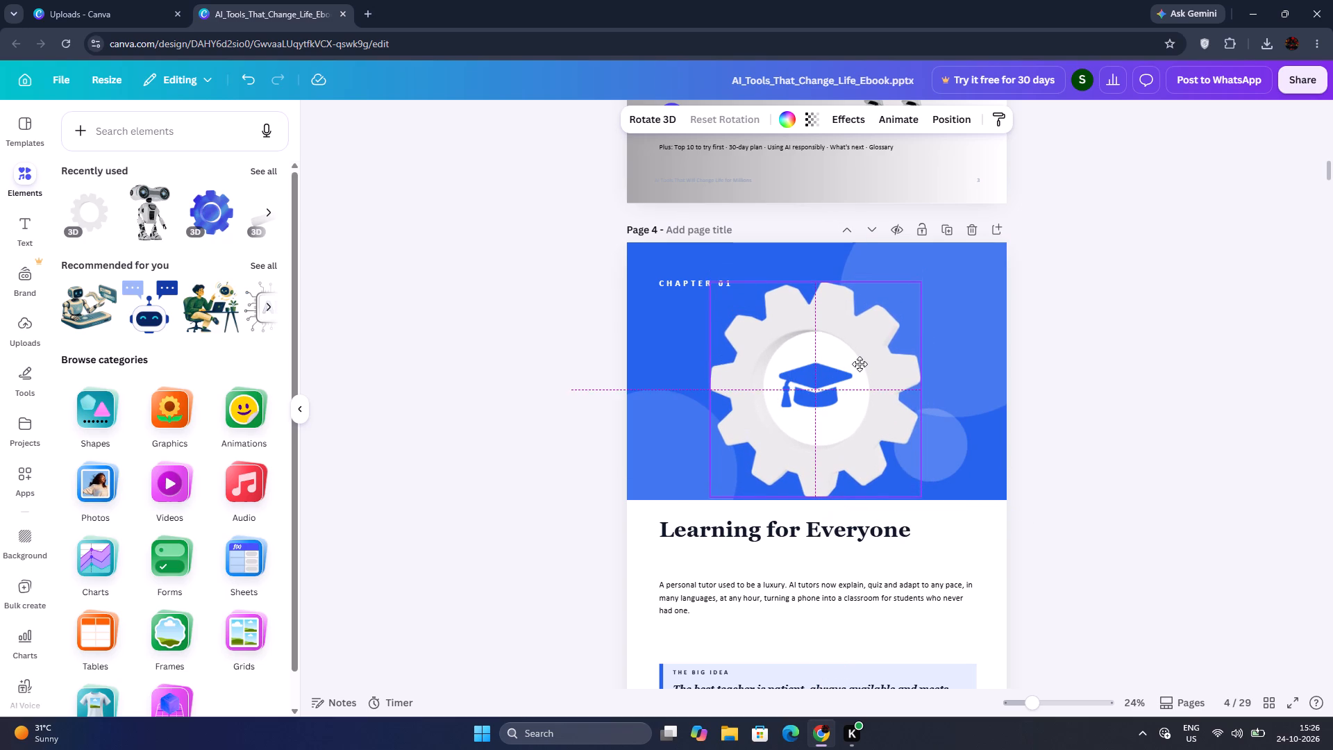
{"action": "left_click_drag", "start_coordinate": [860, 364], "coordinate": [860, 359]}
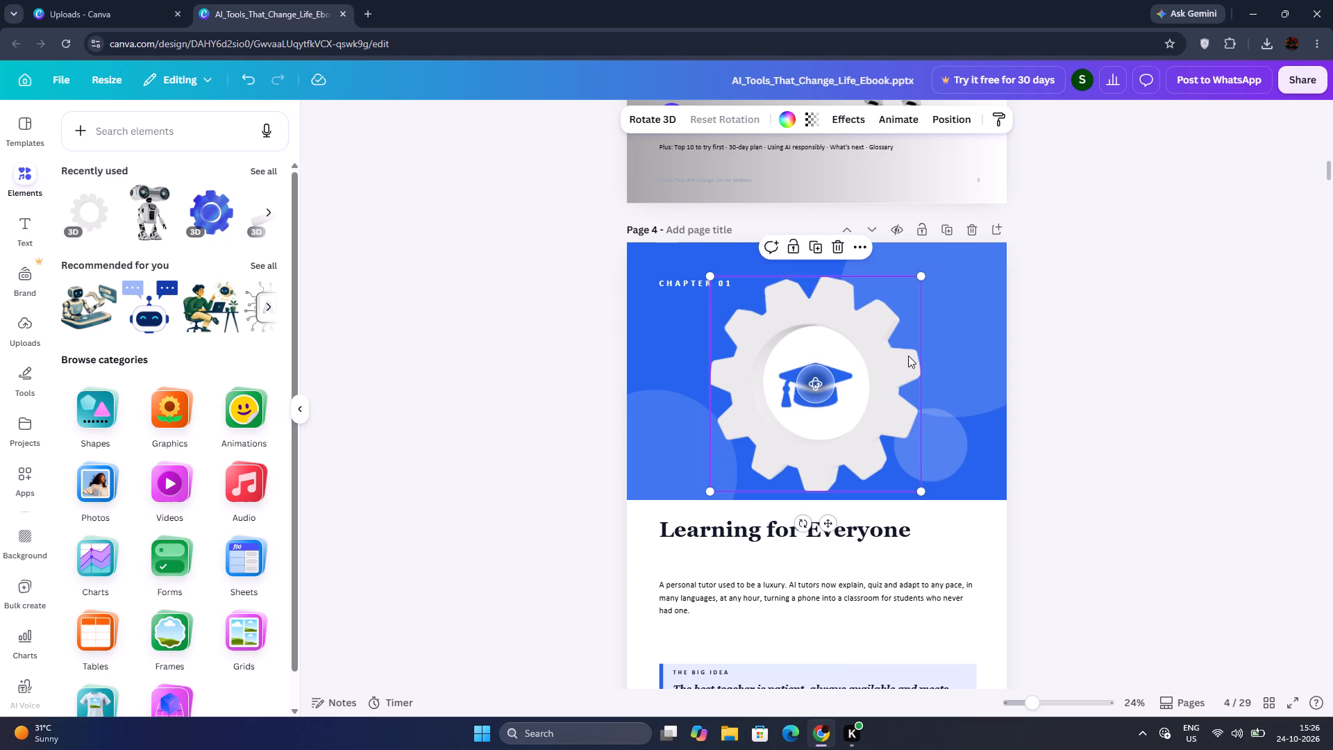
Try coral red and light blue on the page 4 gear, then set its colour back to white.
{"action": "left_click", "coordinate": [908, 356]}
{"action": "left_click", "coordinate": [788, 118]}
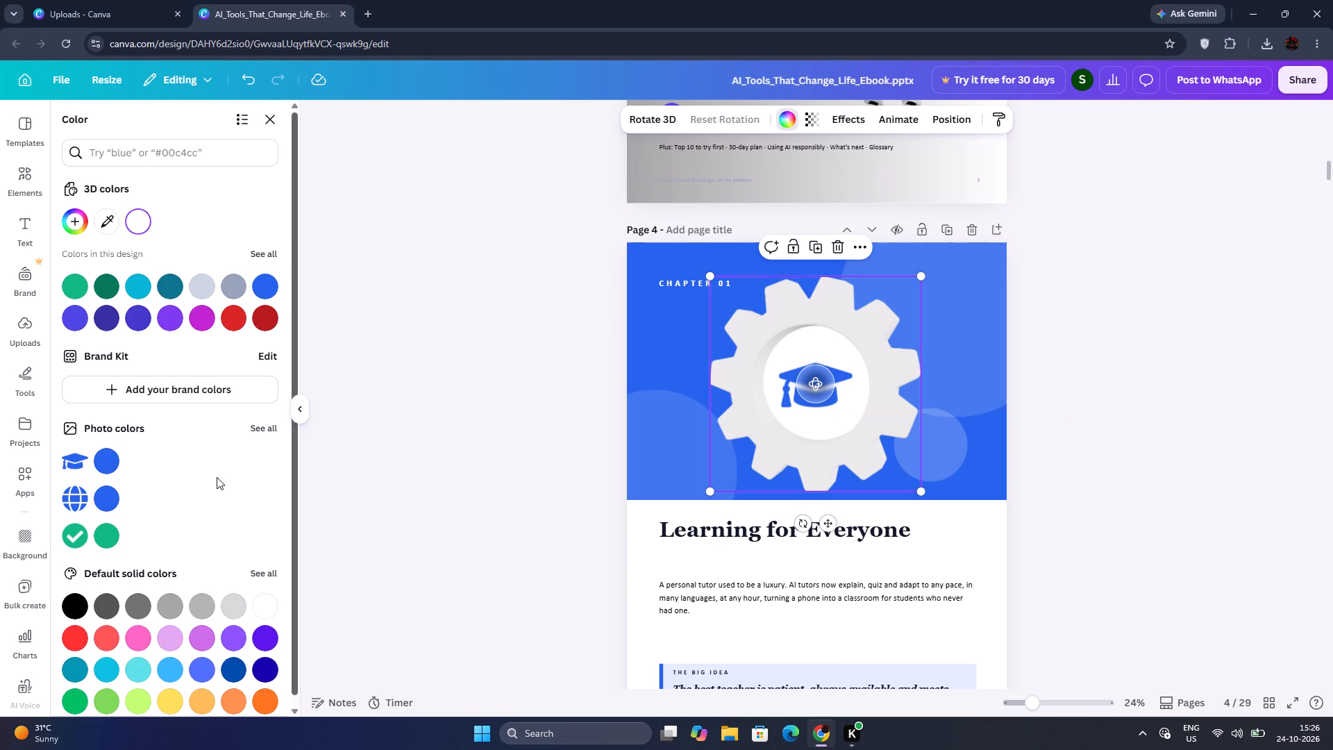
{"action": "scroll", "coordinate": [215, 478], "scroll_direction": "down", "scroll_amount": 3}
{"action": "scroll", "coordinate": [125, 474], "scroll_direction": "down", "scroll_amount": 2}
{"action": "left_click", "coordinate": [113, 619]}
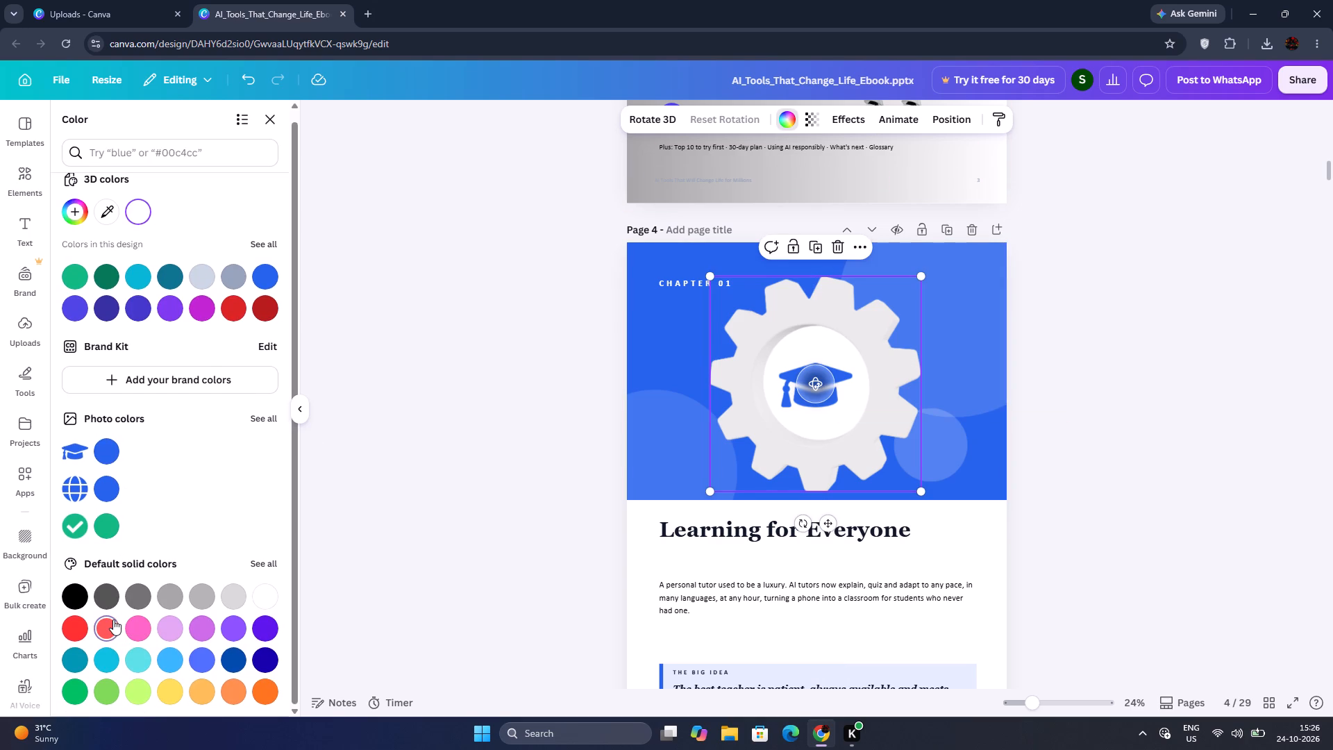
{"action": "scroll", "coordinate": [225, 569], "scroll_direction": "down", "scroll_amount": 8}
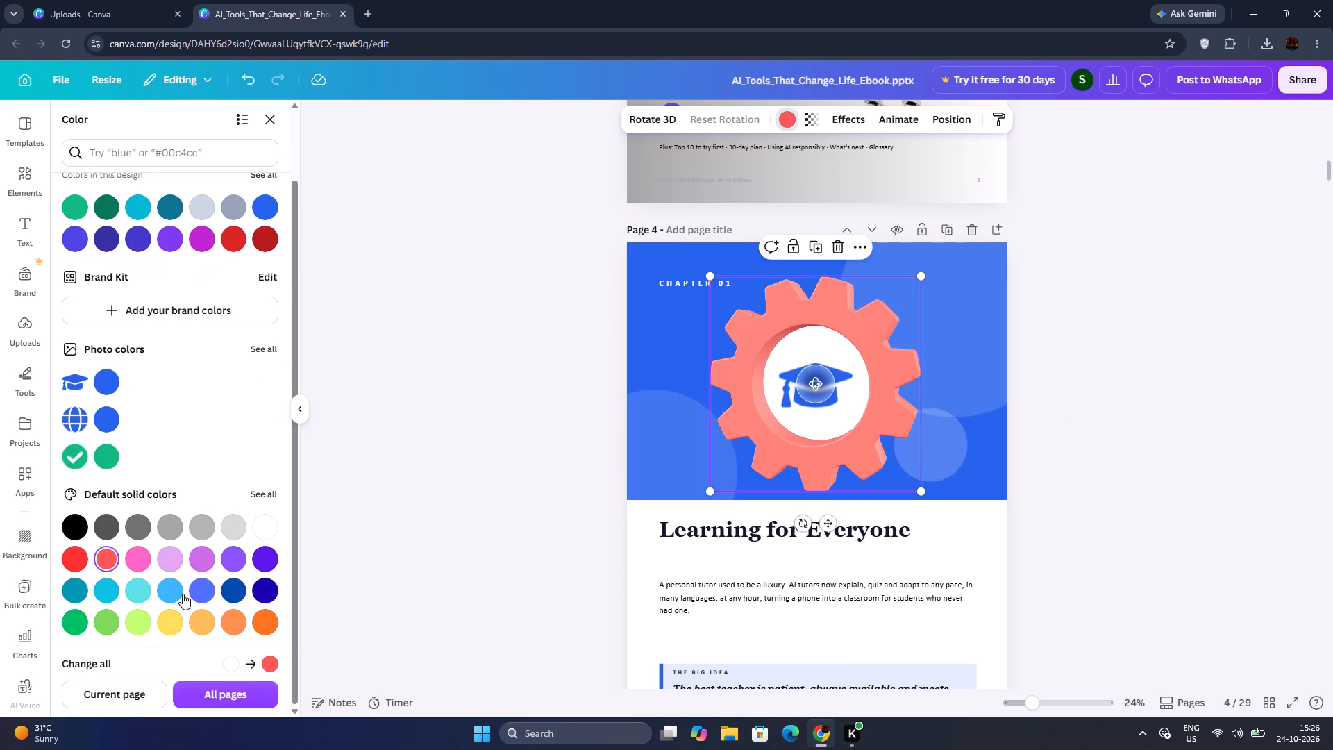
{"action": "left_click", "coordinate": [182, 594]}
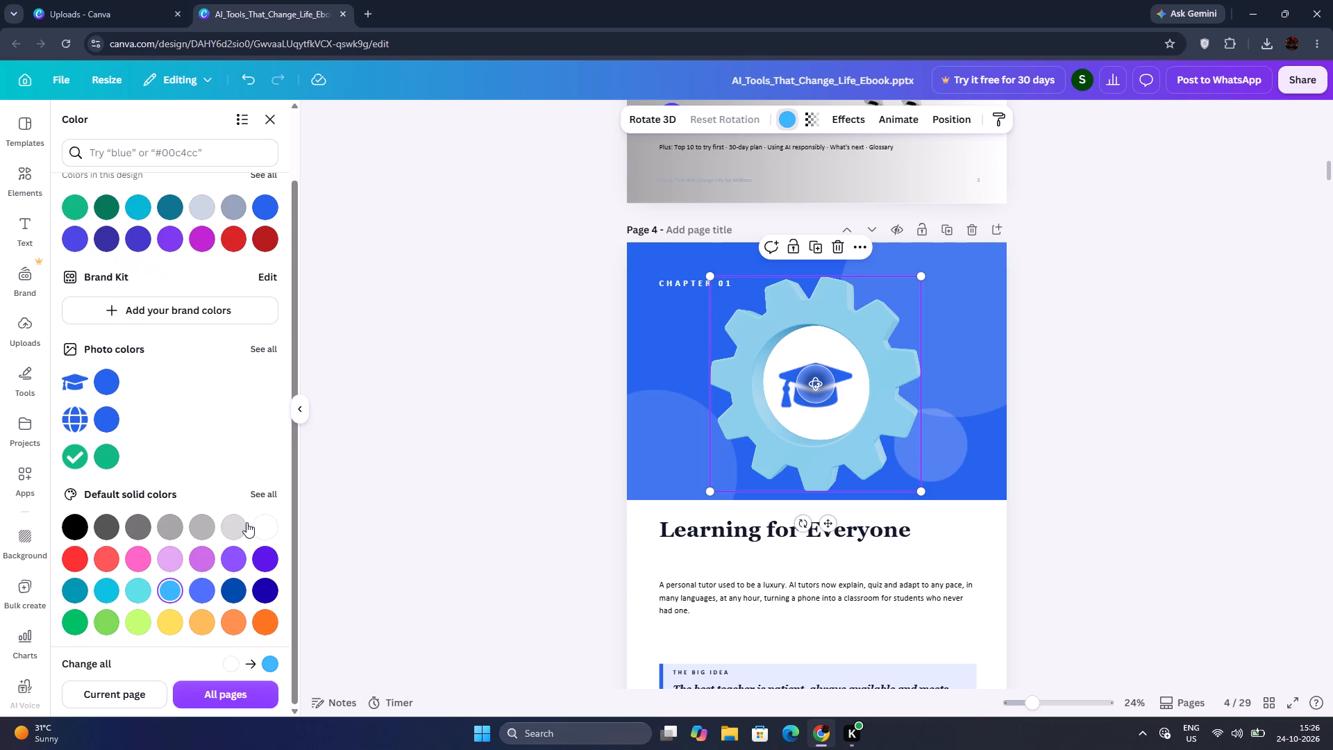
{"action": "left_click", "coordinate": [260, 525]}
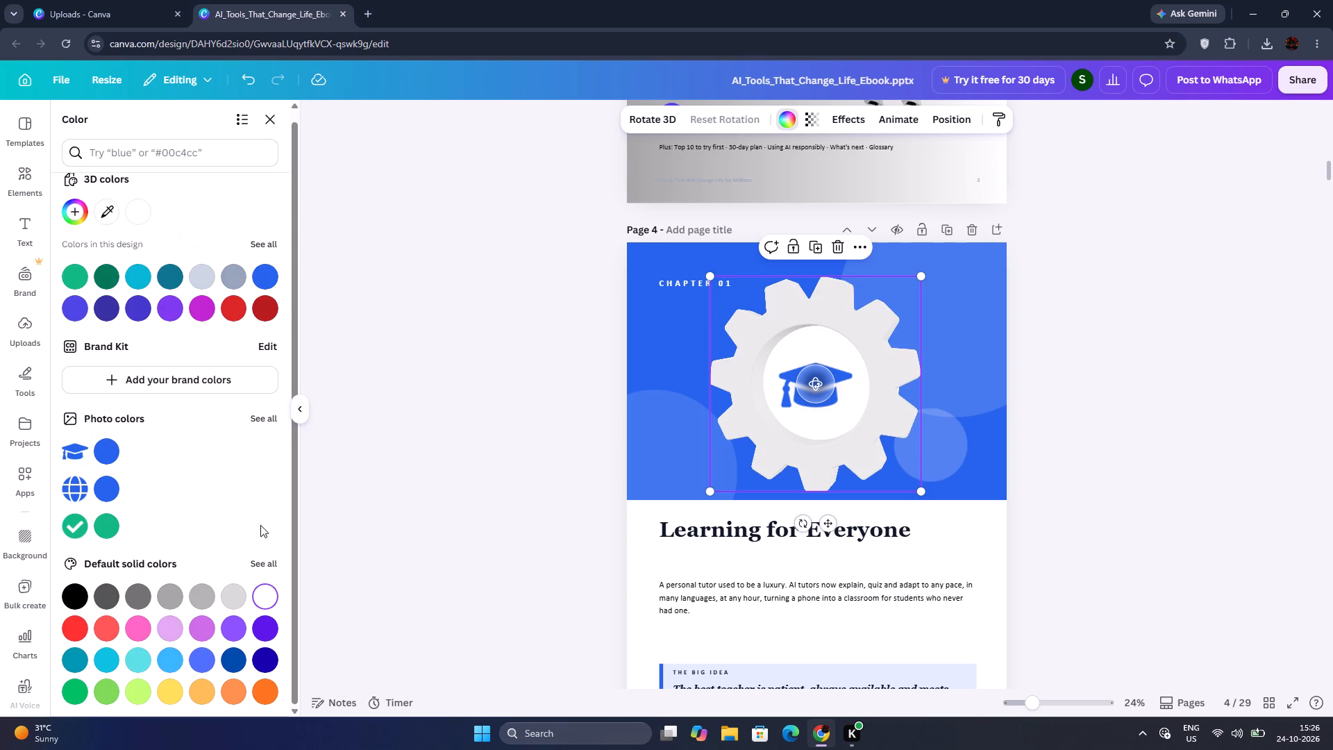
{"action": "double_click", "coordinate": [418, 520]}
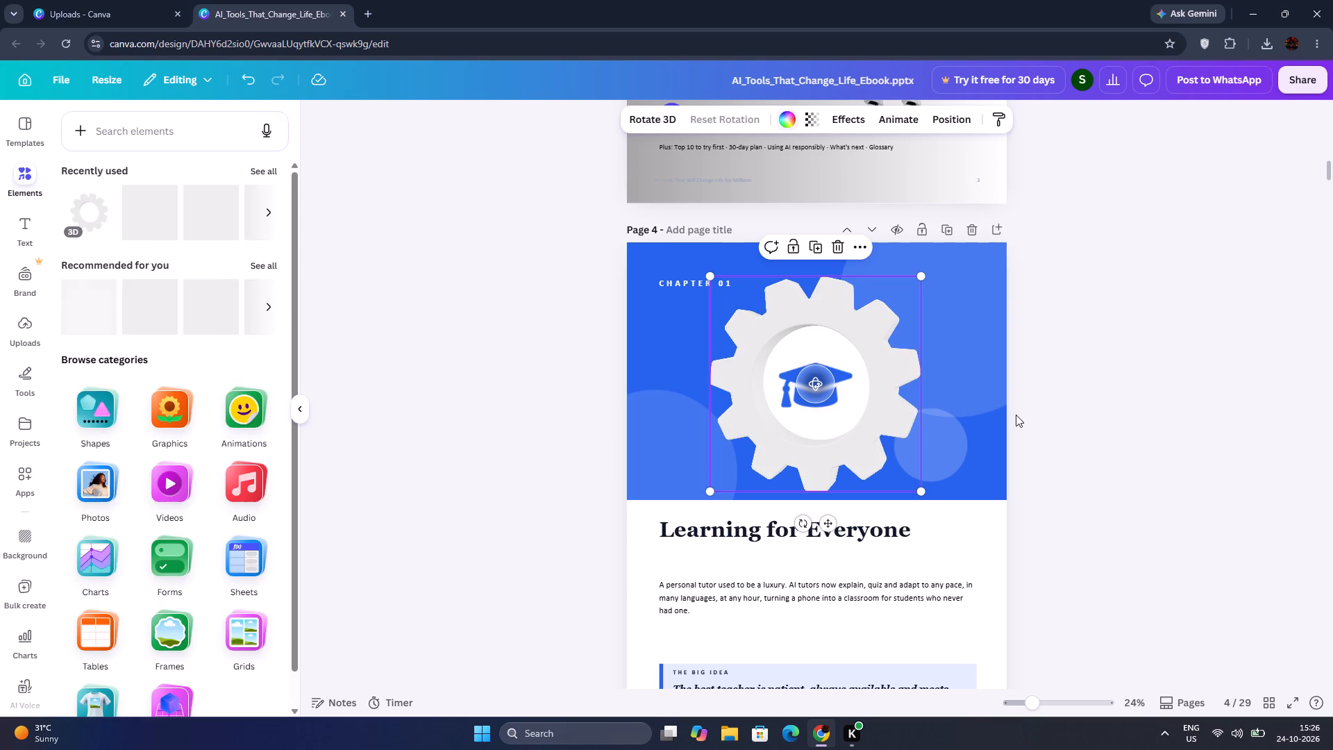
Add the chatbot graphic with two speech bubbles to page 4, shrink it and place it at the Big Idea box's upper-right corner.
{"action": "scroll", "coordinate": [1057, 433], "scroll_direction": "down", "scroll_amount": 3}
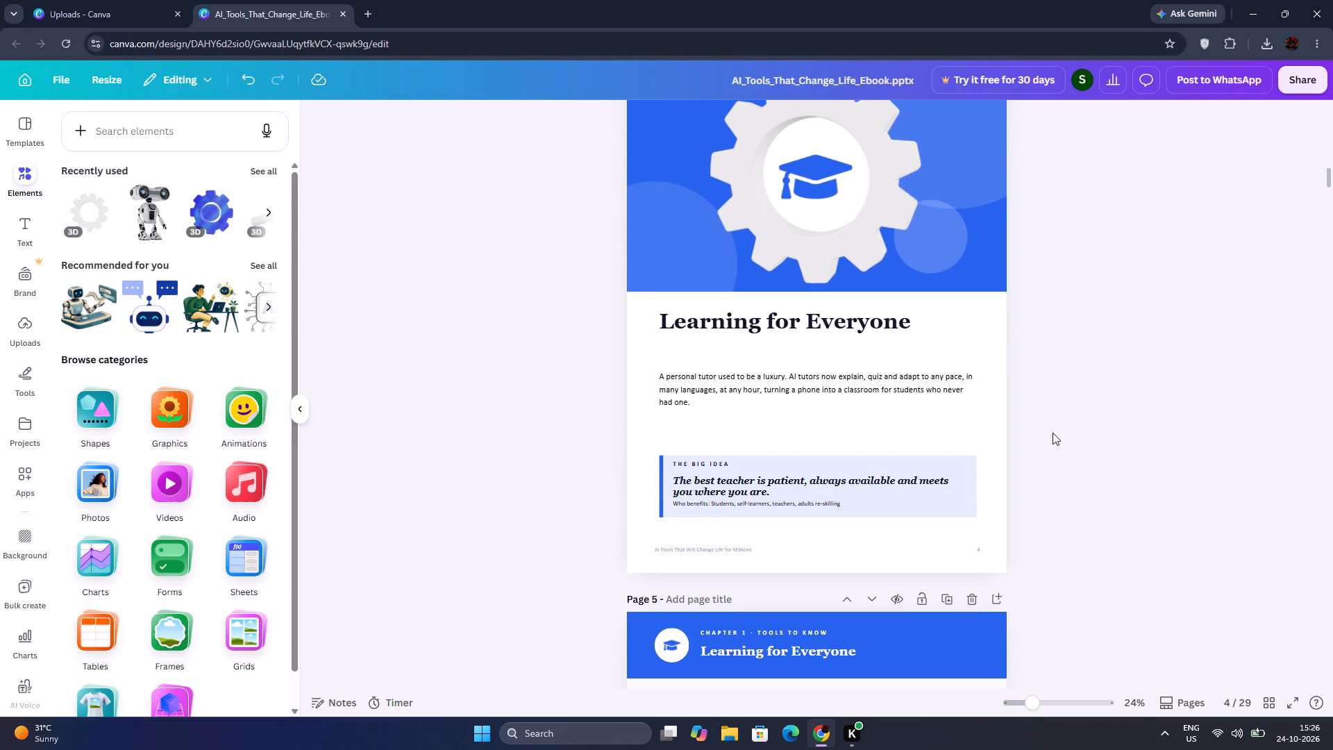
{"action": "left_click", "coordinate": [639, 471]}
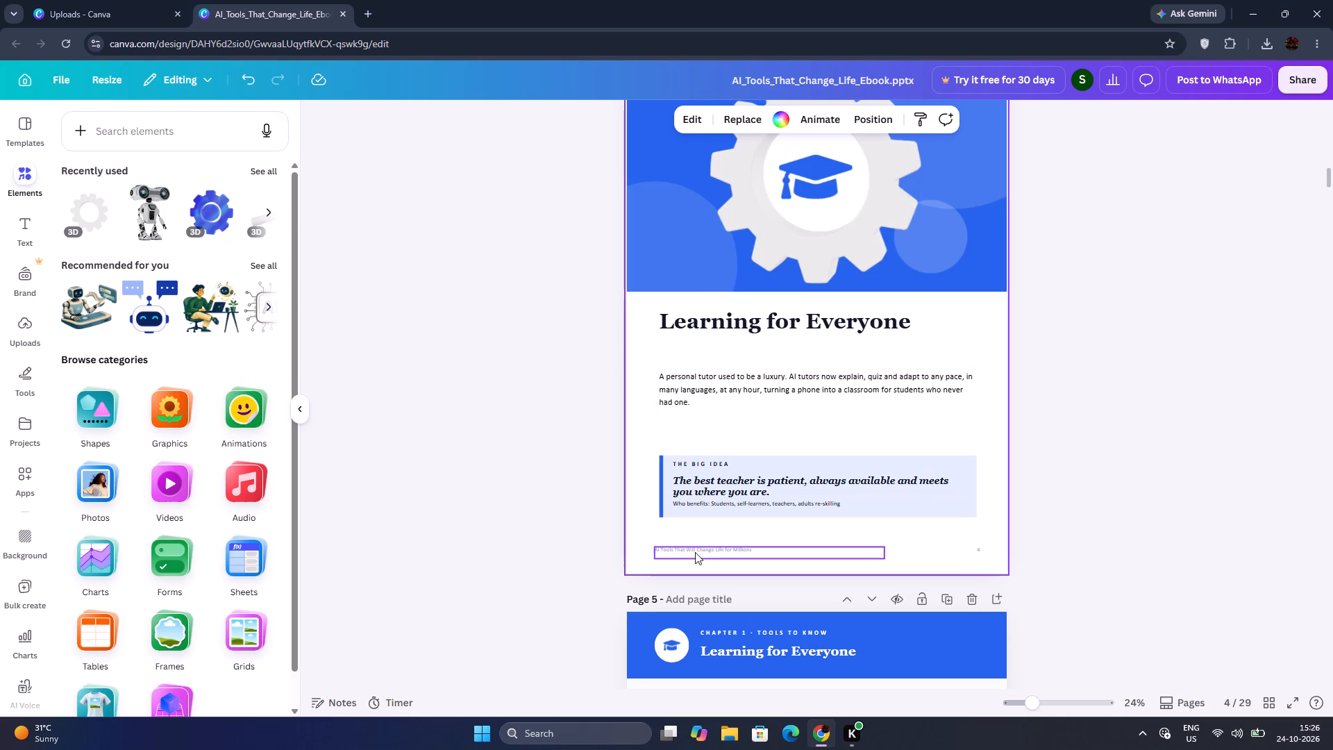
{"action": "left_click", "coordinate": [156, 317]}
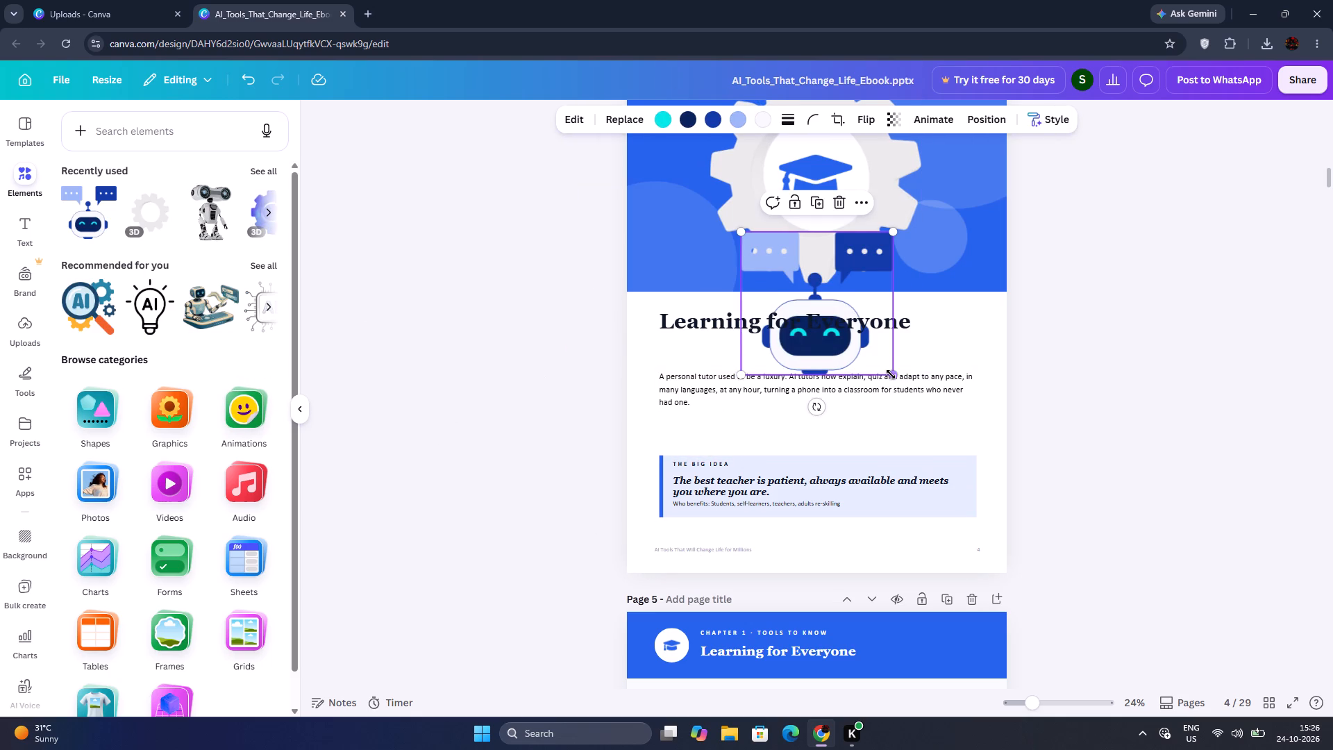
{"action": "left_click_drag", "start_coordinate": [891, 374], "coordinate": [798, 283]}
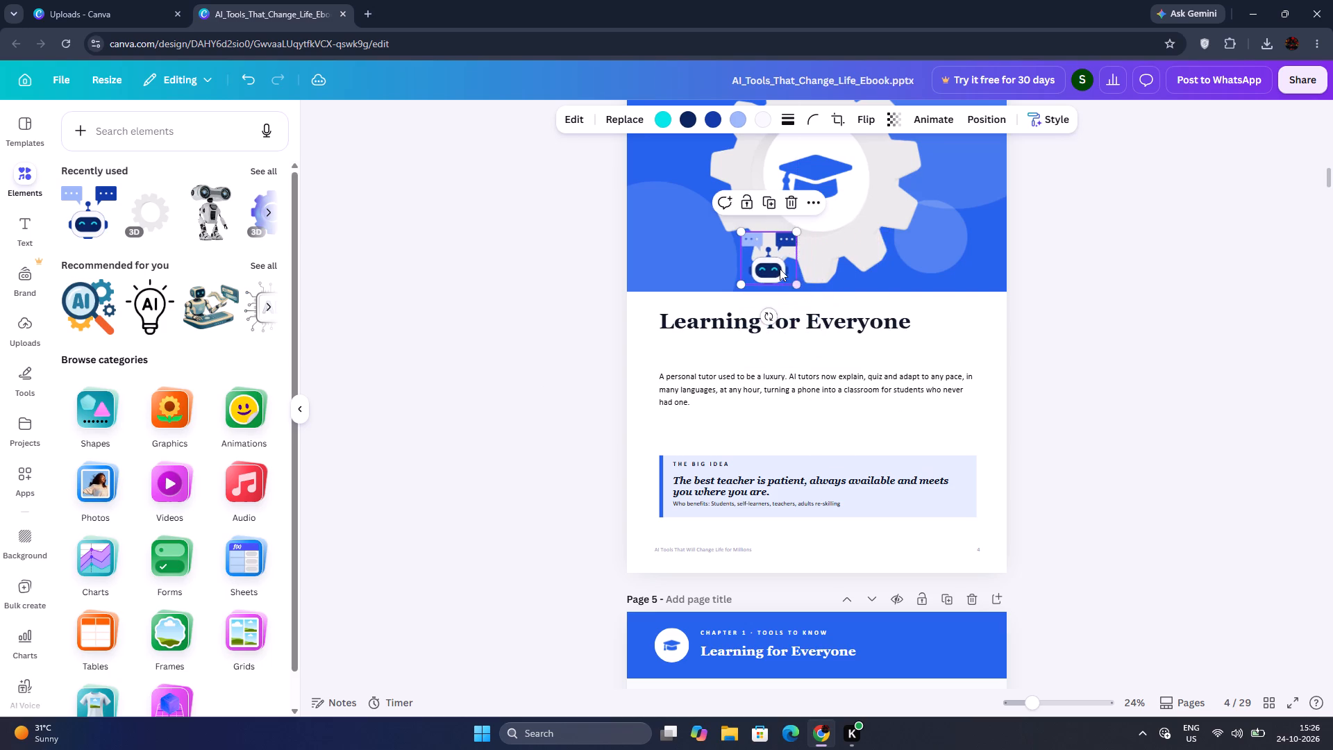
{"action": "left_click_drag", "start_coordinate": [780, 269], "coordinate": [976, 457]}
{"action": "left_click", "coordinate": [1068, 444]}
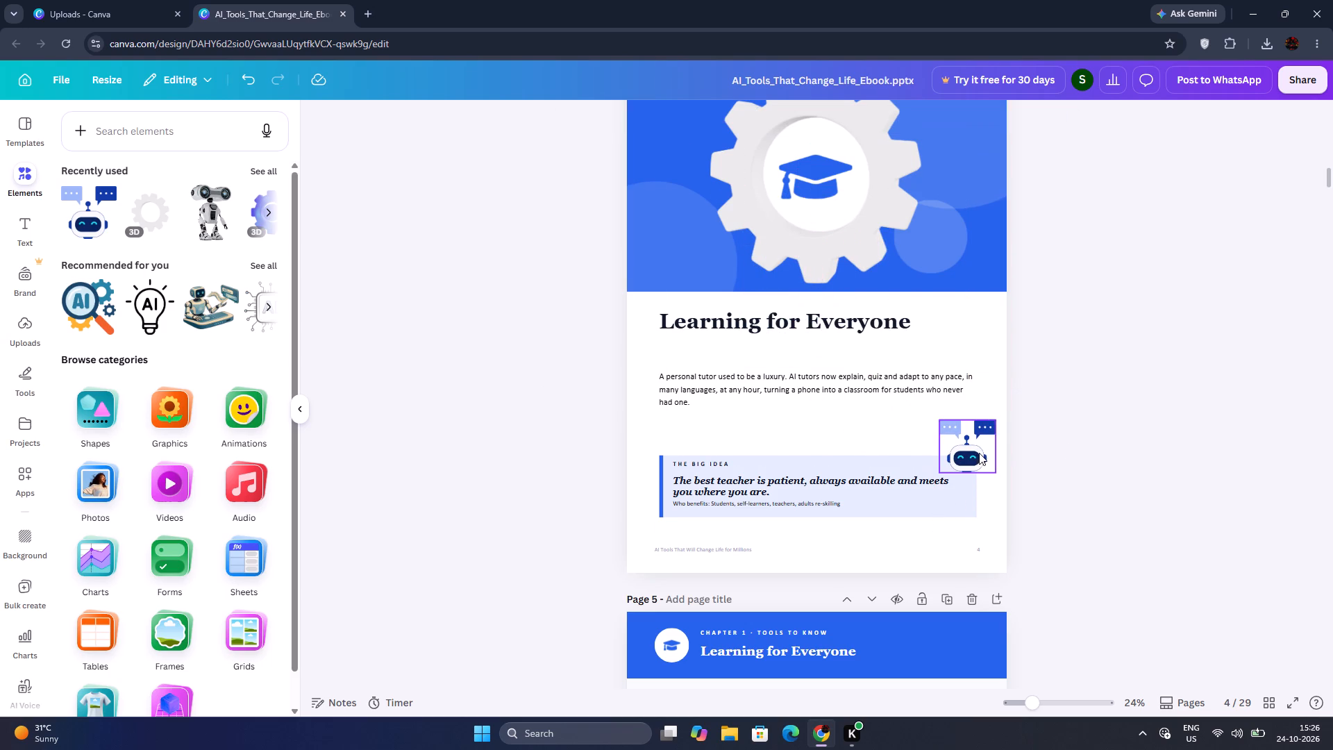
Nudge the chatbot graphic down so it overlaps the right end of the Big Idea box, just beyond the quote text.
{"action": "left_click_drag", "start_coordinate": [978, 453], "coordinate": [980, 465]}
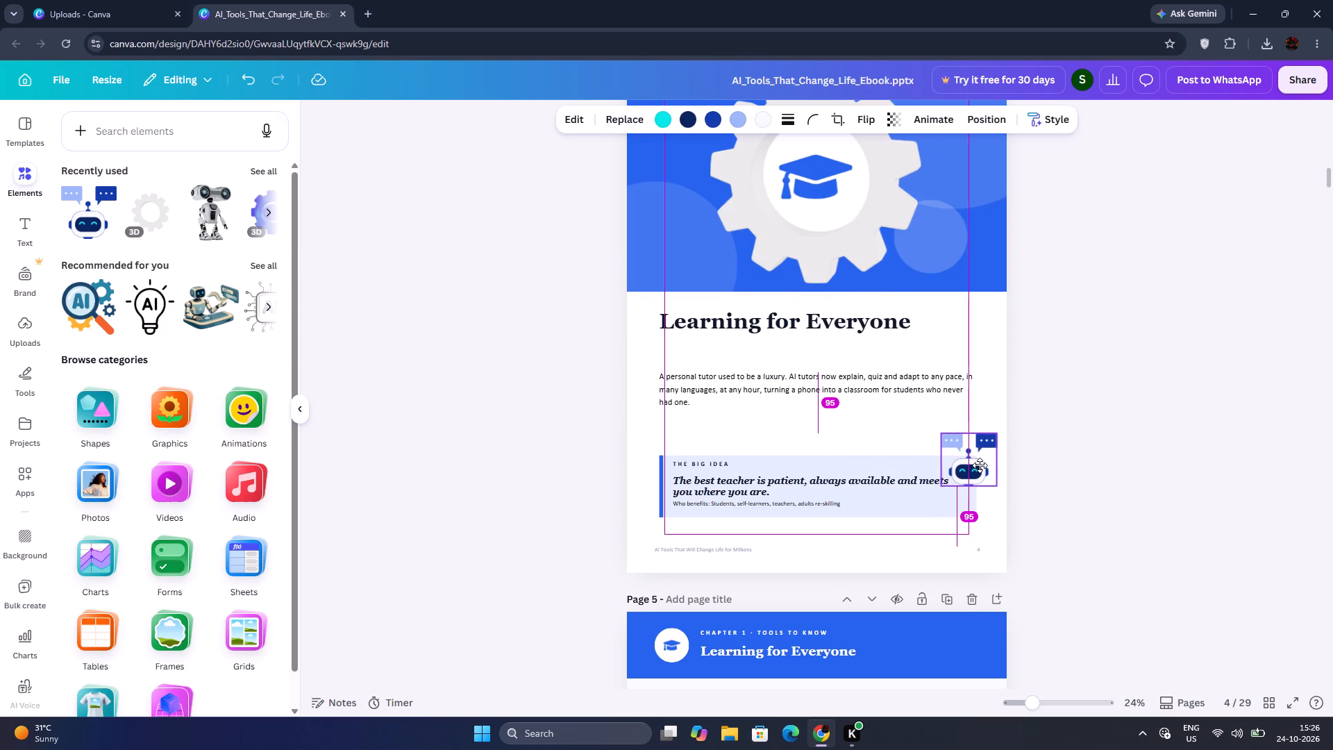
{"action": "left_click_drag", "start_coordinate": [980, 465], "coordinate": [980, 470]}
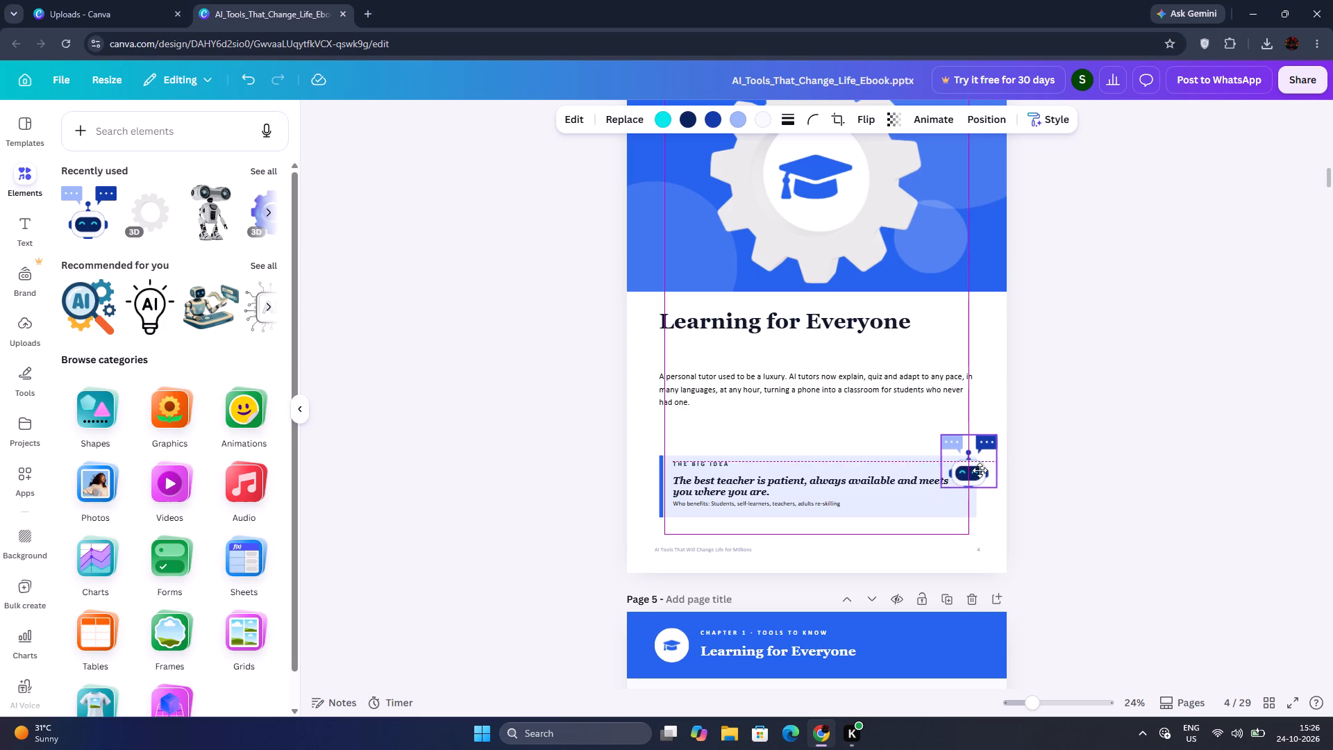
{"action": "left_click_drag", "start_coordinate": [980, 470], "coordinate": [977, 483]}
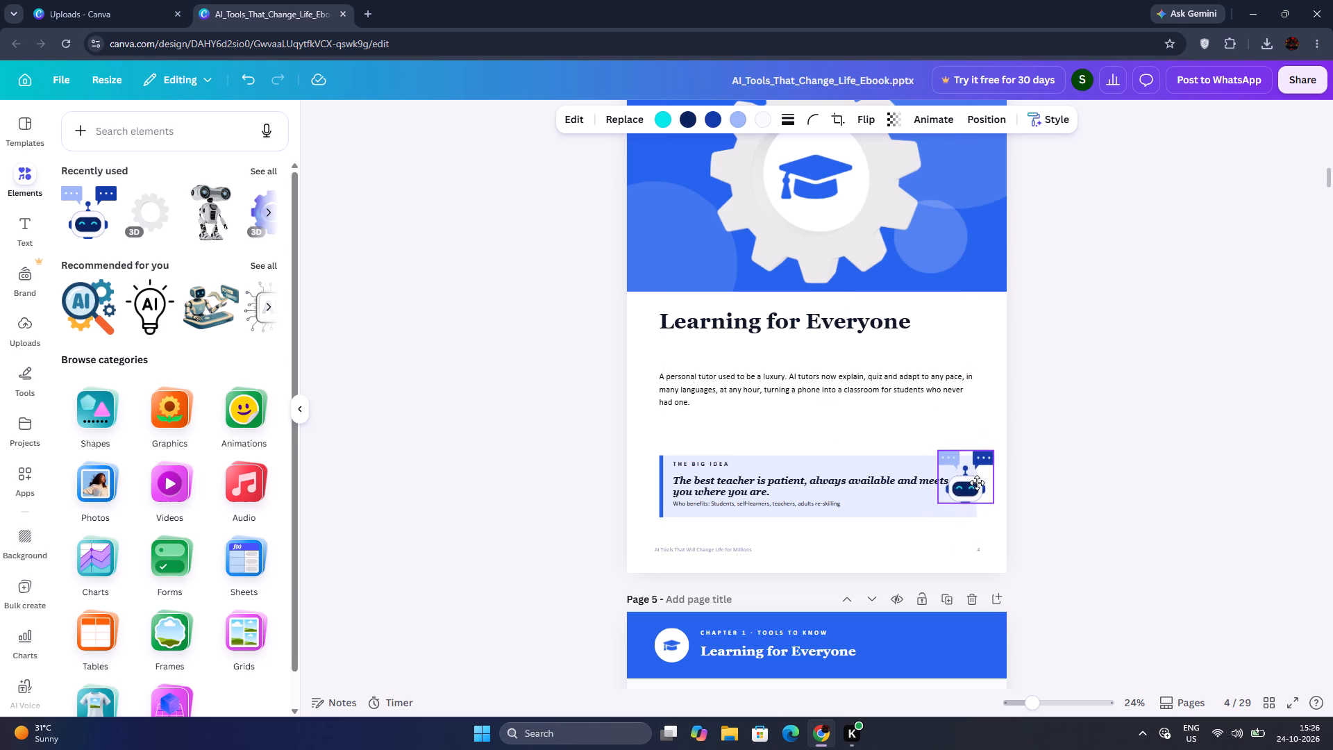
{"action": "left_click_drag", "start_coordinate": [977, 483], "coordinate": [986, 491]}
{"action": "left_click", "coordinate": [1086, 460]}
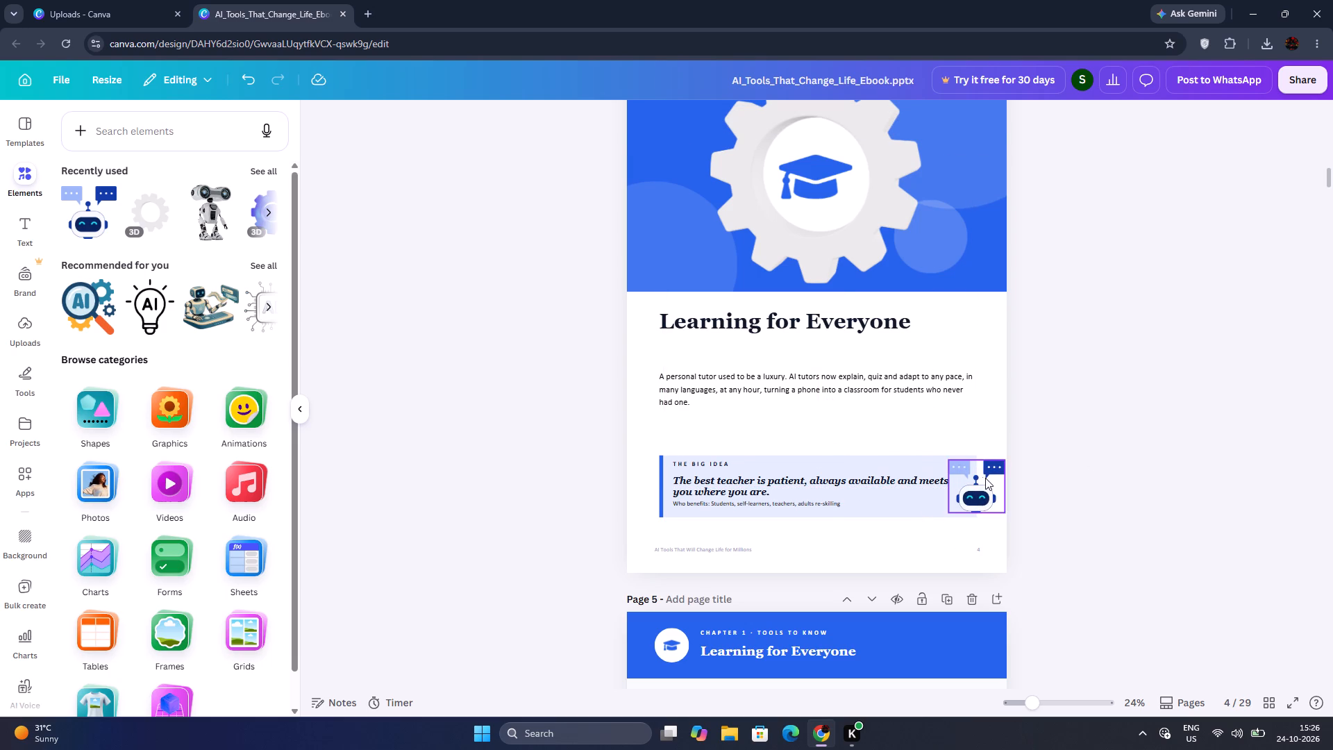
{"action": "left_click", "coordinate": [985, 478]}
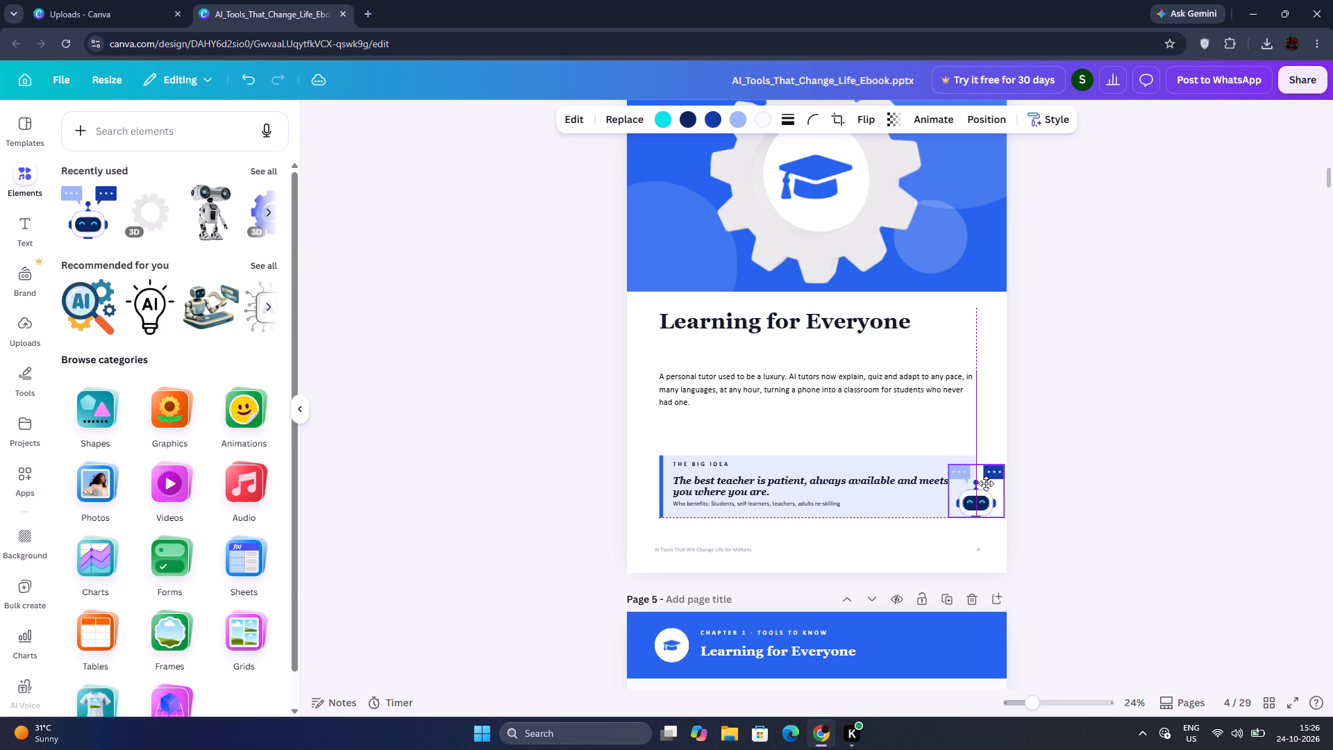
{"action": "left_click", "coordinate": [1033, 458]}
{"action": "left_click_drag", "start_coordinate": [990, 498], "coordinate": [988, 498]}
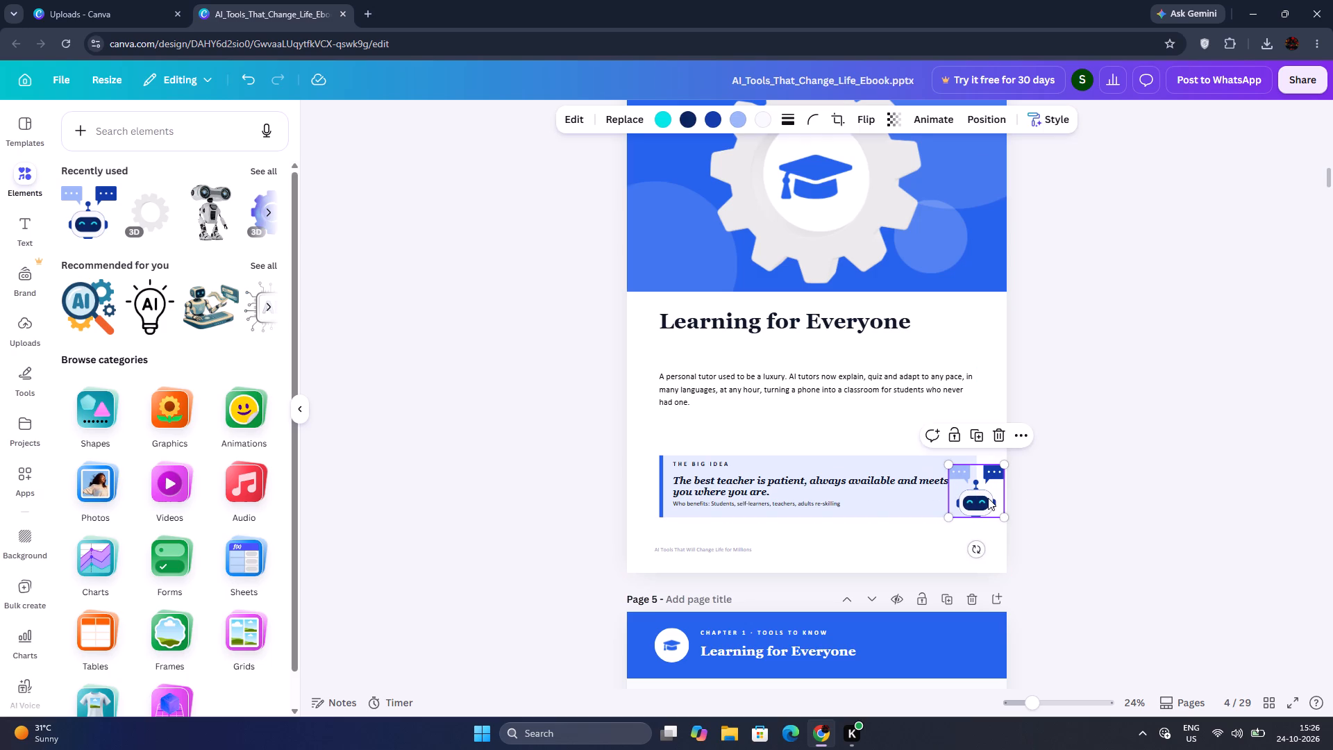
{"action": "left_click_drag", "start_coordinate": [988, 498], "coordinate": [989, 493]}
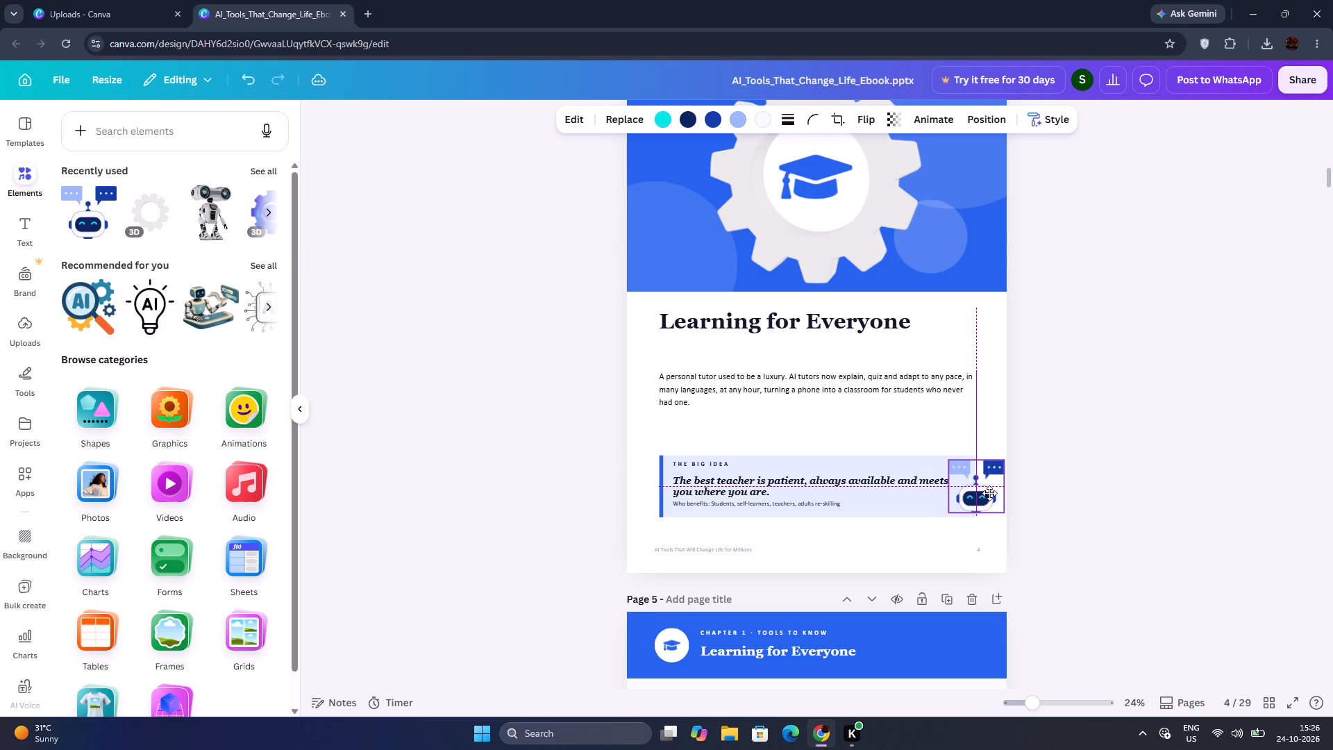
{"action": "left_click_drag", "start_coordinate": [989, 493], "coordinate": [986, 487]}
{"action": "left_click", "coordinate": [1039, 476]}
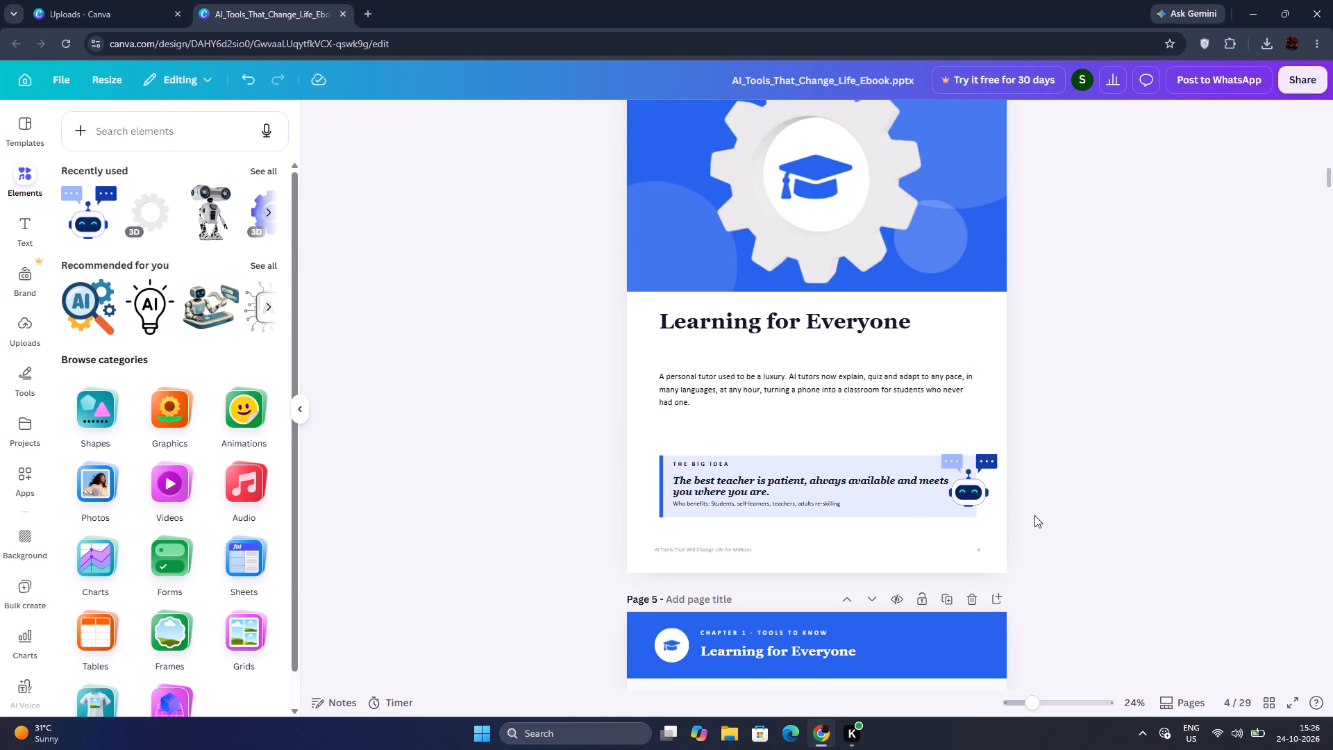
Review the ebook from page 5 back up to the cover.
{"action": "scroll", "coordinate": [1033, 542], "scroll_direction": "down", "scroll_amount": 8}
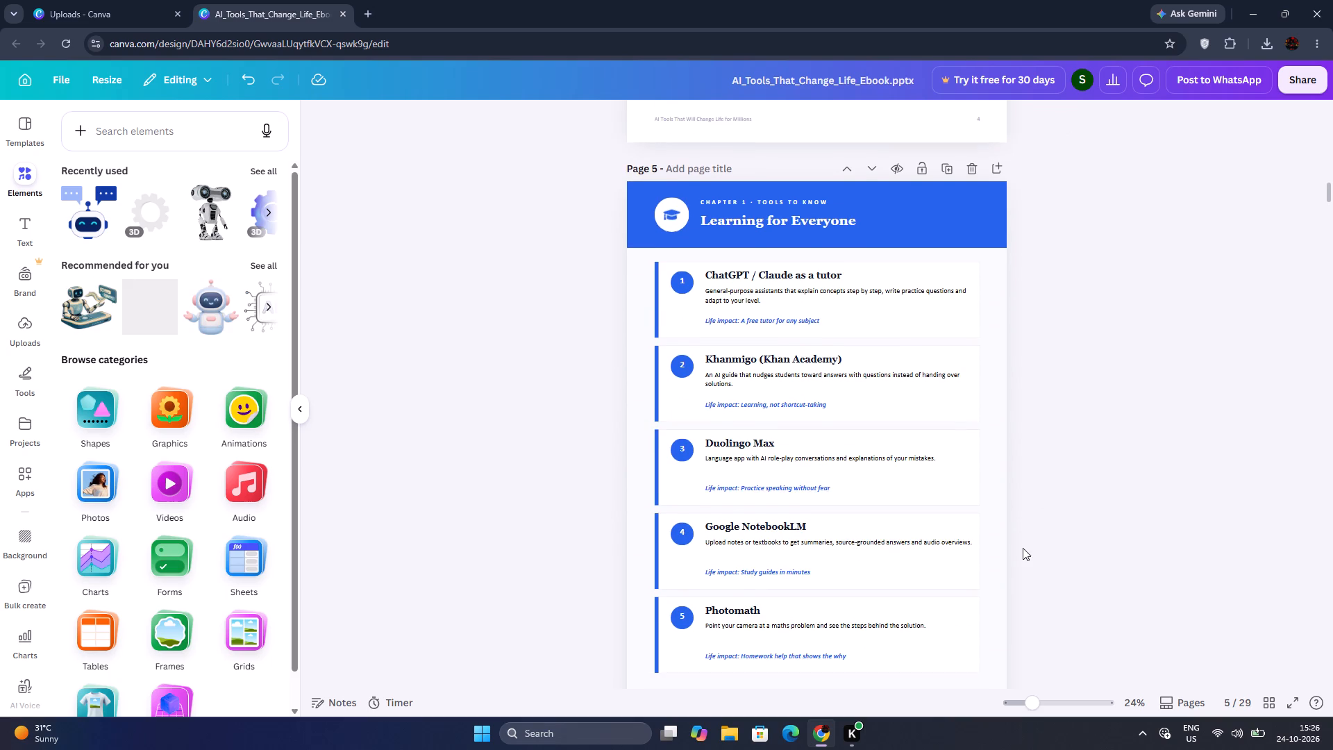
{"action": "scroll", "coordinate": [1080, 537], "scroll_direction": "up", "scroll_amount": 4}
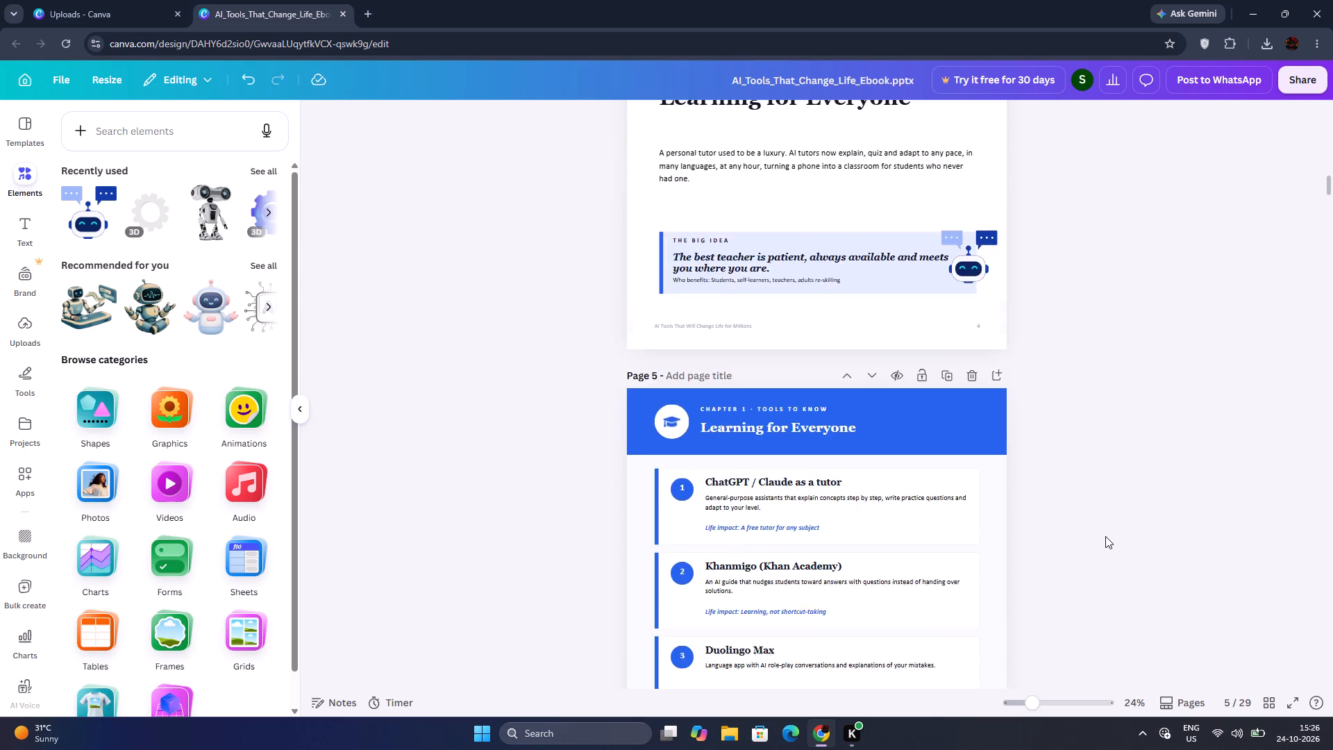
{"action": "scroll", "coordinate": [1105, 536], "scroll_direction": "up", "scroll_amount": 17}
{"action": "scroll", "coordinate": [1105, 536], "scroll_direction": "up", "scroll_amount": 14}
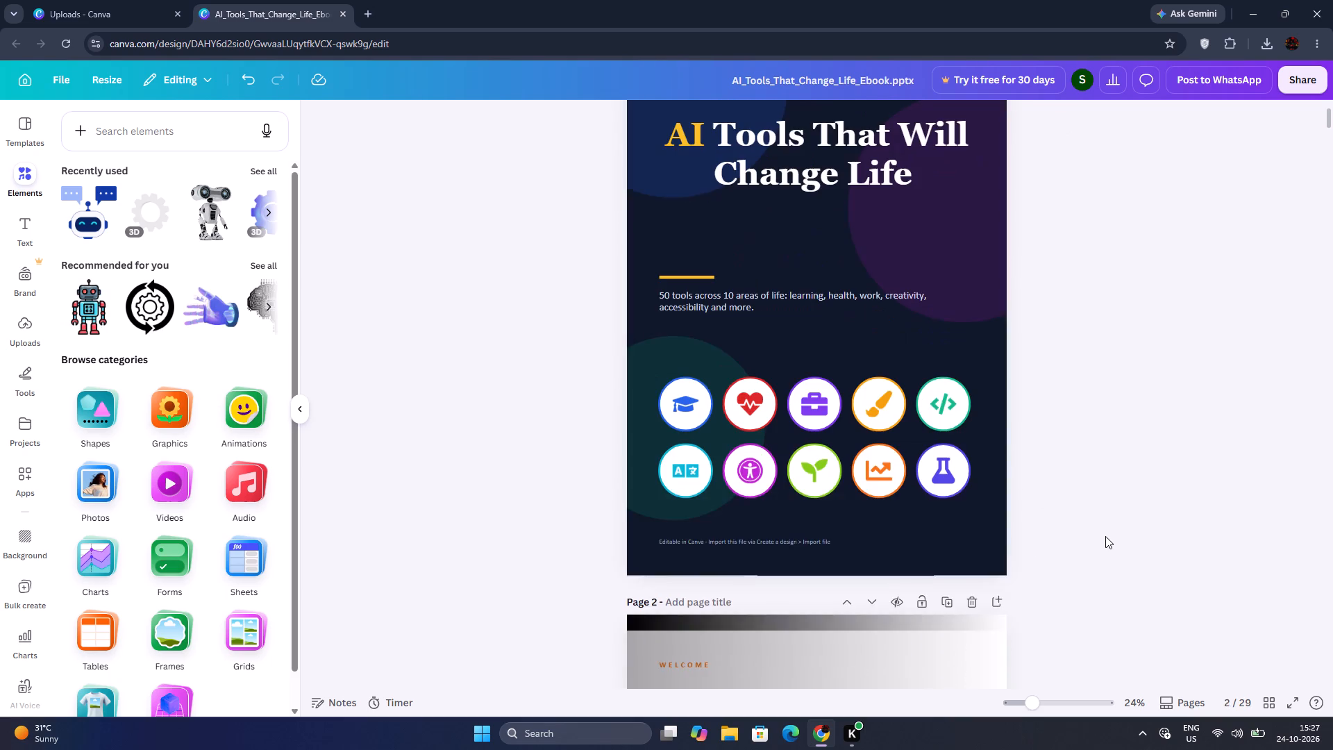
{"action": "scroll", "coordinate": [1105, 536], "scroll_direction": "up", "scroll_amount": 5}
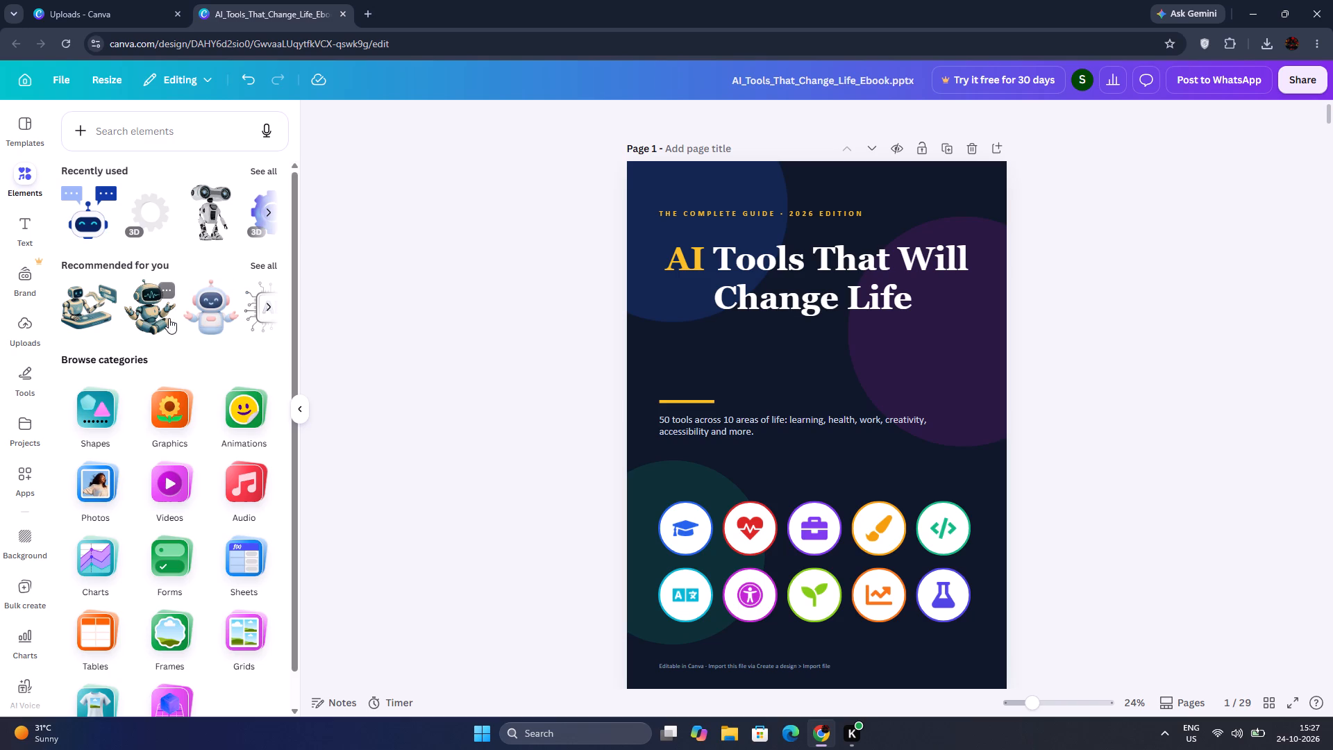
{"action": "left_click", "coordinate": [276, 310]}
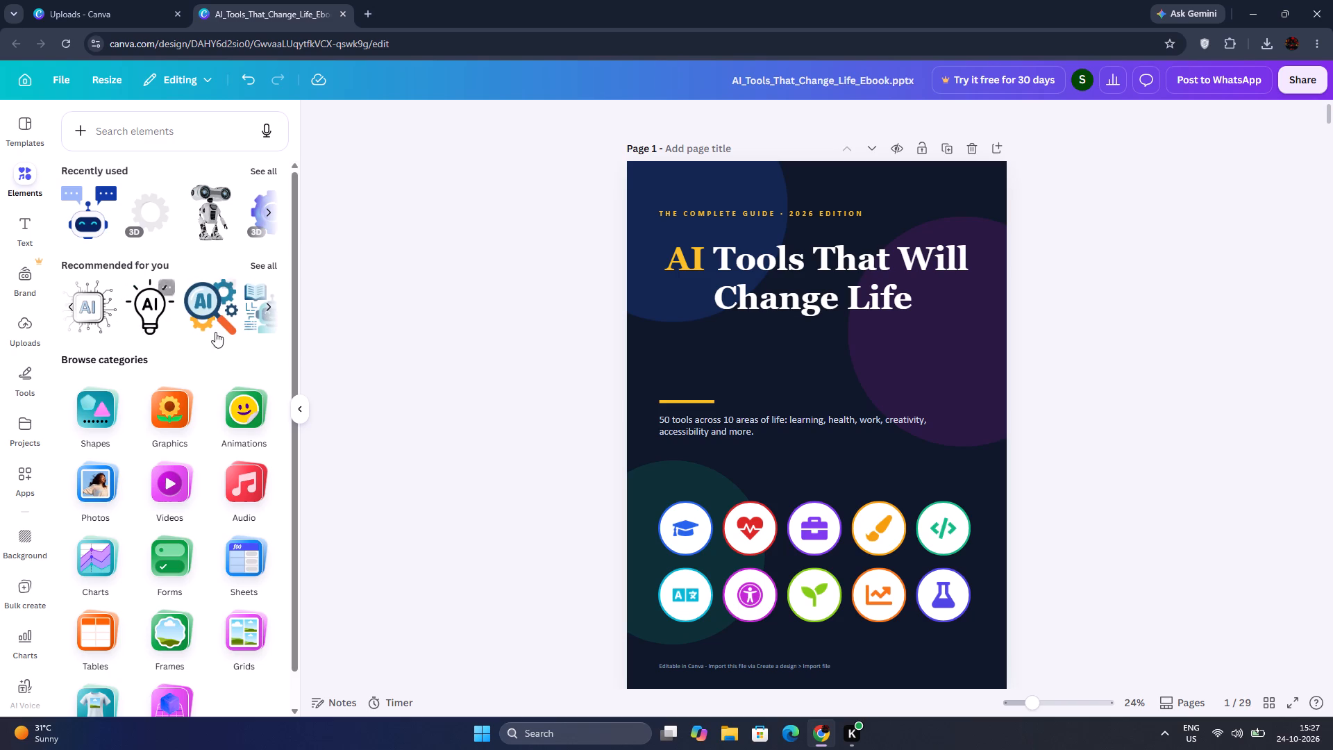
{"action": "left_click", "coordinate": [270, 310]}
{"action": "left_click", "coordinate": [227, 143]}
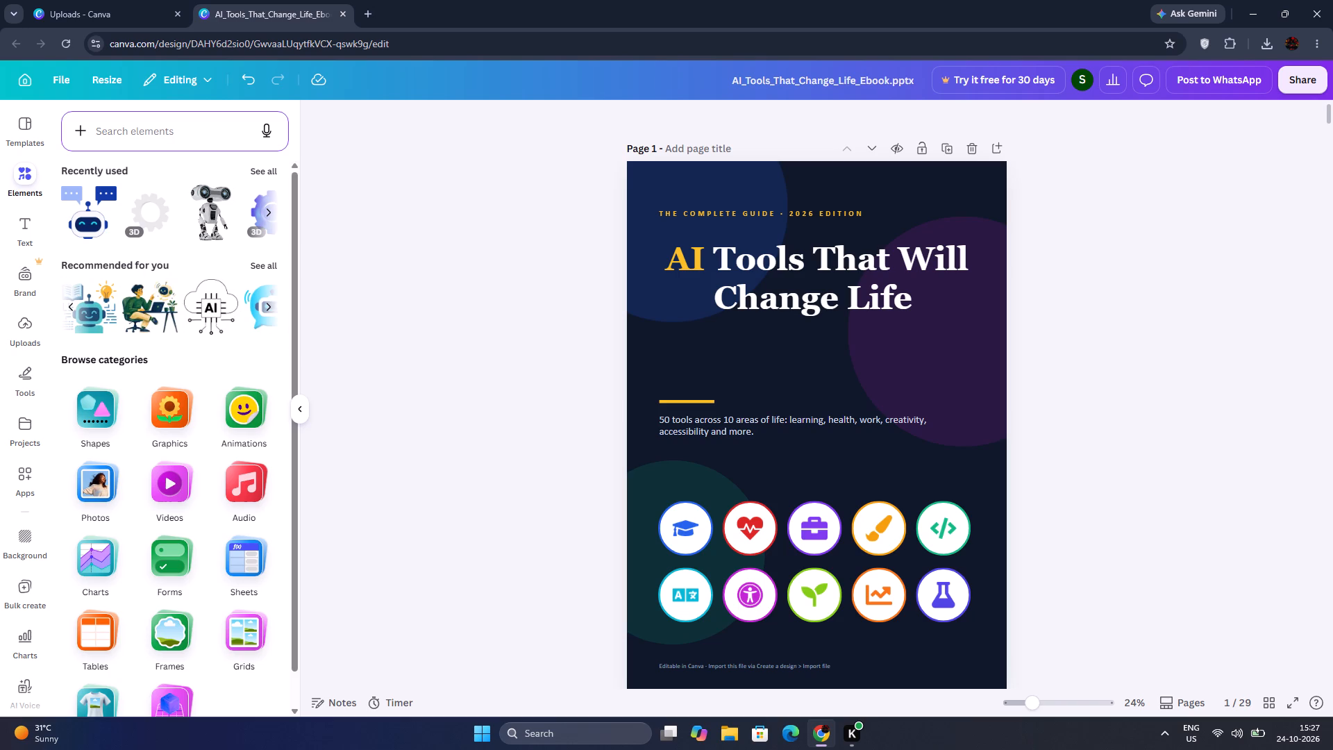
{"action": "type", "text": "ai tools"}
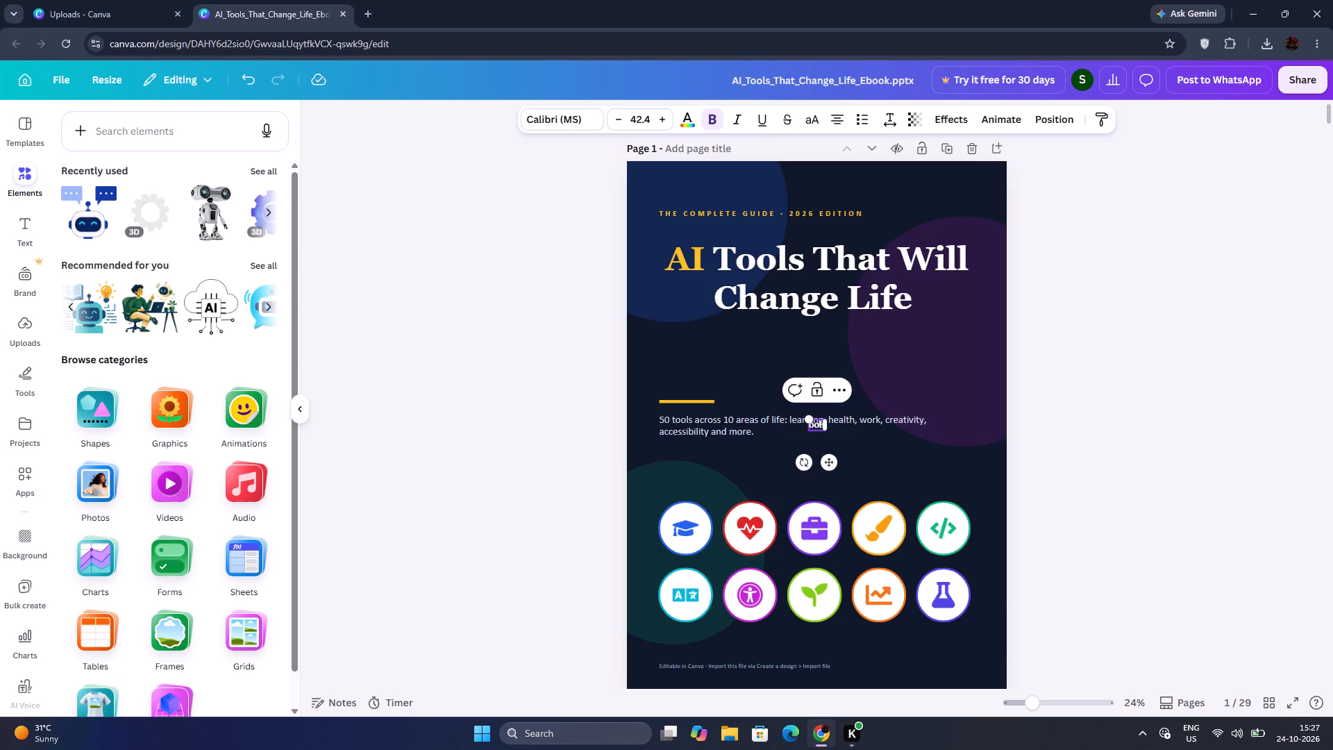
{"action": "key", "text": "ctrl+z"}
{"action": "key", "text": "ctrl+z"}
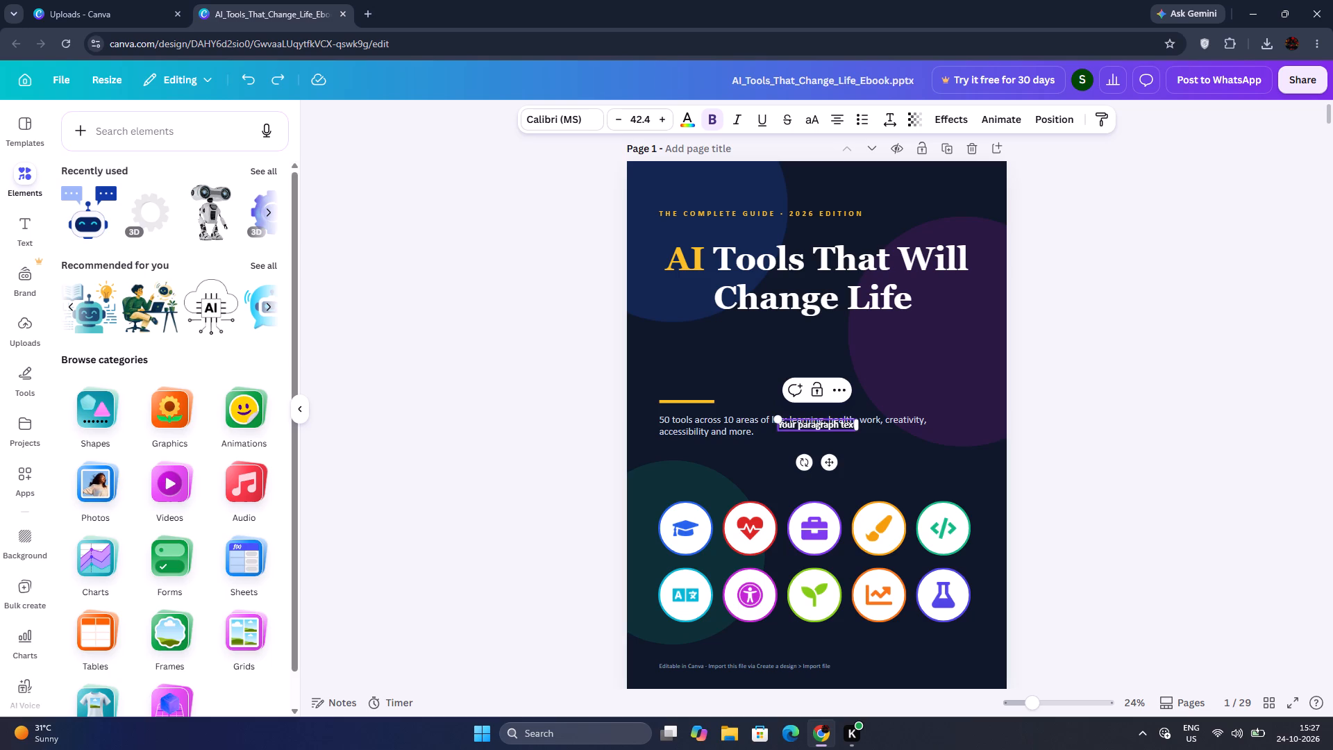
Search elements for "ai tools", add the AI human-head graphic to the cover and place it partly off the right page edge, below the title.
{"action": "left_click", "coordinate": [192, 129]}
{"action": "type", "text": "ai tools"}
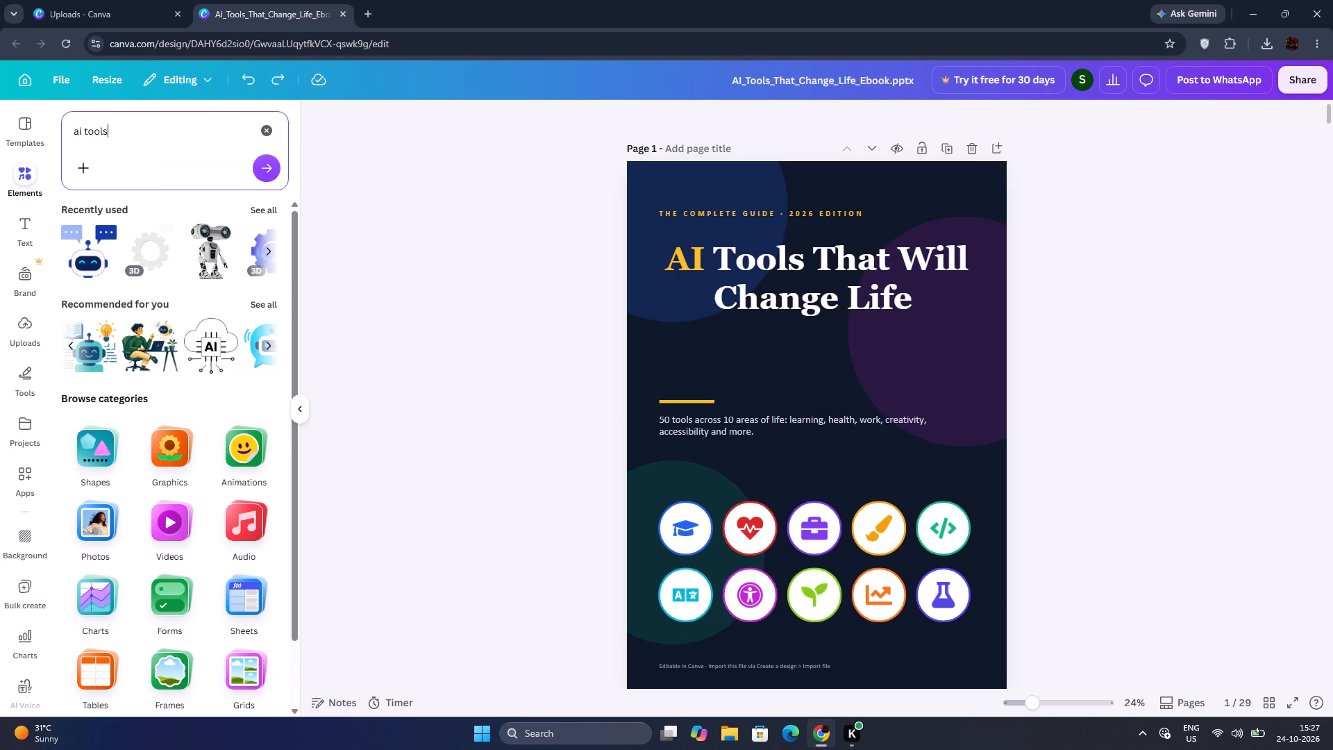
{"action": "key", "text": "Return"}
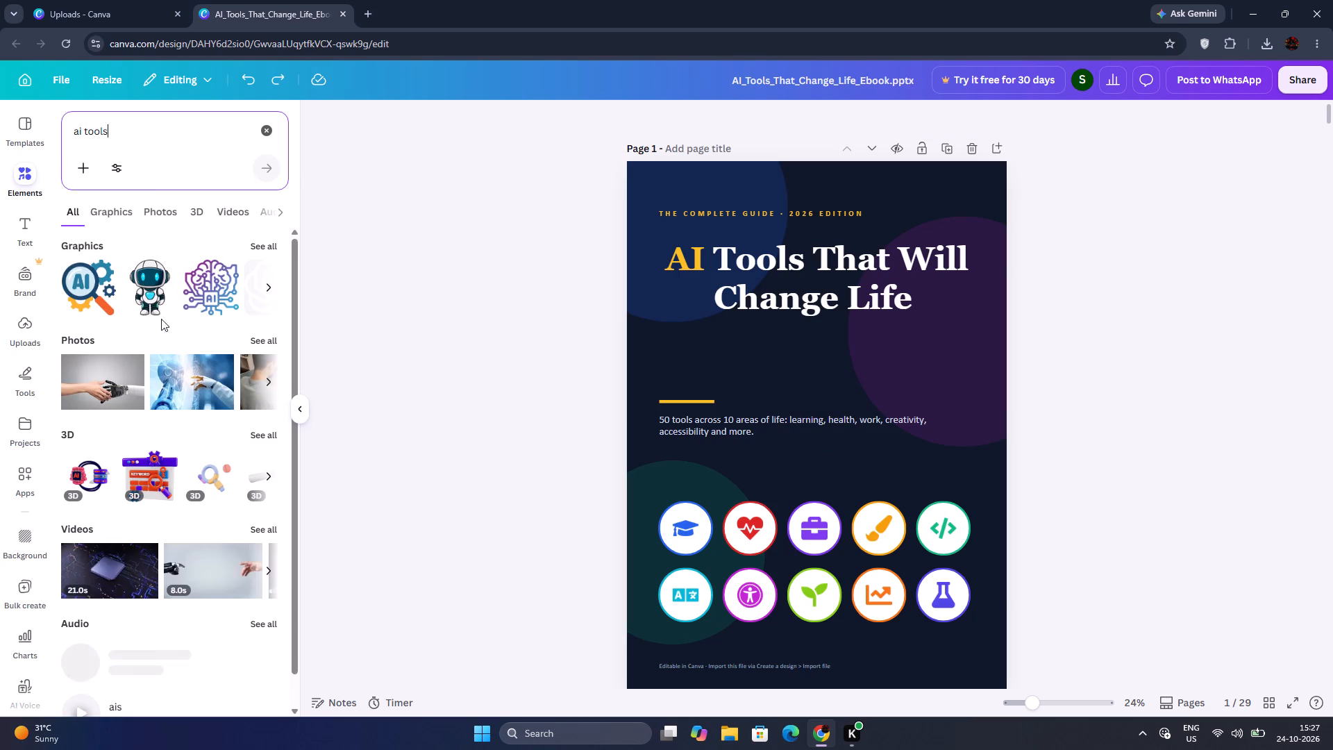
{"action": "left_click", "coordinate": [266, 289]}
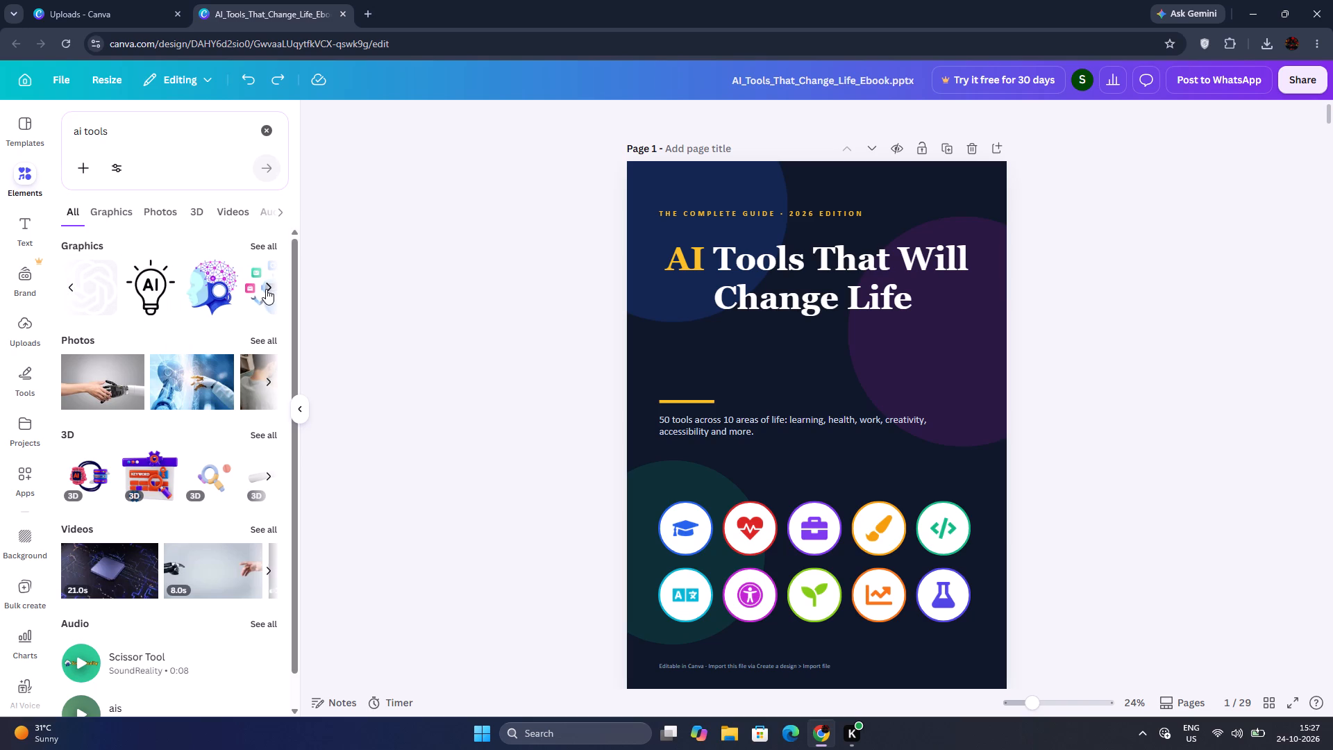
{"action": "left_click", "coordinate": [195, 297]}
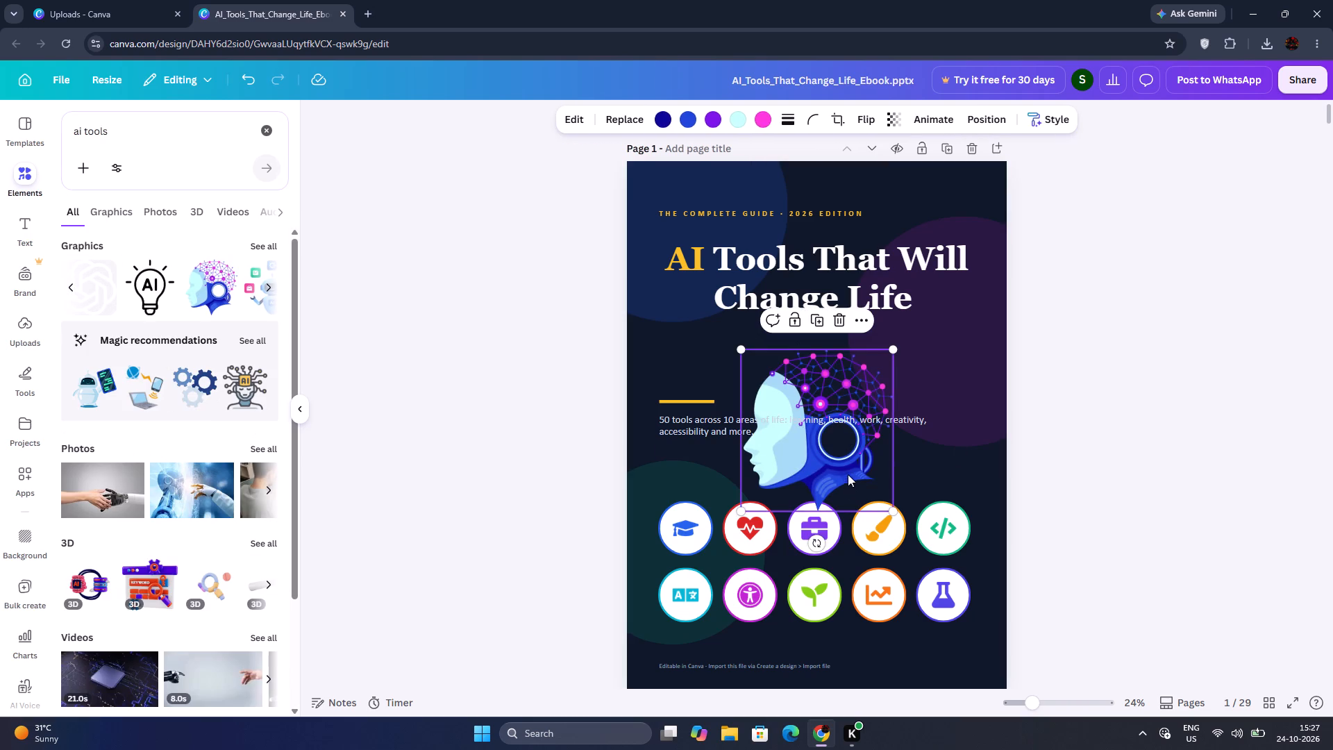
{"action": "left_click_drag", "start_coordinate": [848, 474], "coordinate": [1024, 400]}
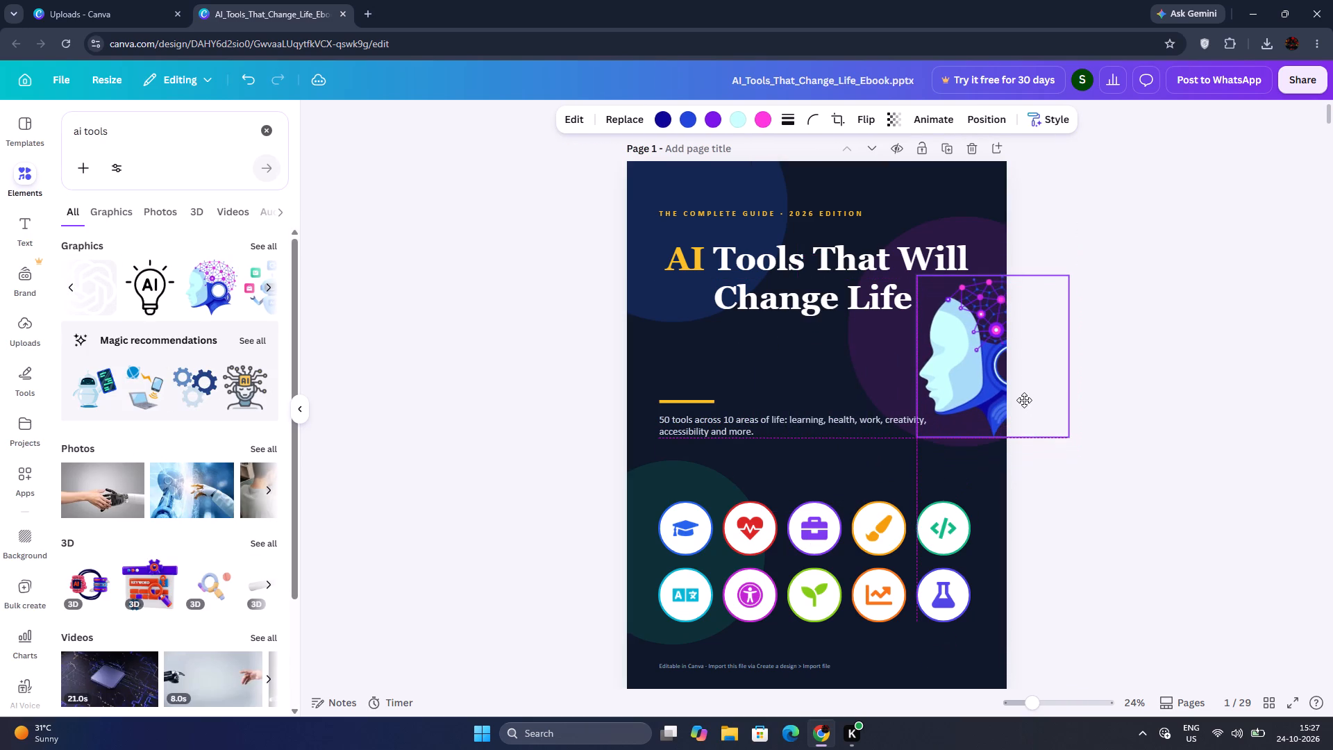
{"action": "left_click_drag", "start_coordinate": [1024, 400], "coordinate": [1038, 401]}
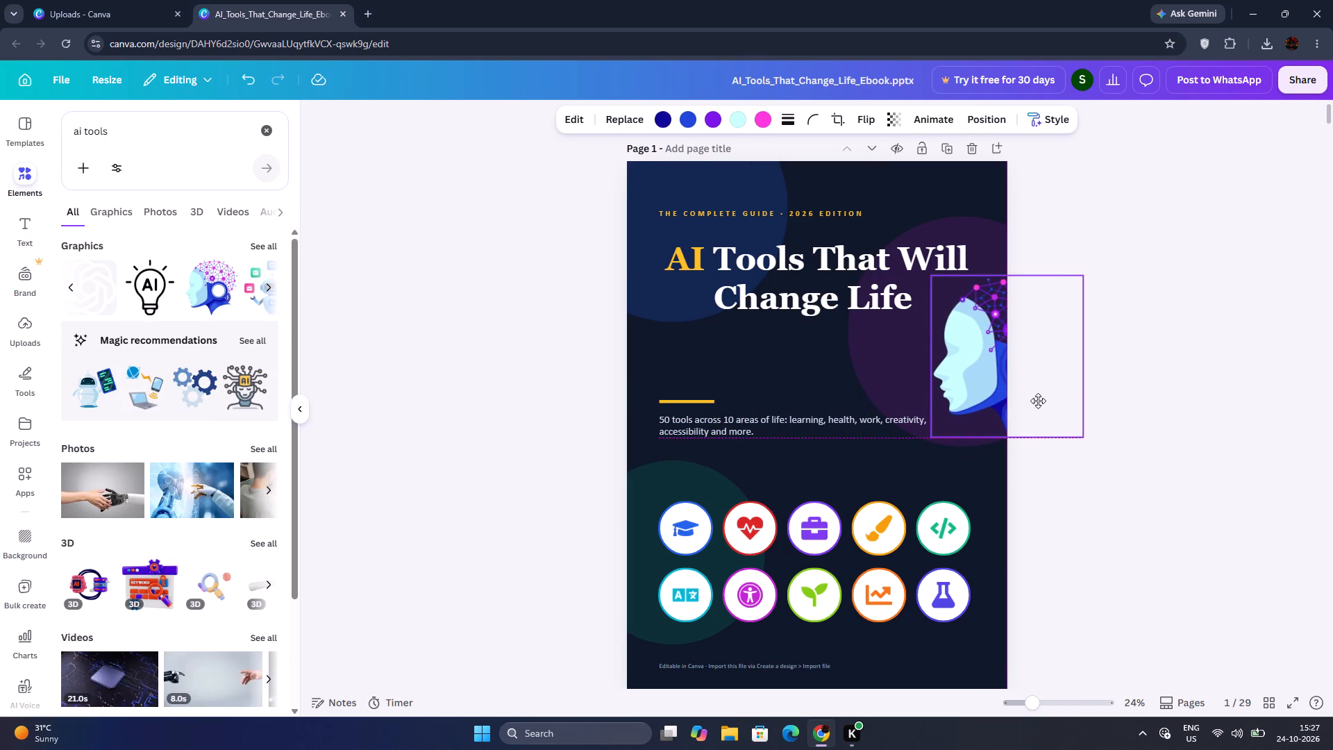
{"action": "left_click_drag", "start_coordinate": [1038, 401], "coordinate": [1039, 390]}
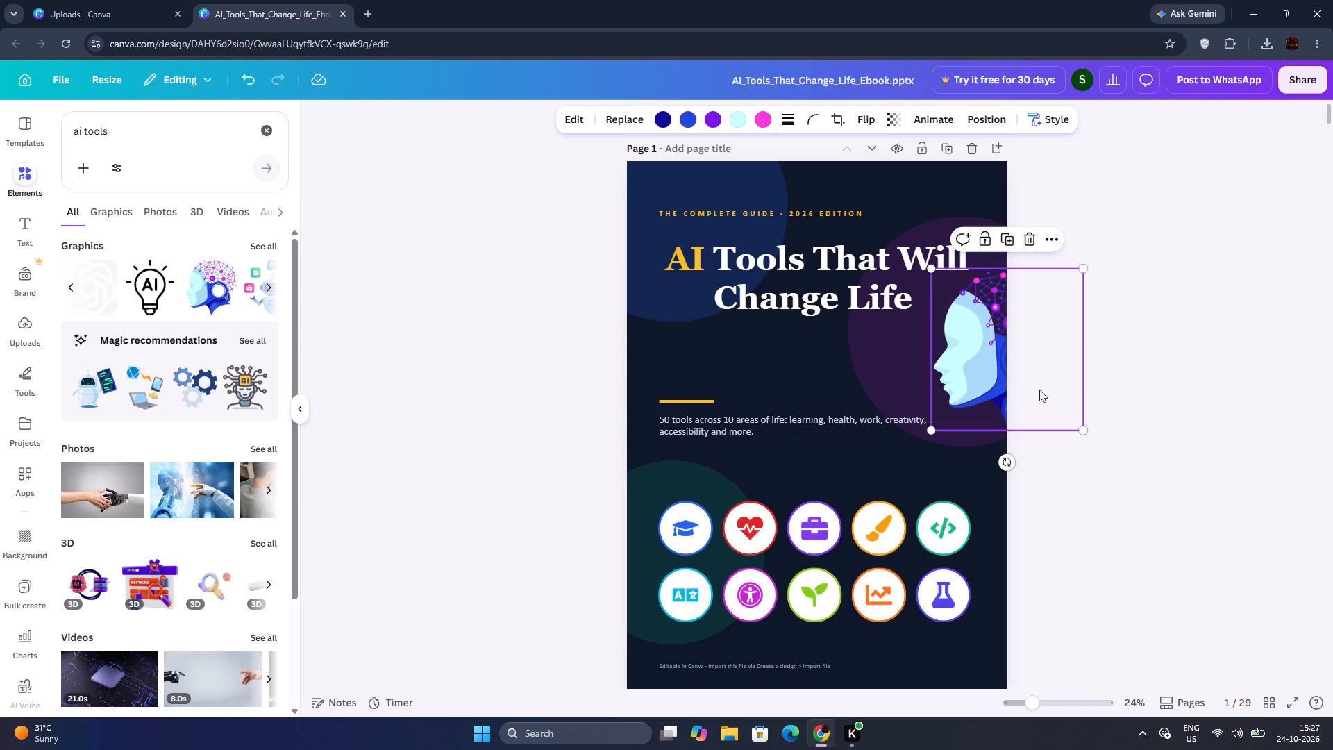
{"action": "left_click", "coordinate": [1232, 368]}
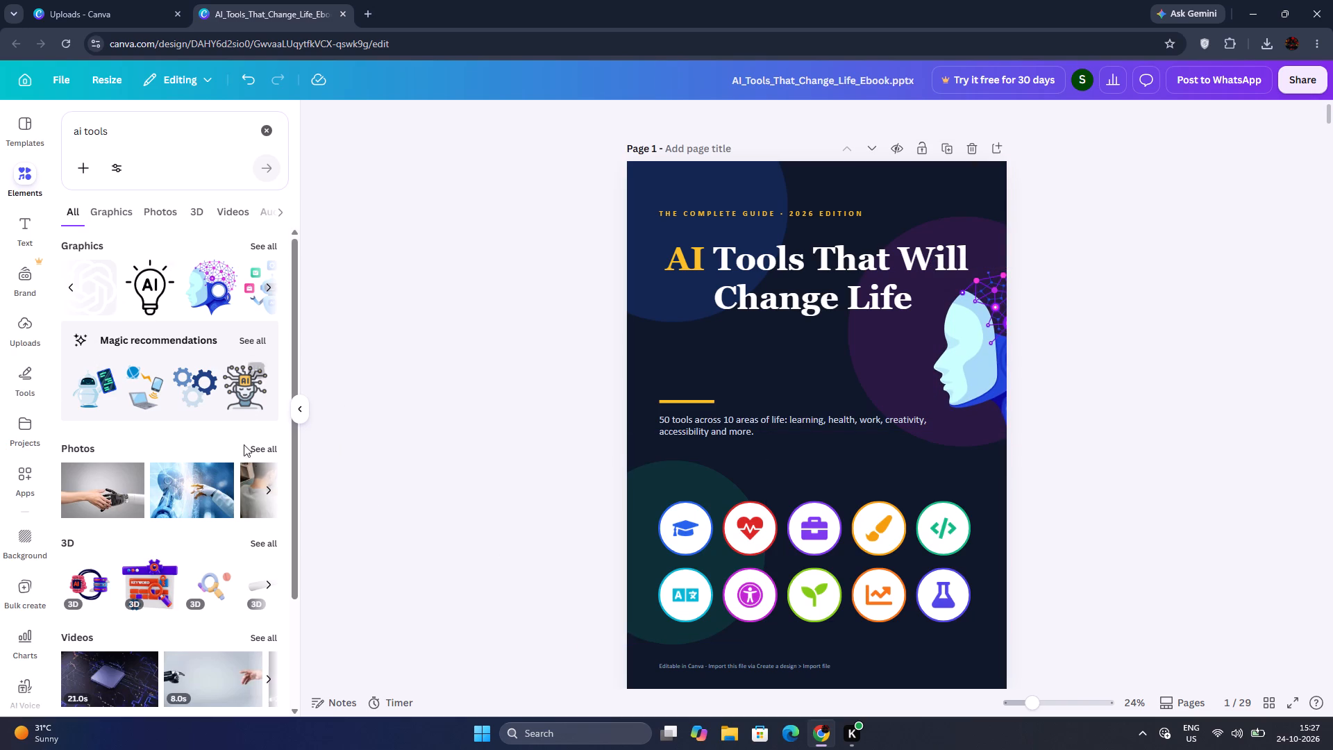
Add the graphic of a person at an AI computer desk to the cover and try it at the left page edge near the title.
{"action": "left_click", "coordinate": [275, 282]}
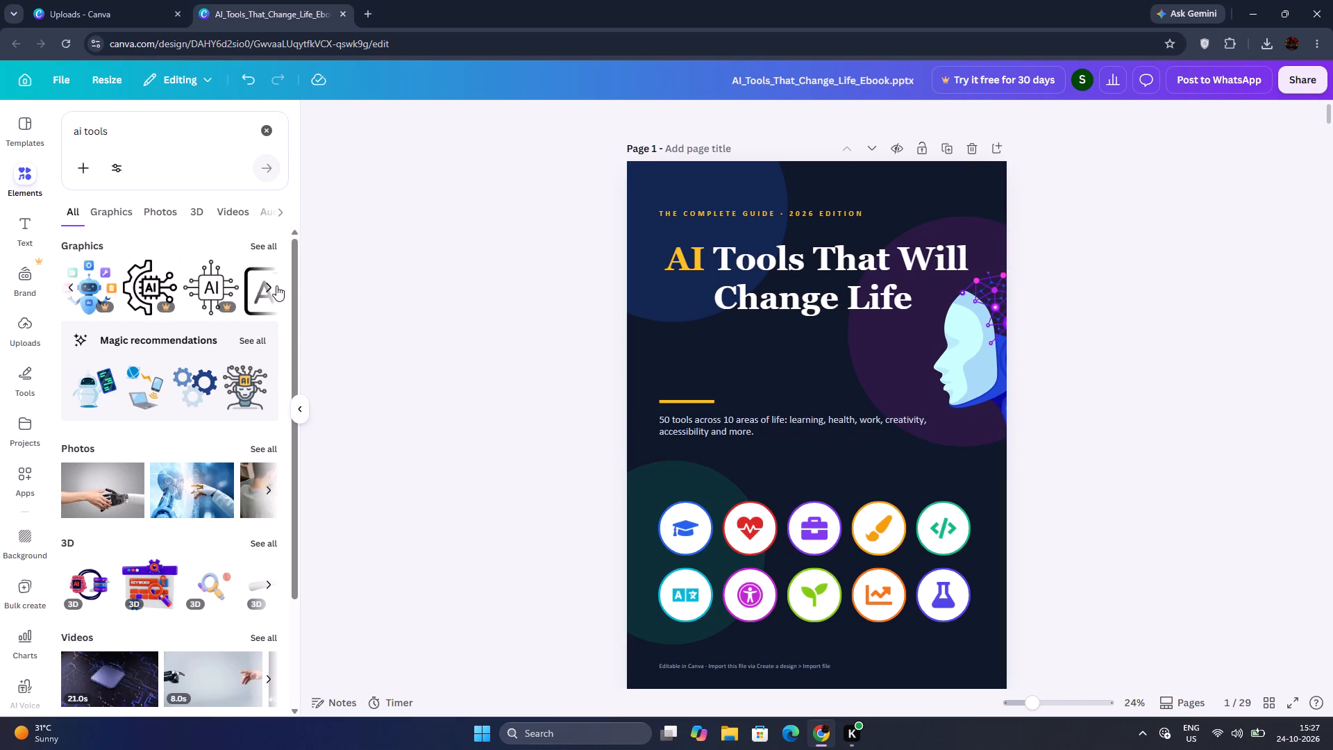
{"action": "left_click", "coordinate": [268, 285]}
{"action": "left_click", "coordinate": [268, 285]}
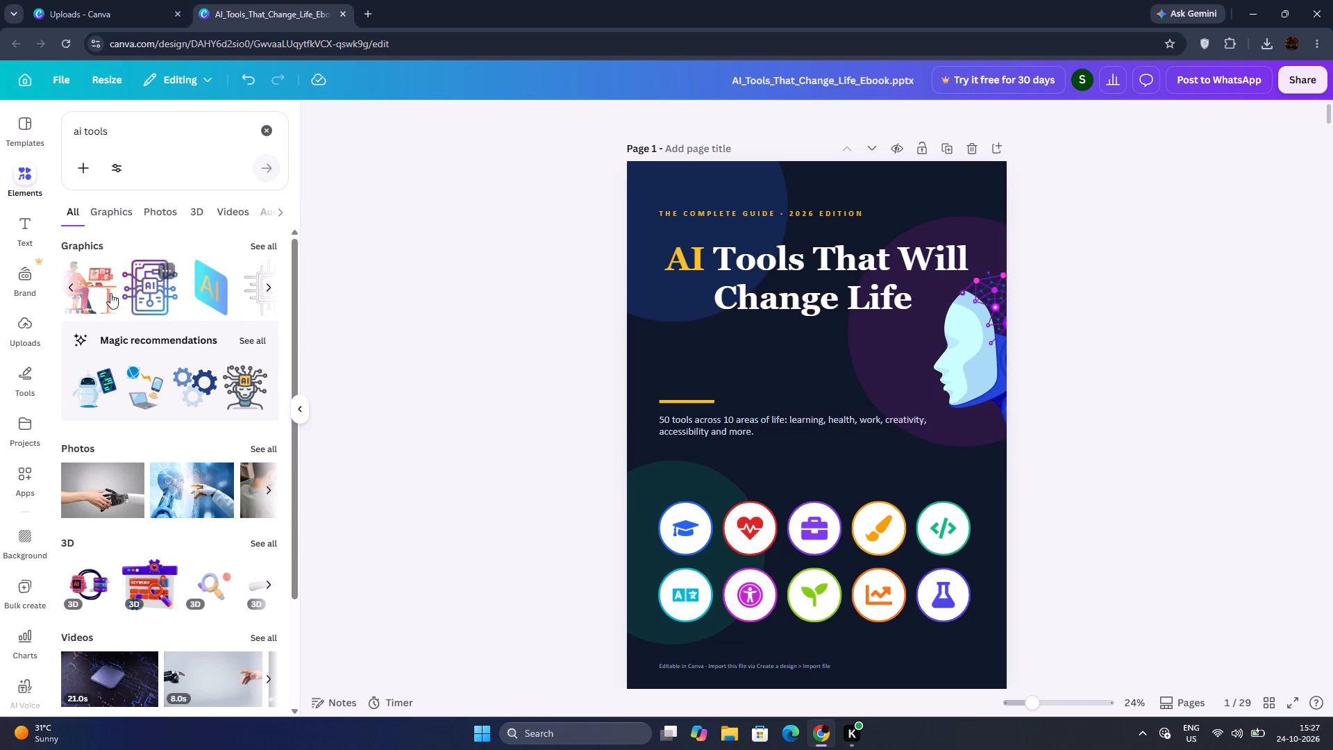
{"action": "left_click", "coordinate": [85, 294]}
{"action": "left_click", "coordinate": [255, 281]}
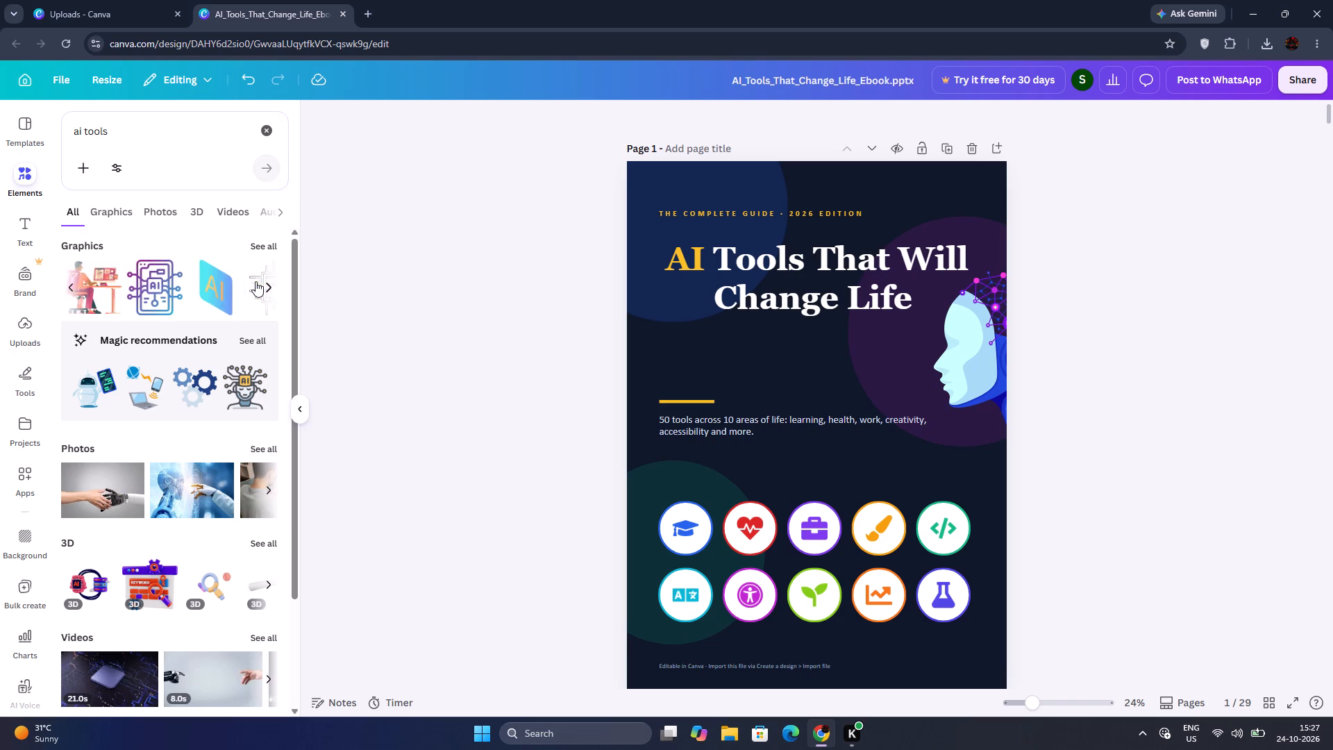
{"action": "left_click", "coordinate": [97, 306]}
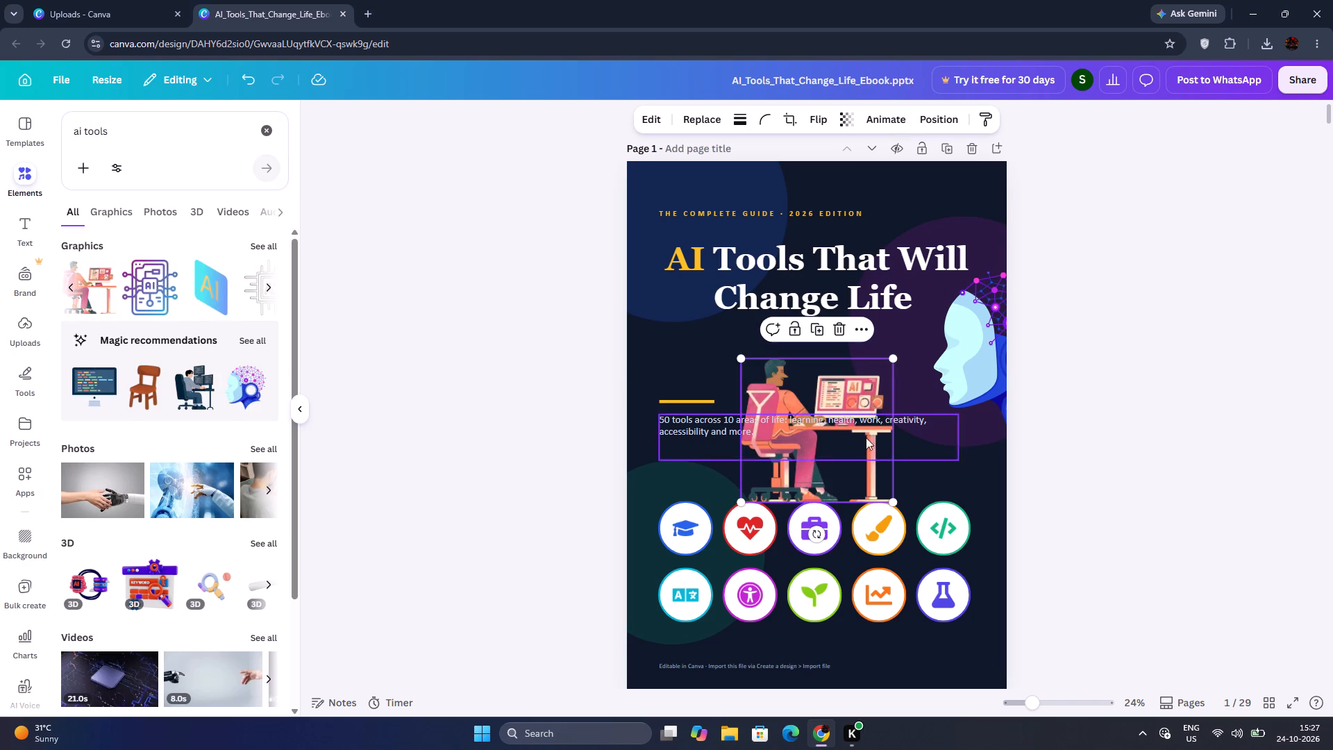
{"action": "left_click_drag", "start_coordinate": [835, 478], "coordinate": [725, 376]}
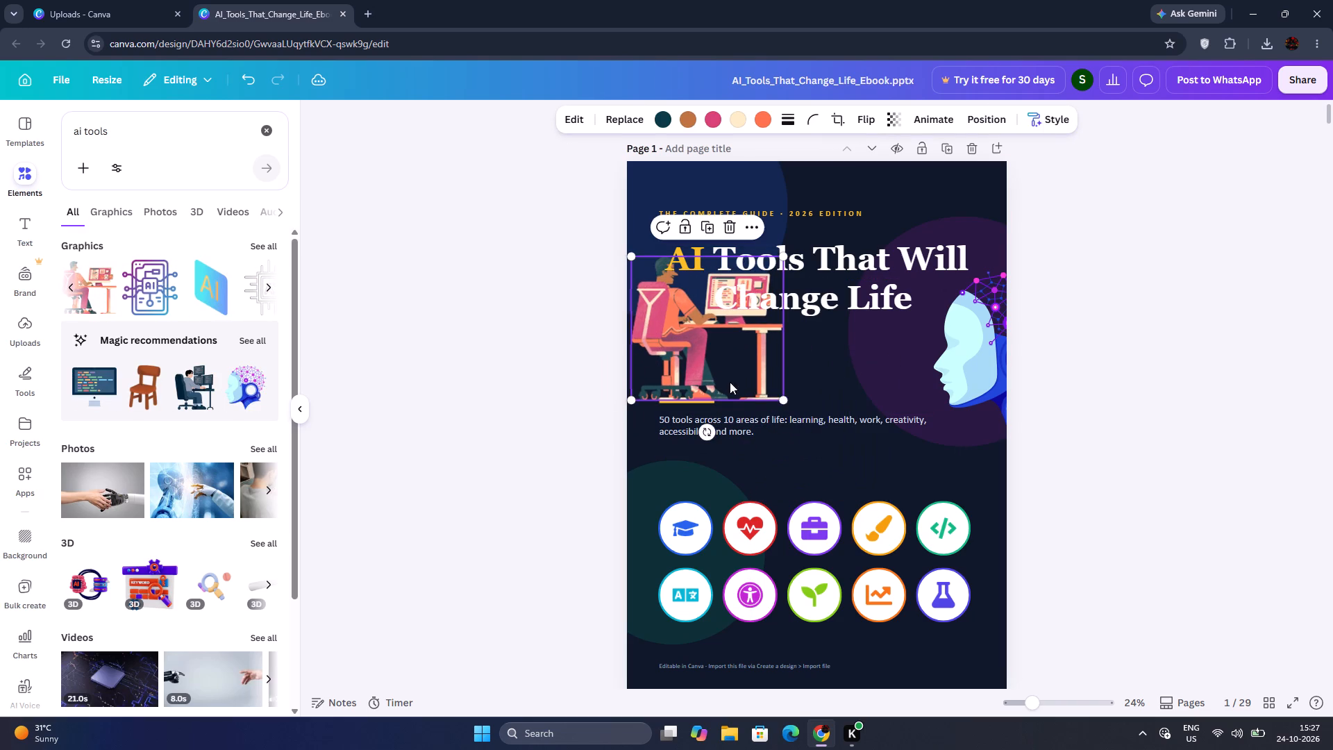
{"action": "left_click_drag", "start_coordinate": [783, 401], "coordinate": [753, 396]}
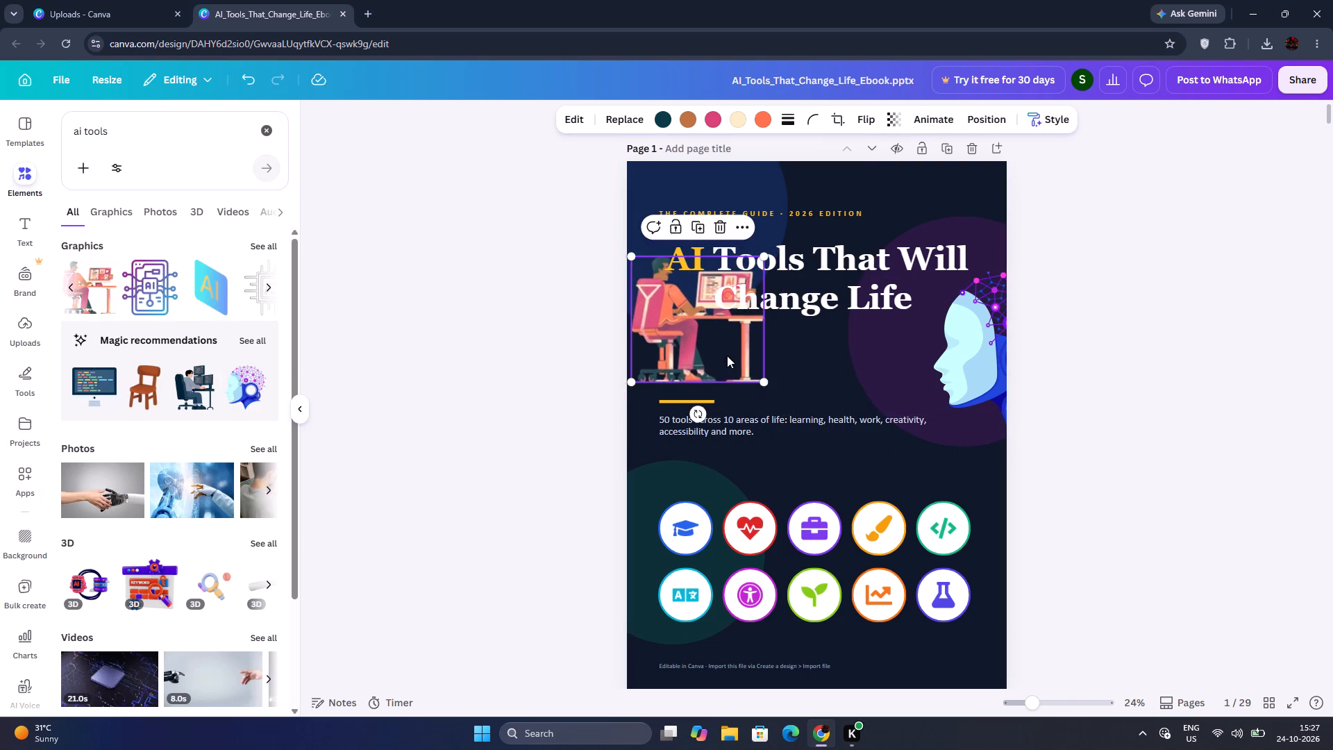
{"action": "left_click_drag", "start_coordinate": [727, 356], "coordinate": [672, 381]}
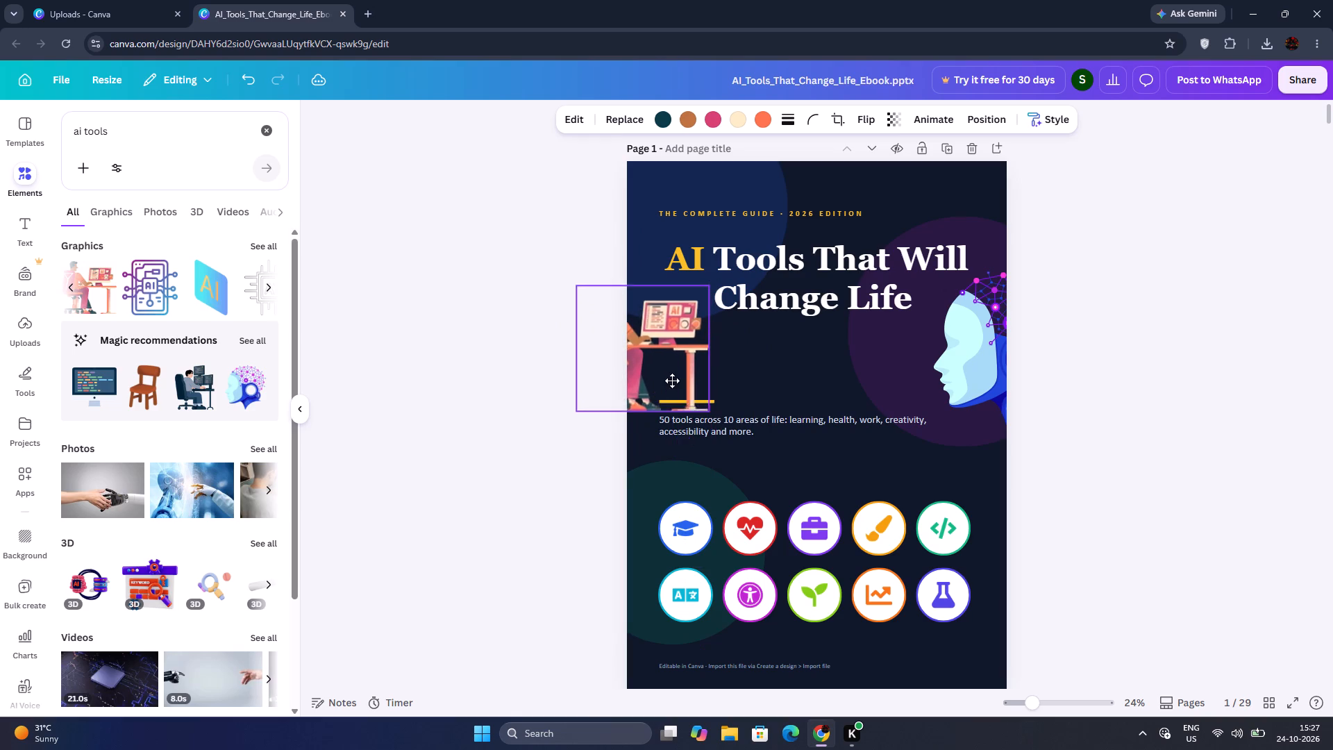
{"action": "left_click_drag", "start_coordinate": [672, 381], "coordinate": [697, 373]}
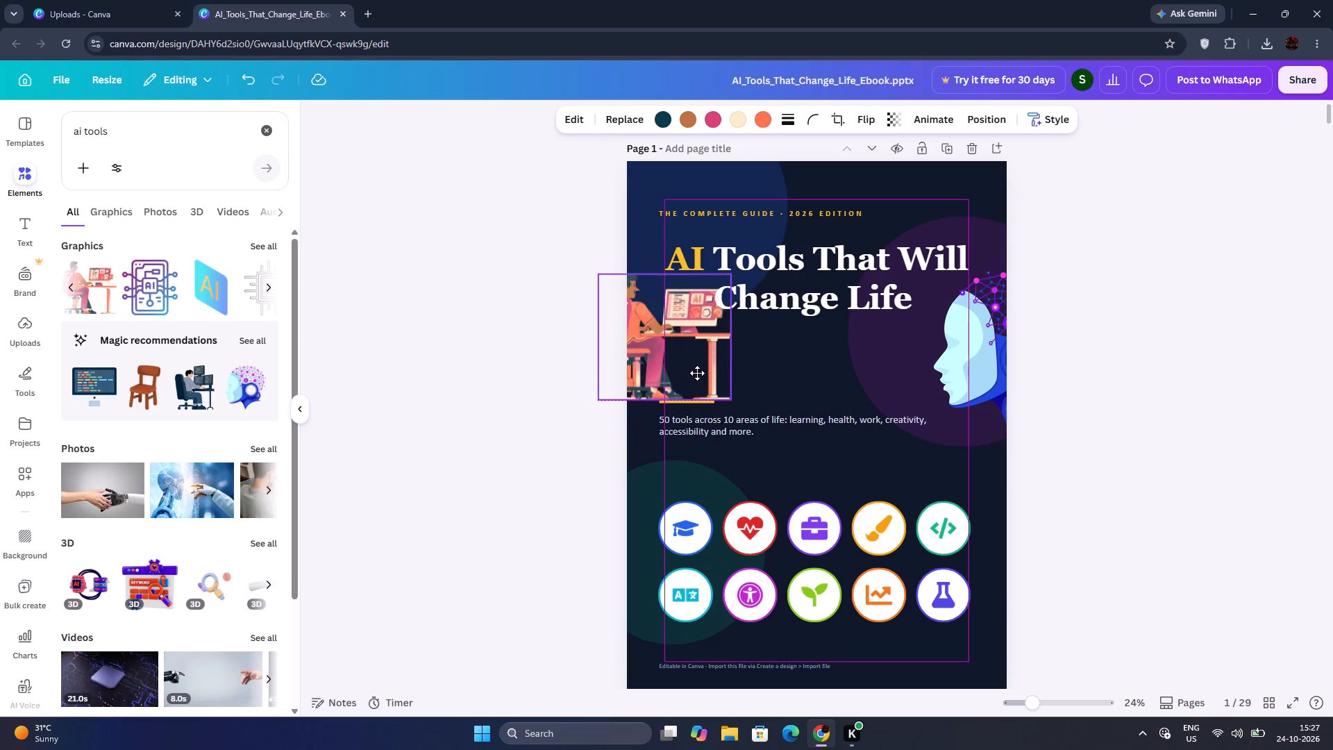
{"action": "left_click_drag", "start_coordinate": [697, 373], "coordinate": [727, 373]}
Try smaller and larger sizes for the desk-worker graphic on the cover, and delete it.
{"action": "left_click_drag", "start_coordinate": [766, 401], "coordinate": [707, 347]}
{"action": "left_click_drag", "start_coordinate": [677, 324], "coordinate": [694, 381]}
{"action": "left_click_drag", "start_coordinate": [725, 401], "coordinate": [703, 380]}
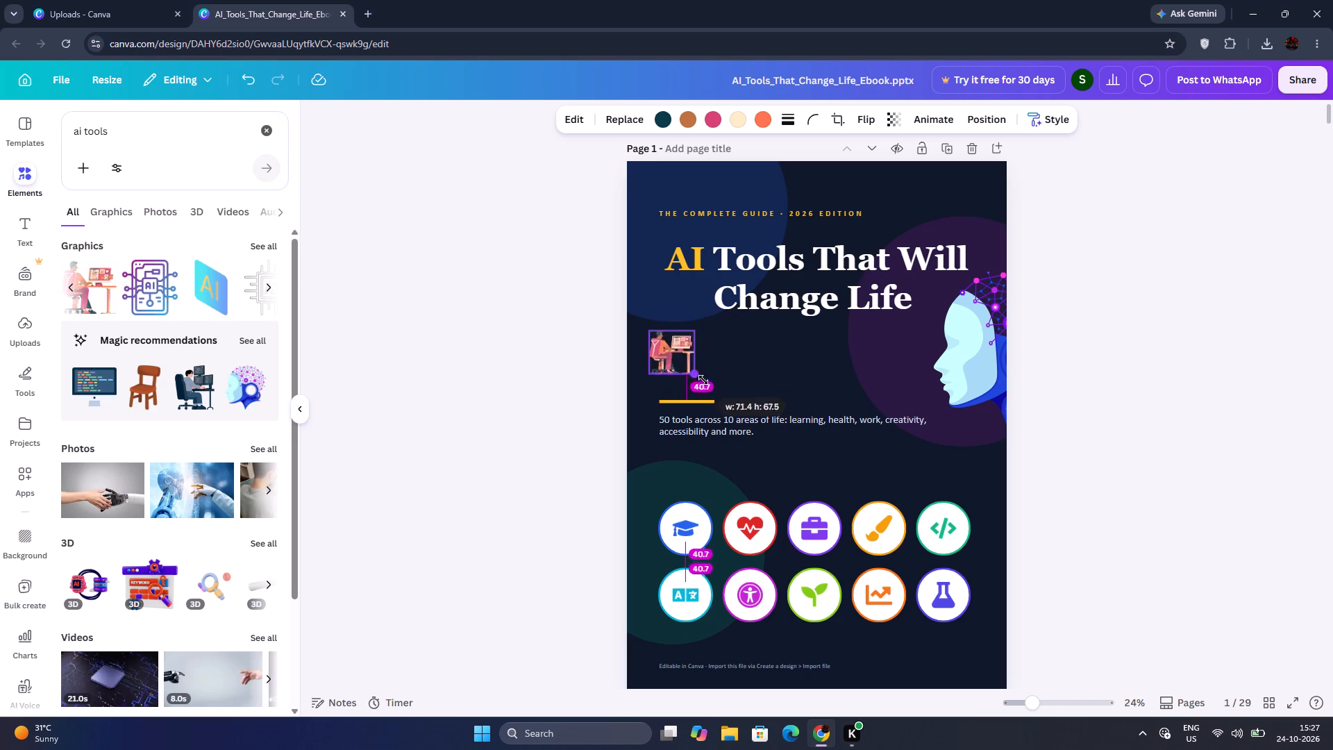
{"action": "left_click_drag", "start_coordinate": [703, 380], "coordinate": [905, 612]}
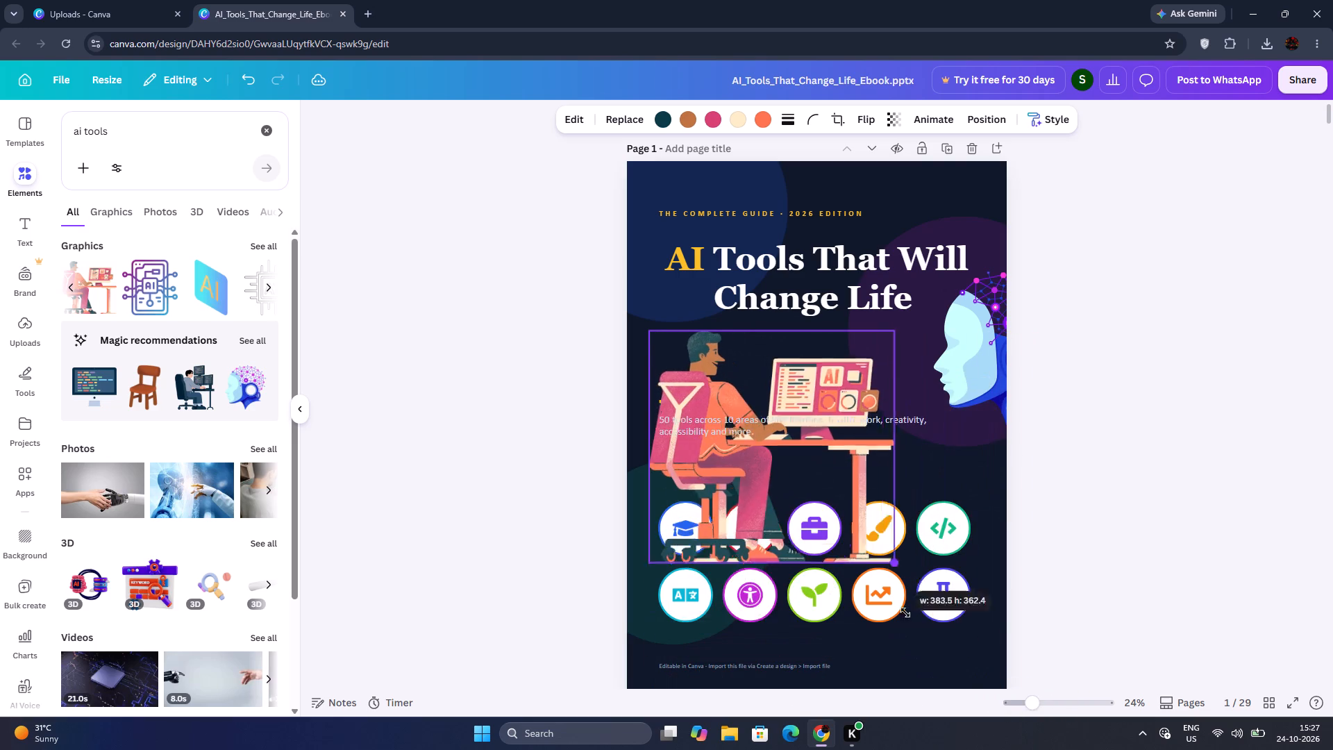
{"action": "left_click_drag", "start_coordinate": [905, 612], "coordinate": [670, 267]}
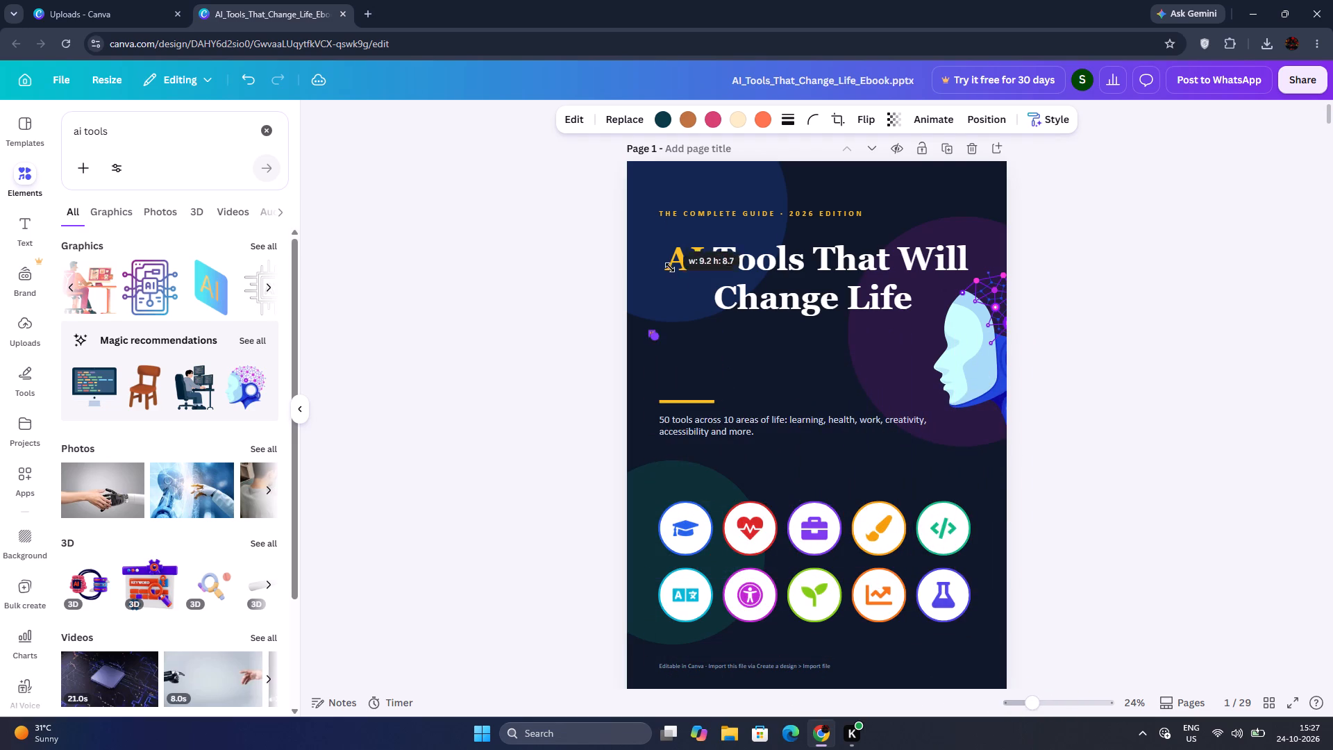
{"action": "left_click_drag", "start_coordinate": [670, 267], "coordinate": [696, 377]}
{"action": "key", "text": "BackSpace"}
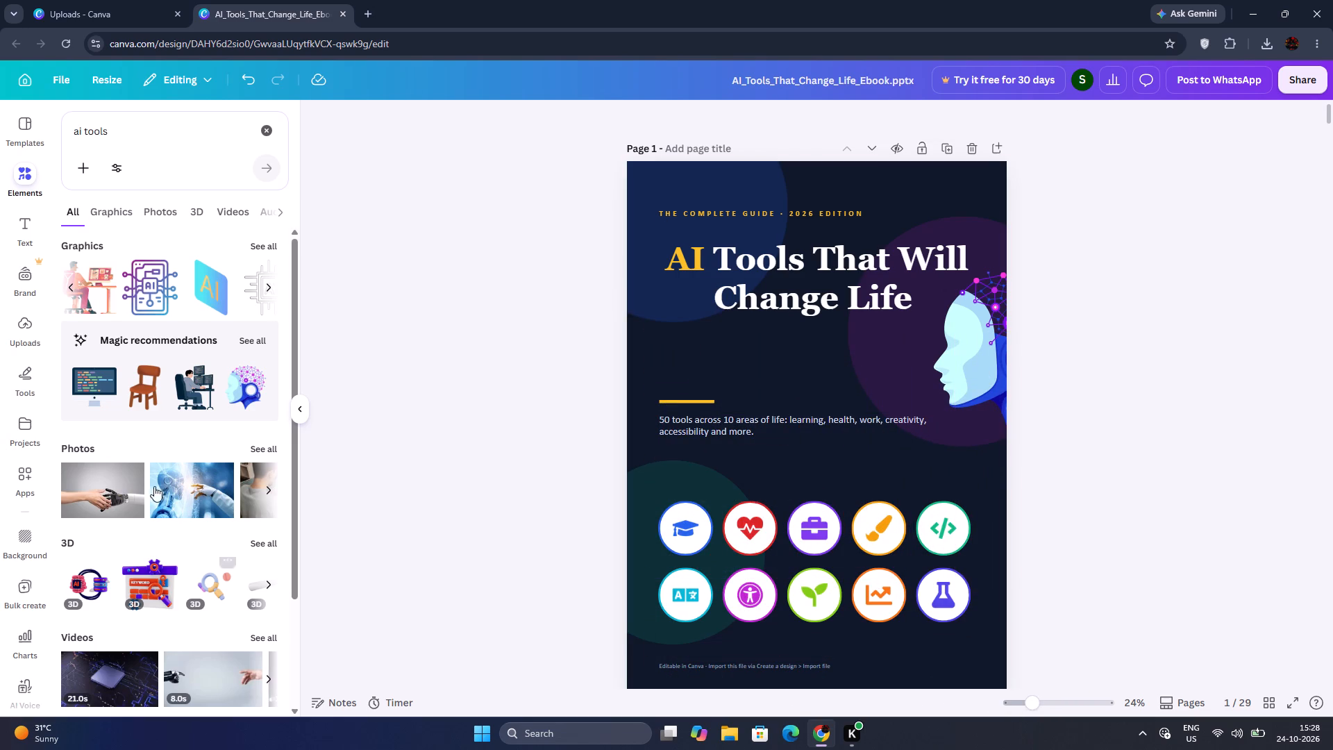
Add a second copy of the AI human-head graphic to the cover and flip it horizontally.
{"action": "left_click", "coordinate": [245, 384]}
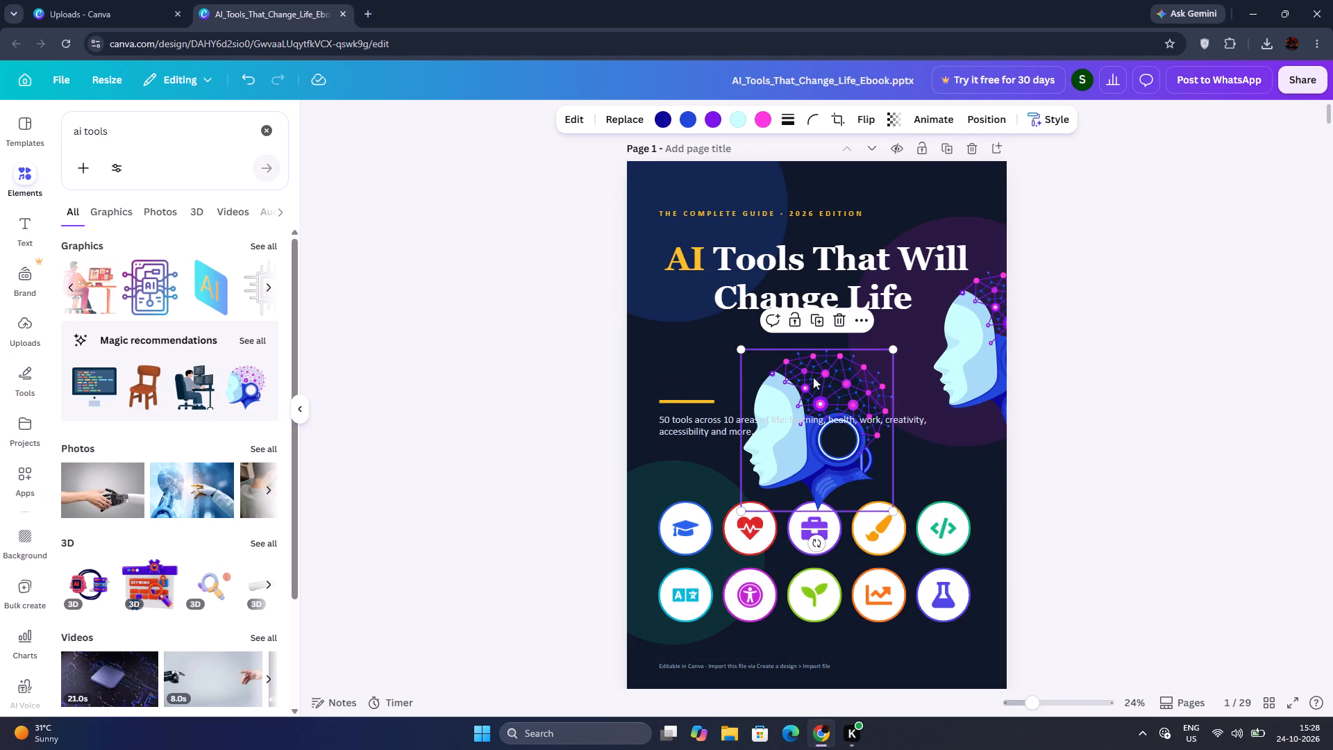
{"action": "left_click", "coordinate": [857, 119]}
{"action": "left_click", "coordinate": [866, 152]}
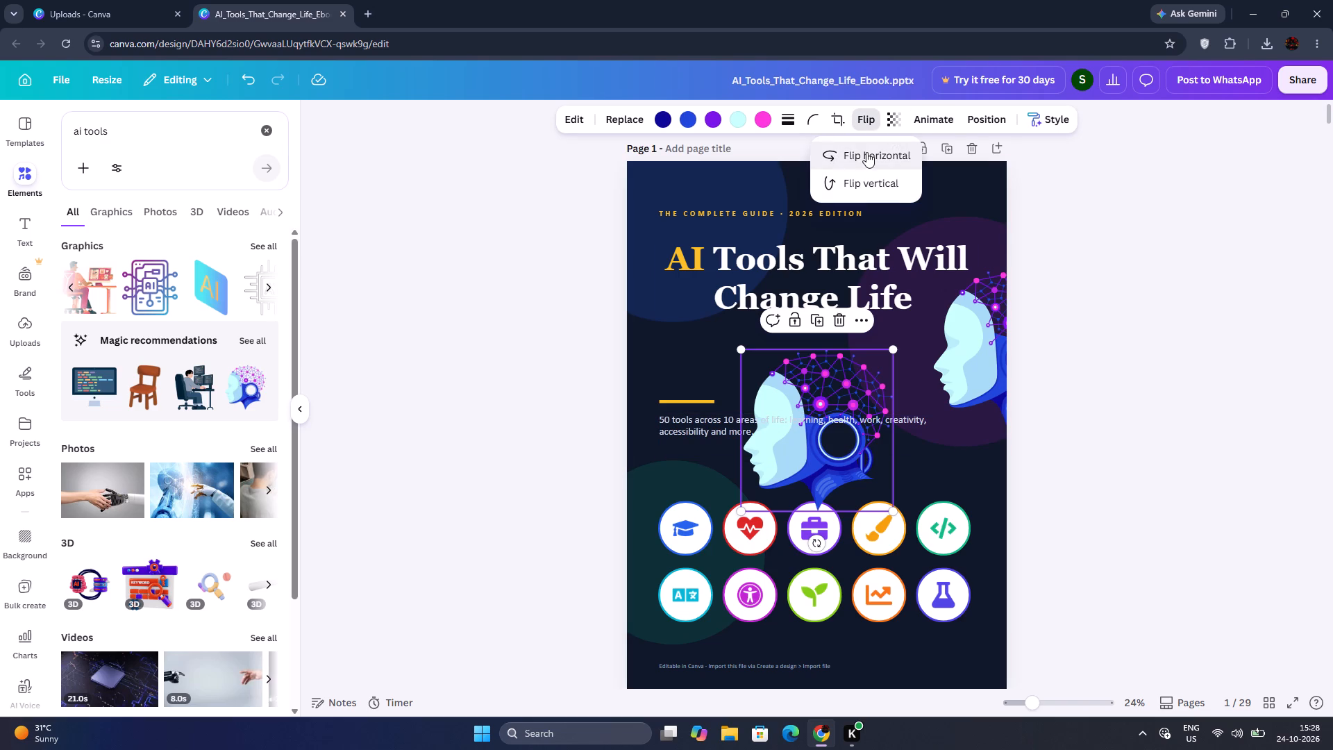
Change the flipped head's light turquoise colour to the pale grey-blue used in the design.
{"action": "left_click", "coordinate": [732, 122]}
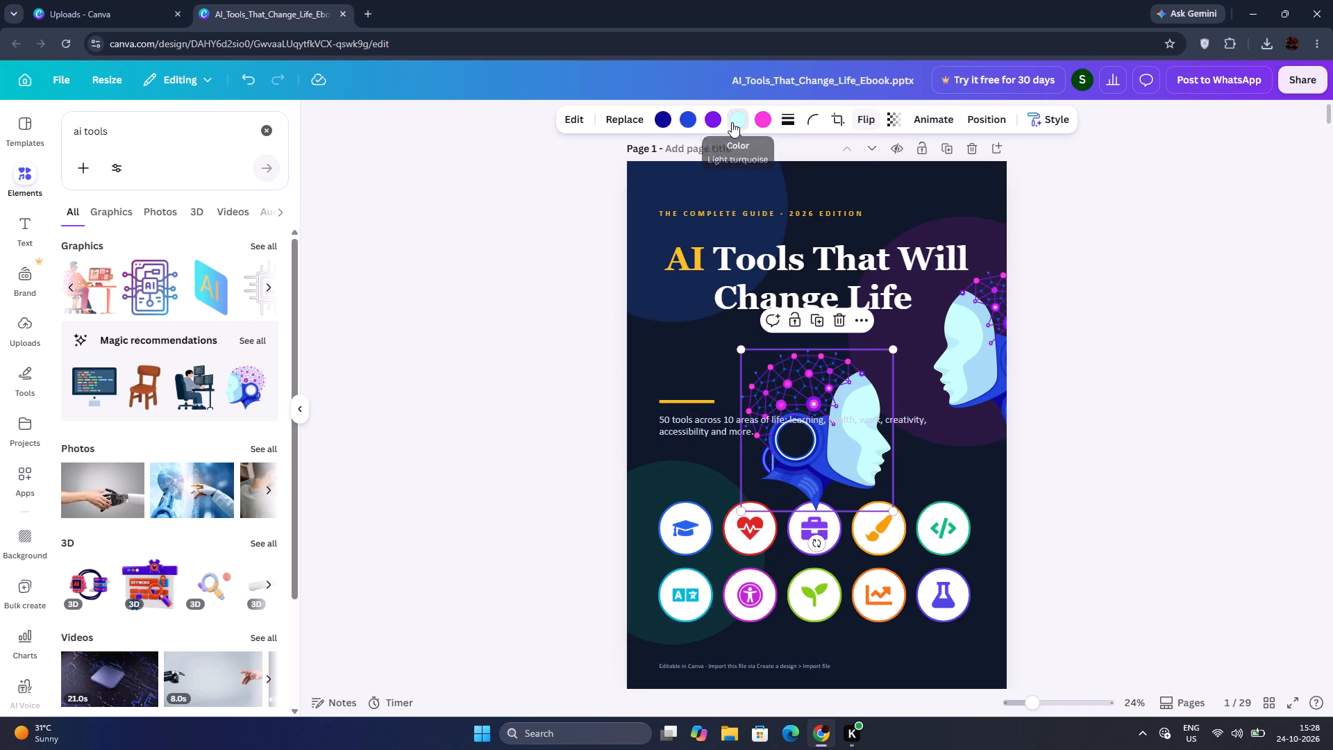
{"action": "left_click", "coordinate": [201, 319]}
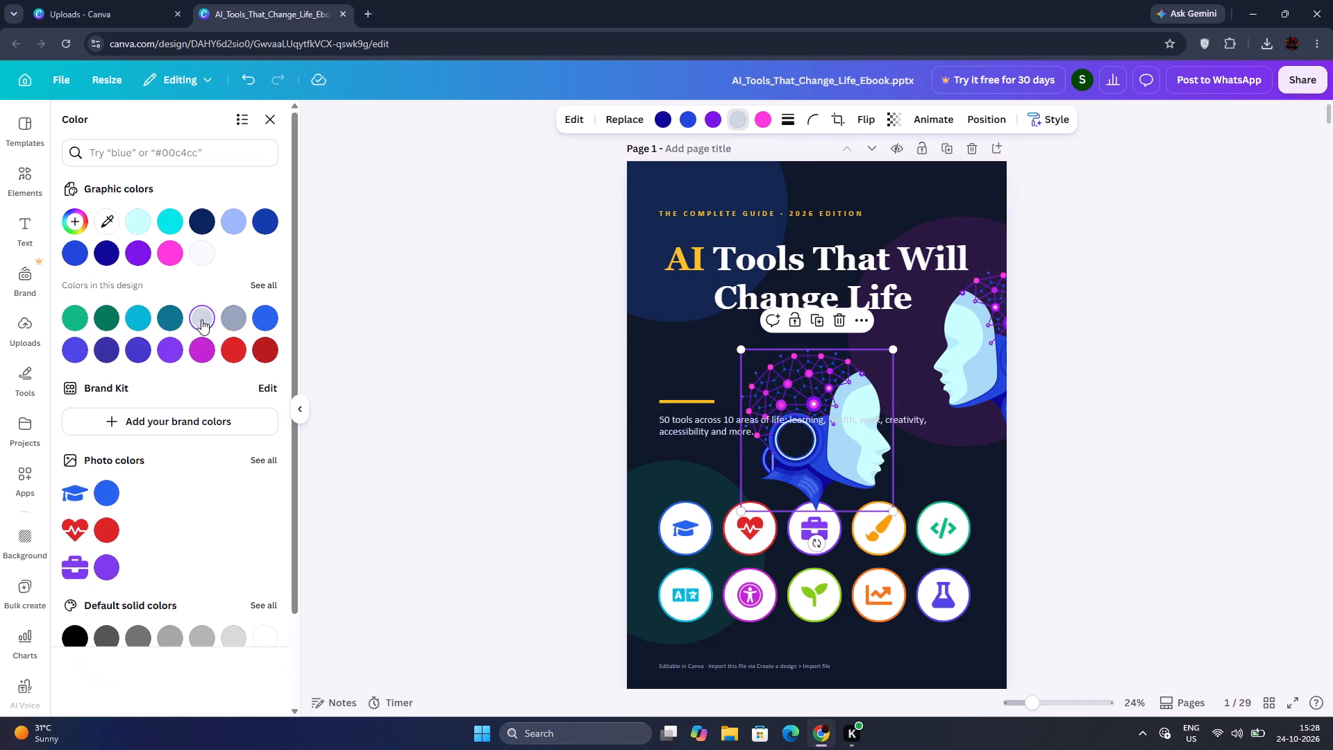
Move the flipped head partly off the cover's left edge, beside the title, so only its face shows just before "AI".
{"action": "left_click_drag", "start_coordinate": [836, 472], "coordinate": [620, 383]}
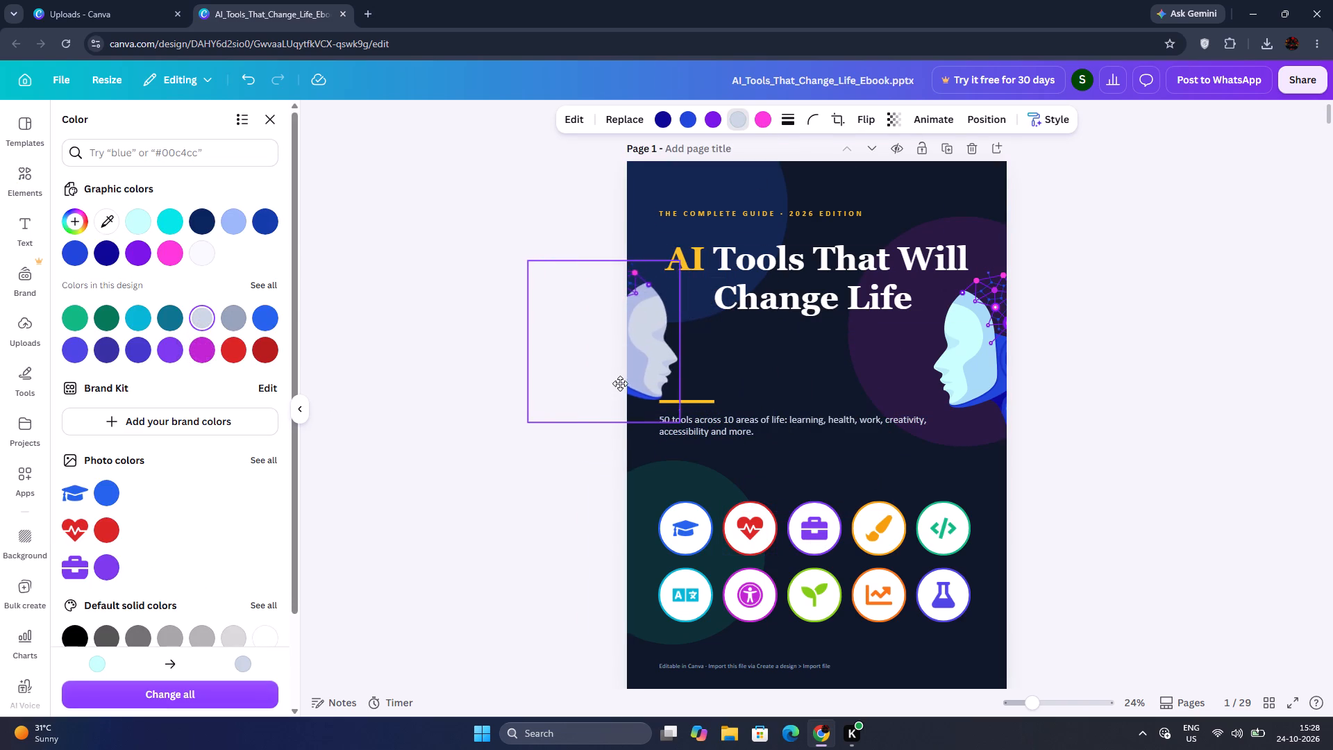
{"action": "left_click_drag", "start_coordinate": [620, 383], "coordinate": [624, 365]}
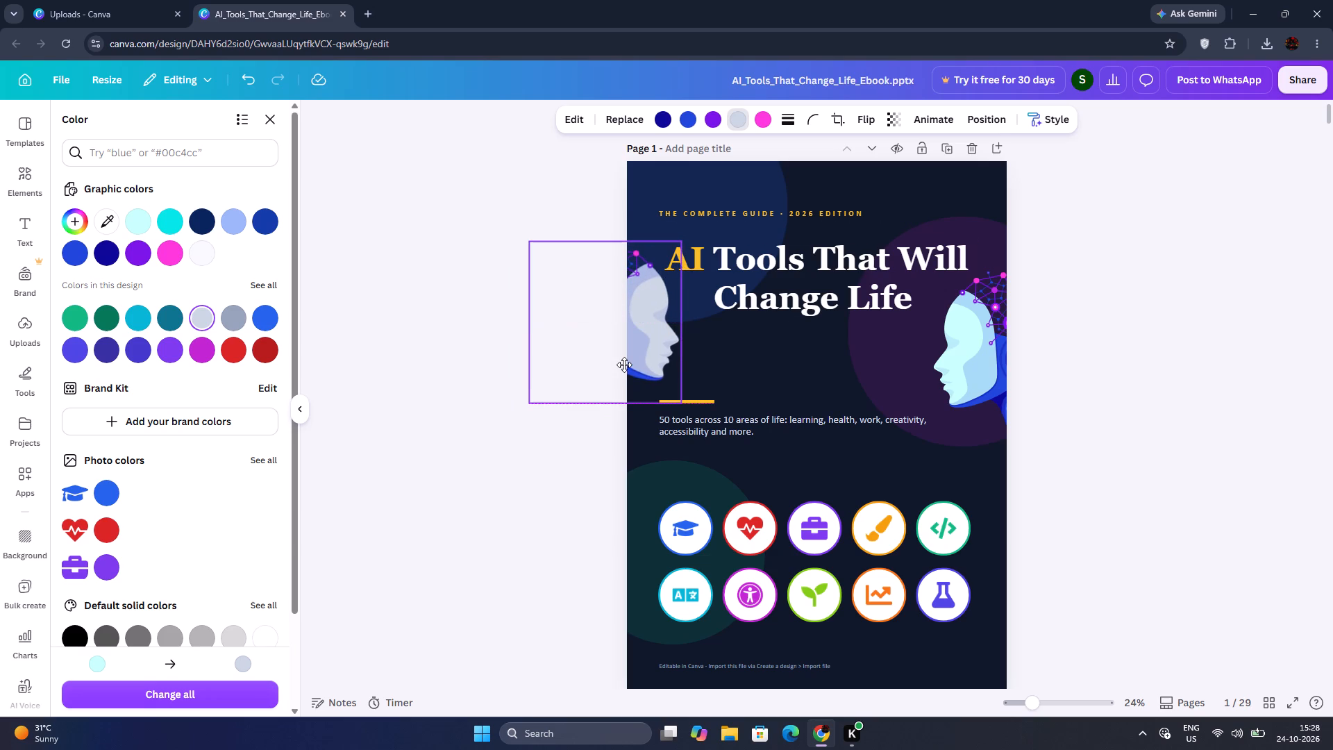
{"action": "left_click_drag", "start_coordinate": [624, 365], "coordinate": [619, 313]}
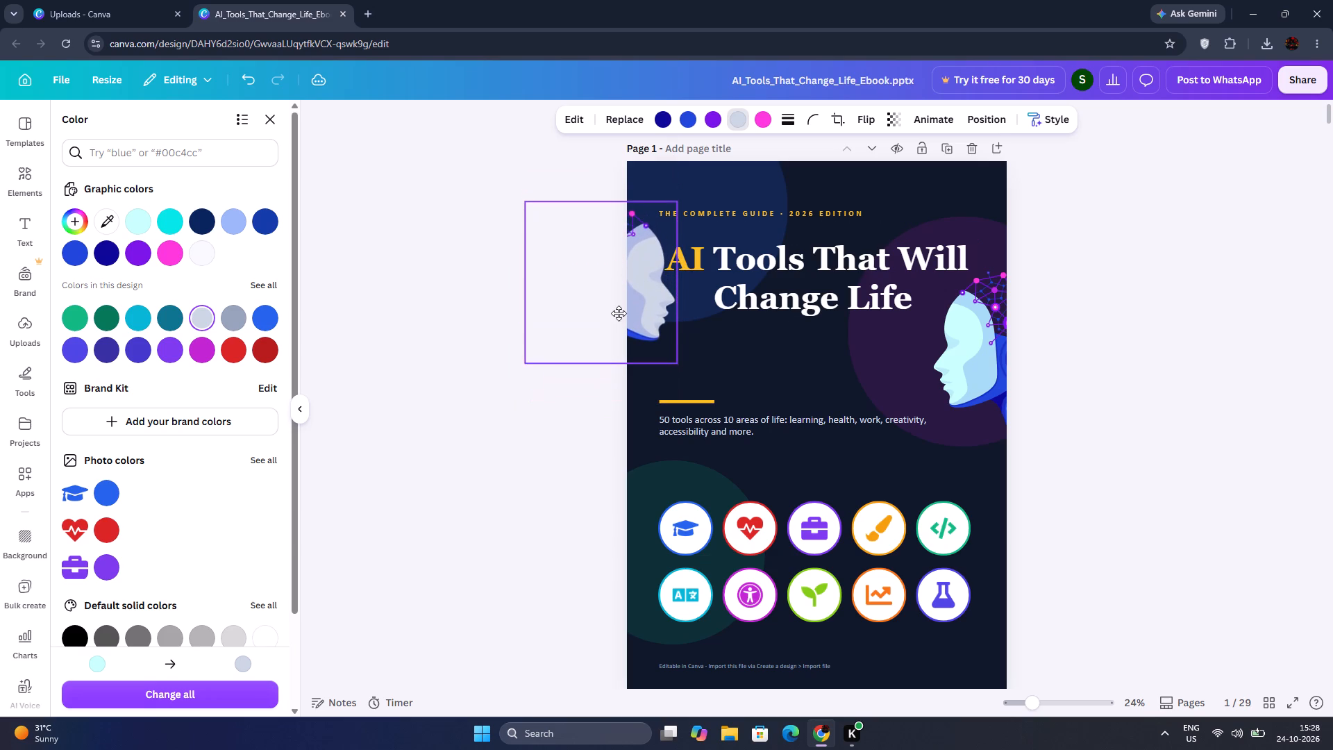
{"action": "left_click_drag", "start_coordinate": [619, 313], "coordinate": [619, 297]}
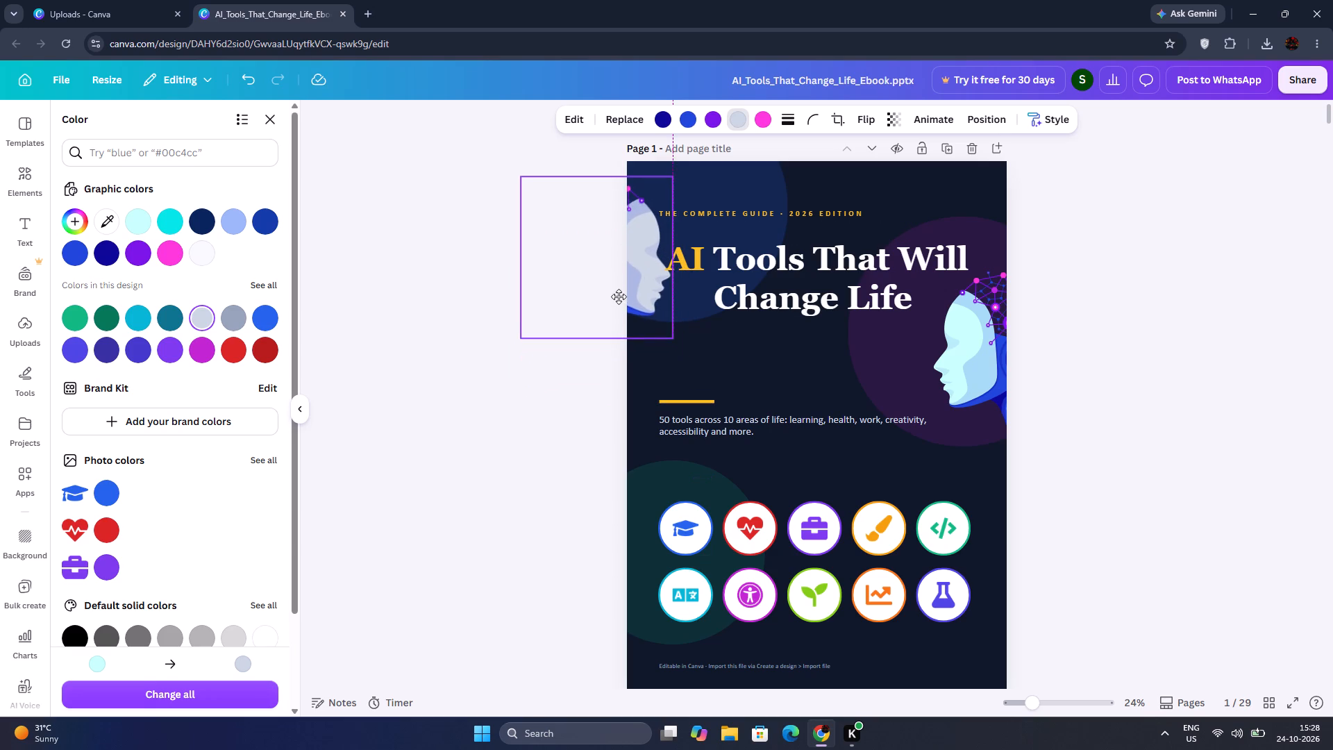
{"action": "left_click_drag", "start_coordinate": [619, 297], "coordinate": [601, 265]}
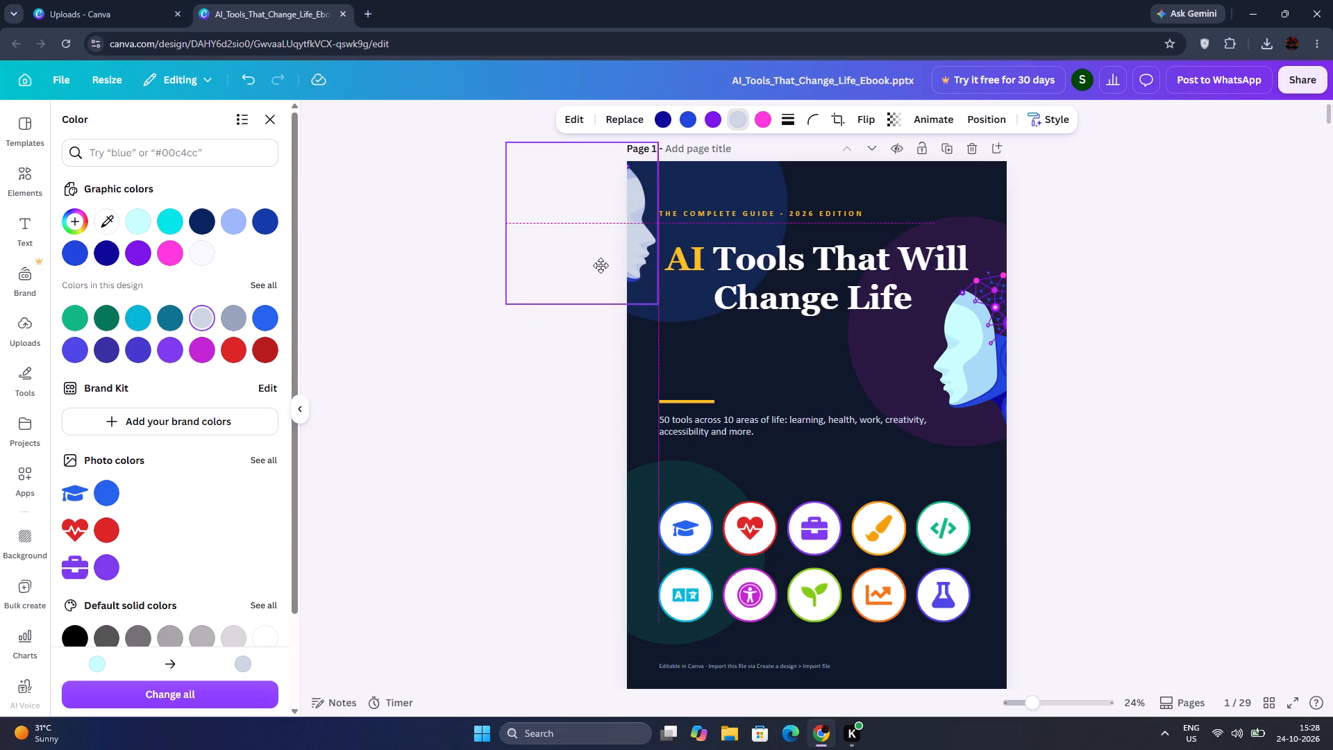
{"action": "left_click_drag", "start_coordinate": [601, 265], "coordinate": [601, 279]}
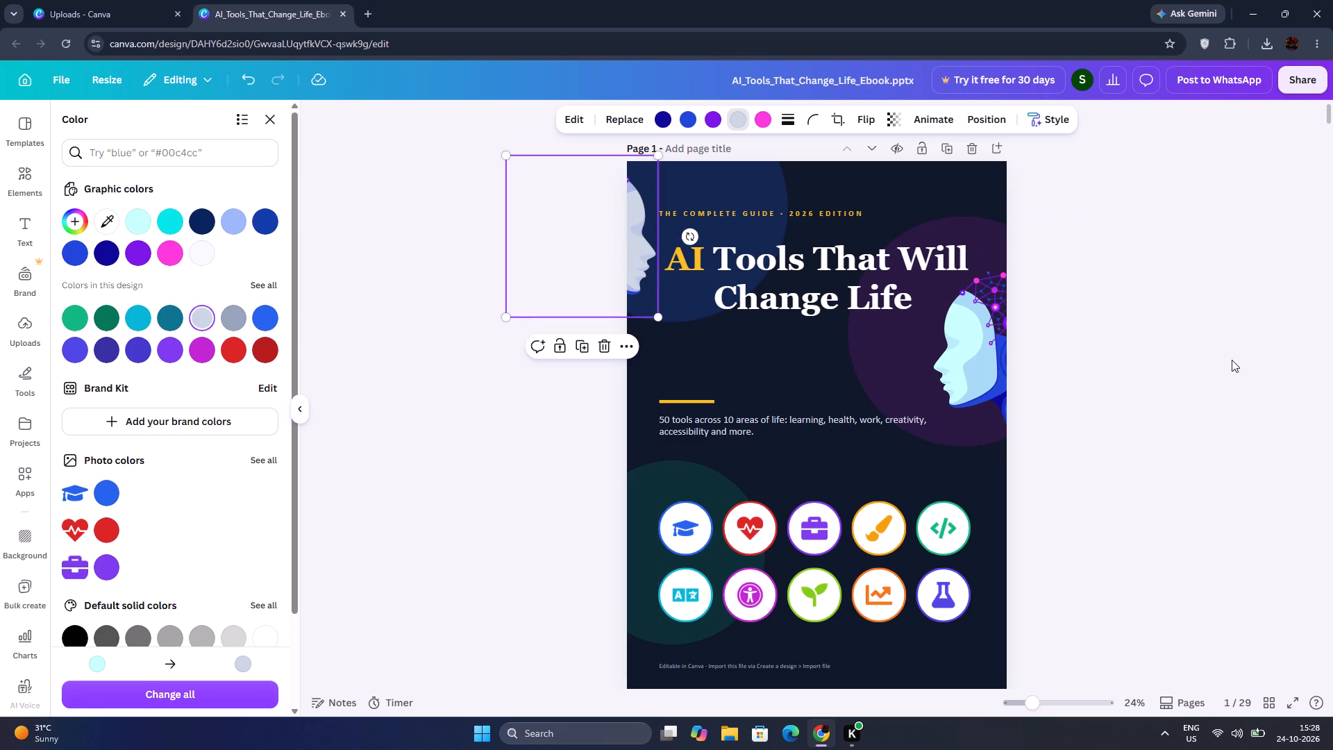
Nudge the flipped AI head on the cover slightly towards the title so a little more of its face shows.
{"action": "left_click", "coordinate": [1232, 360]}
{"action": "left_click", "coordinate": [641, 225]}
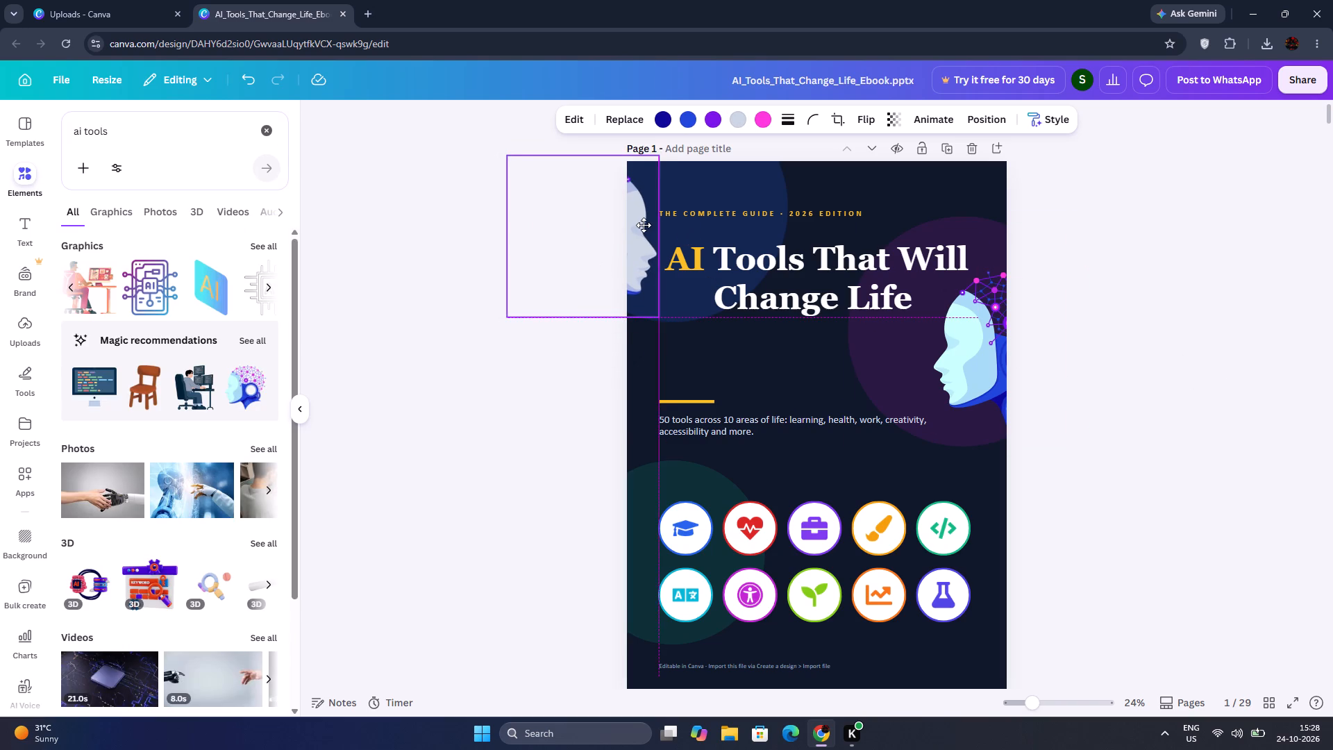
{"action": "left_click", "coordinate": [640, 244]}
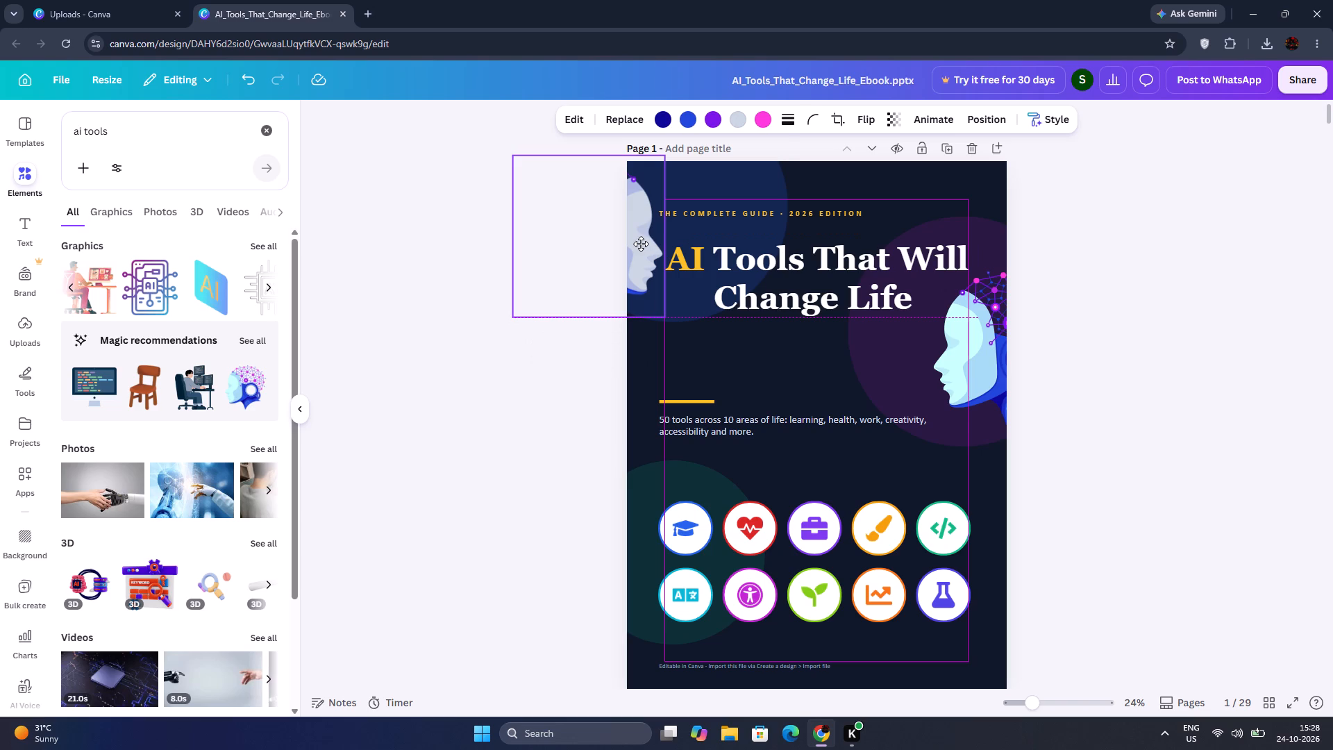
{"action": "left_click", "coordinate": [1097, 322]}
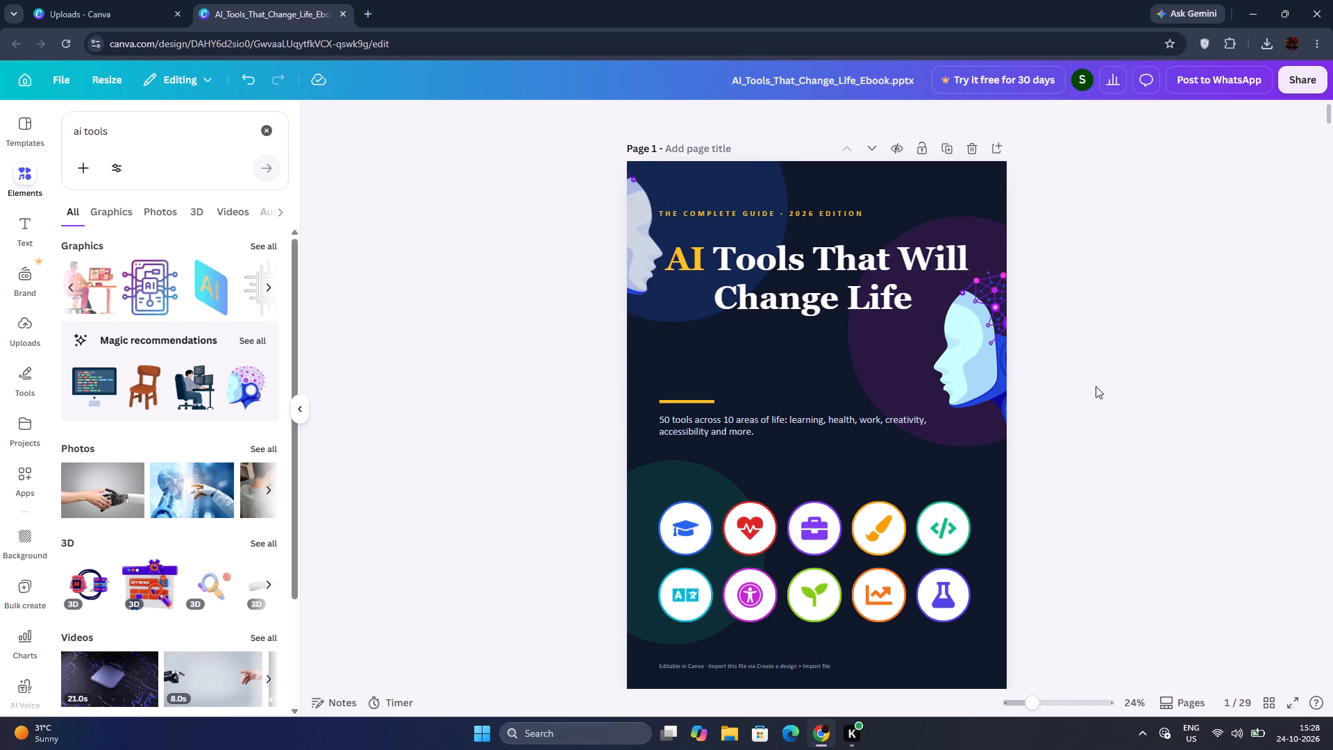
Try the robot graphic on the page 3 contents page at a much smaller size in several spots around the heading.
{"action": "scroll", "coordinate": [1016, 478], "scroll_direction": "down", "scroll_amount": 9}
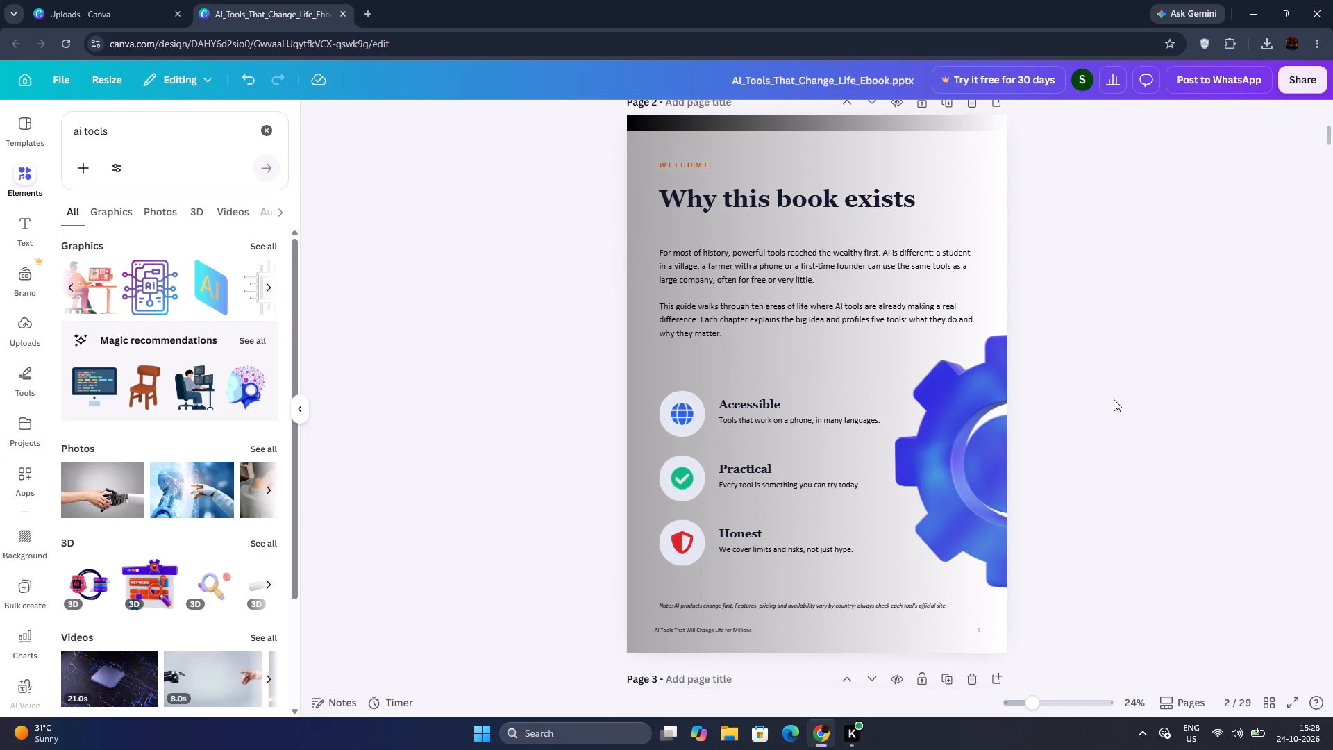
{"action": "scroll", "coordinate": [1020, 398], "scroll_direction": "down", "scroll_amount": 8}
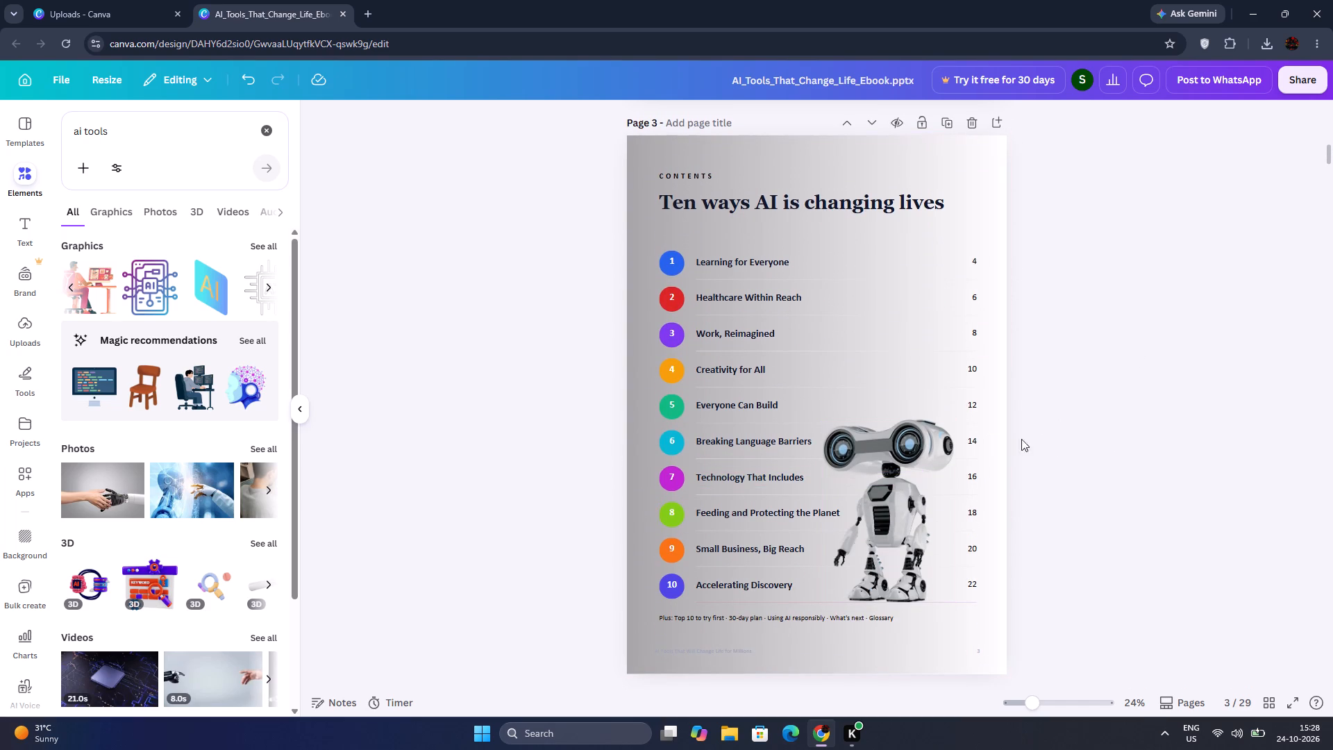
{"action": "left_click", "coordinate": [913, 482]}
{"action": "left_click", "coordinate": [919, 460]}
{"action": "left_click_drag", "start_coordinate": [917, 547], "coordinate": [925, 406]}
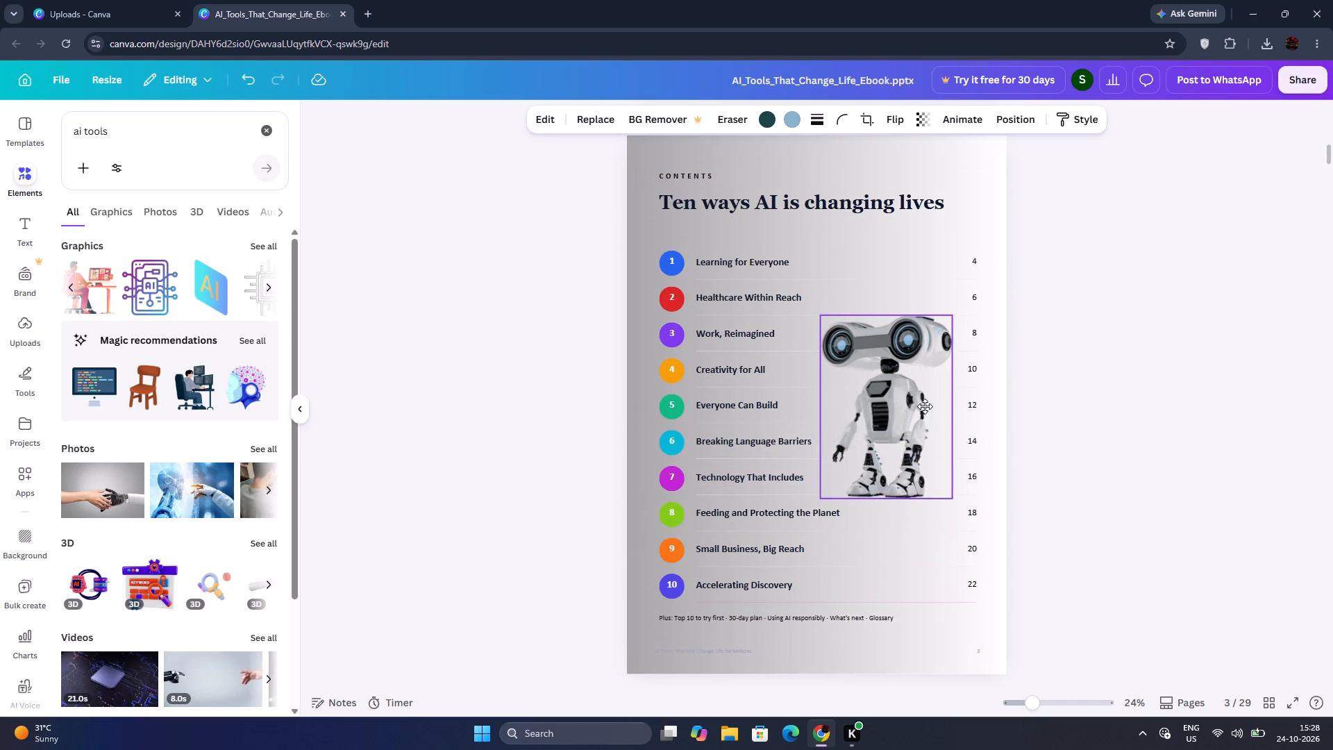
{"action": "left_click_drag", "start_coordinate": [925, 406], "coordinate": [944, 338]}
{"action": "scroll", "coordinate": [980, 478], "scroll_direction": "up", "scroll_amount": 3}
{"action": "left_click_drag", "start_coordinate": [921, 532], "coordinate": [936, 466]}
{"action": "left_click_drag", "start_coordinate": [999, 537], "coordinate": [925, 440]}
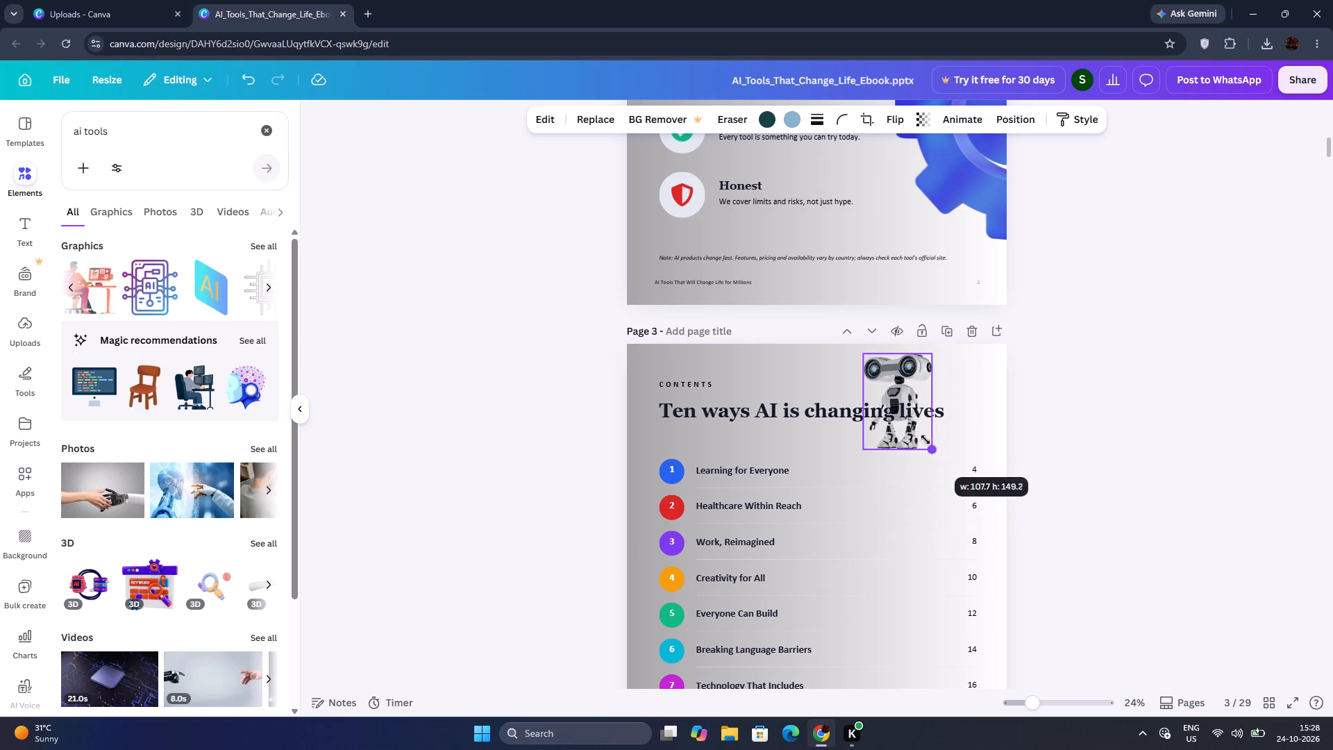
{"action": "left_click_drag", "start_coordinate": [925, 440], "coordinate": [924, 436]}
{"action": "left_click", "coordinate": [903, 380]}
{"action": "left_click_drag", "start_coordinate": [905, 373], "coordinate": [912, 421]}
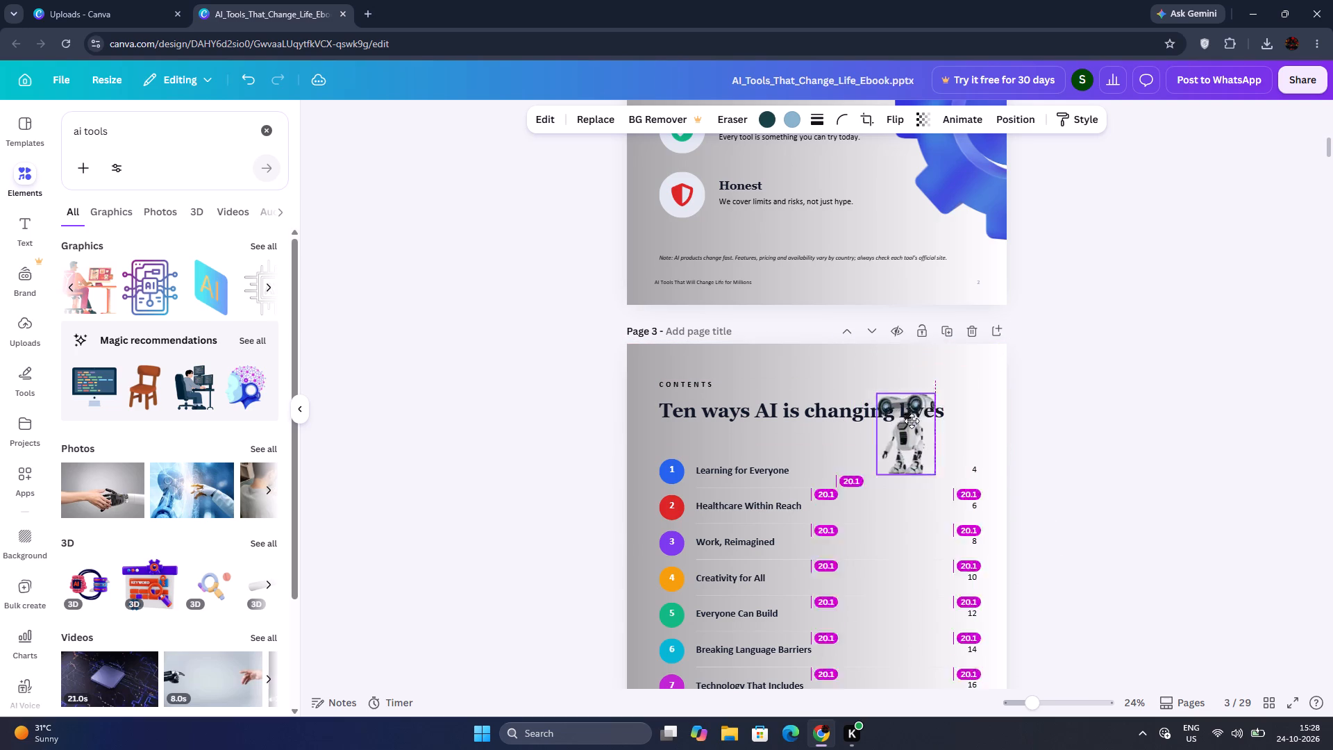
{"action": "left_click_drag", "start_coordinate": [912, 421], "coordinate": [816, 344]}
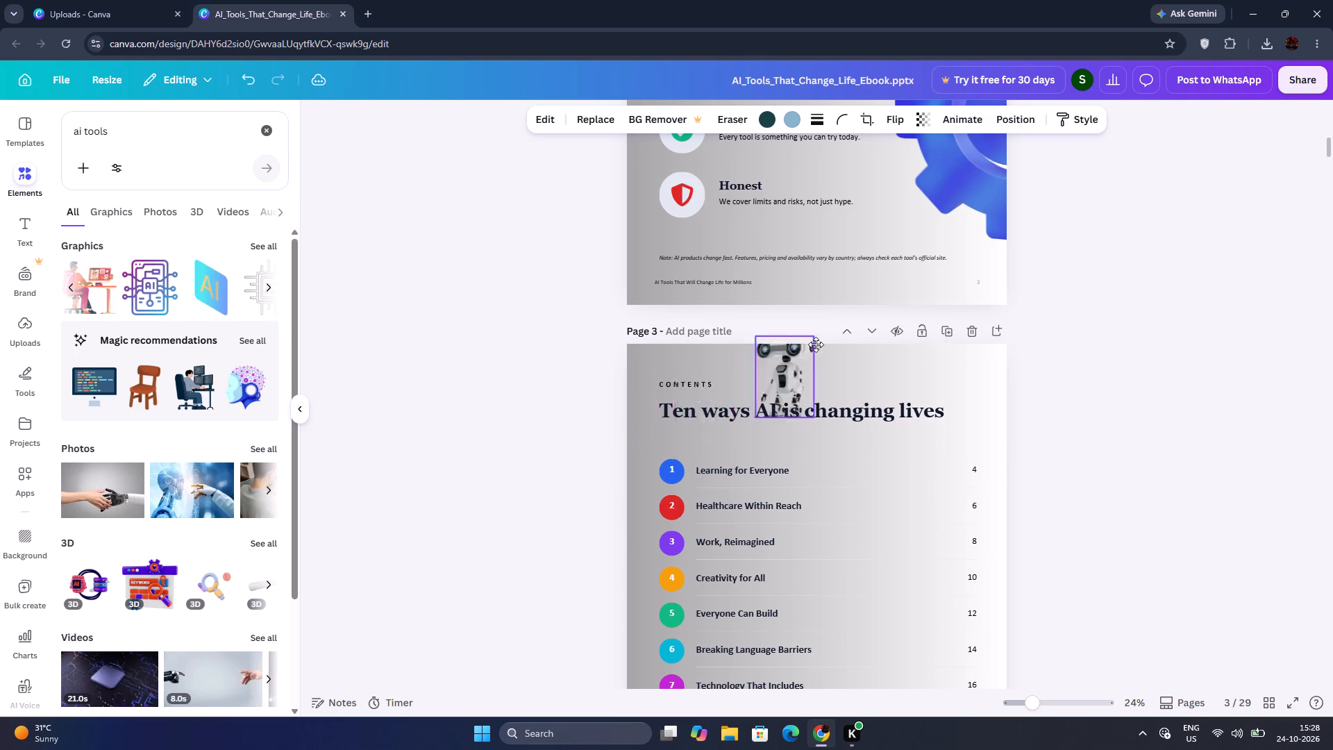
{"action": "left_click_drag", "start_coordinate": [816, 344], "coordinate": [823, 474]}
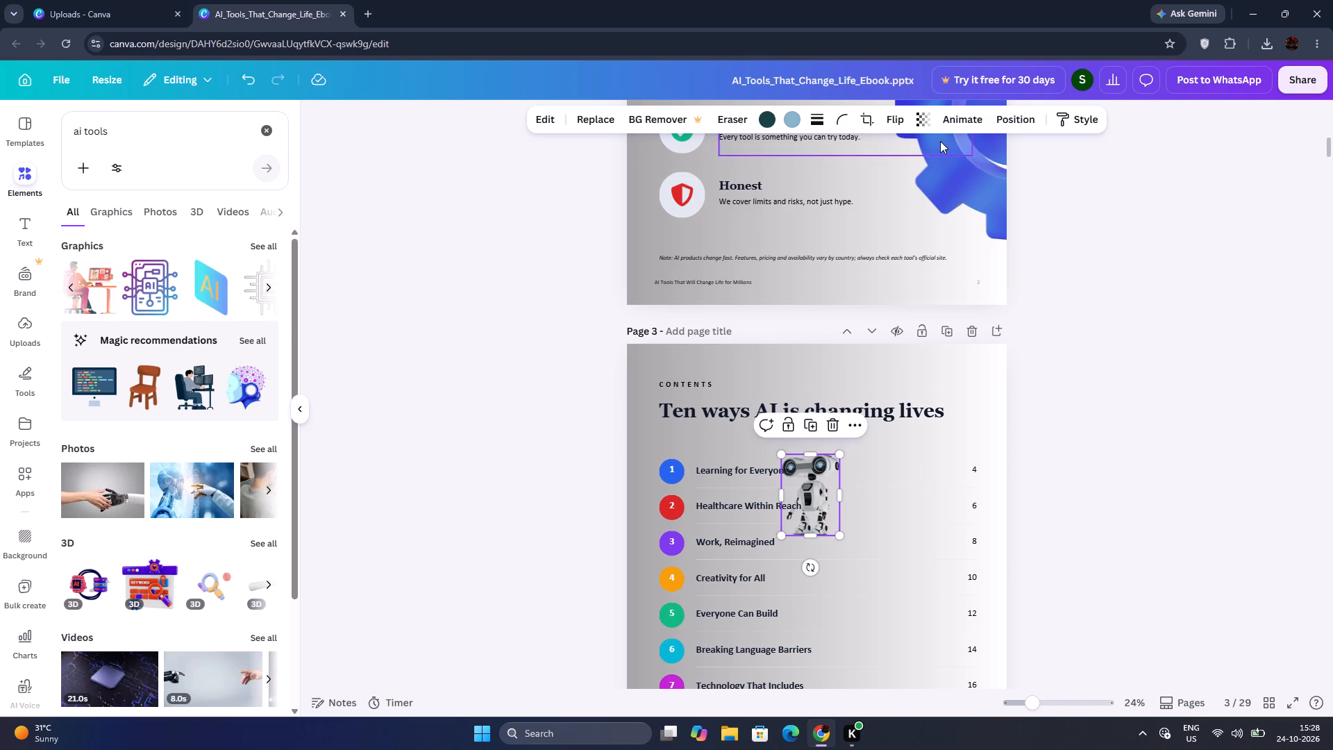
Flip the robot graphic on the contents page horizontally.
{"action": "left_click", "coordinate": [885, 117]}
{"action": "left_click", "coordinate": [909, 160]}
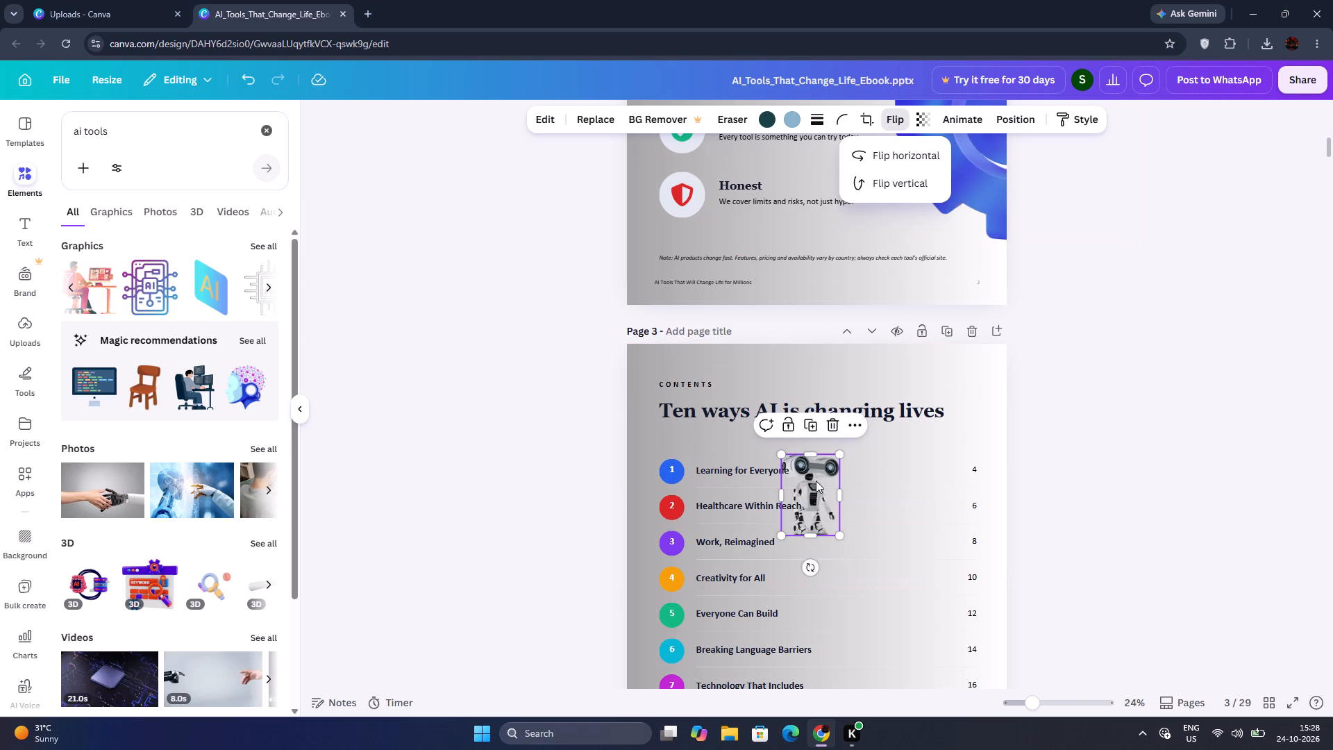
Enlarge the flipped robot to about 572 wide so it nearly fills the contents page.
{"action": "left_click_drag", "start_coordinate": [816, 481], "coordinate": [757, 392]}
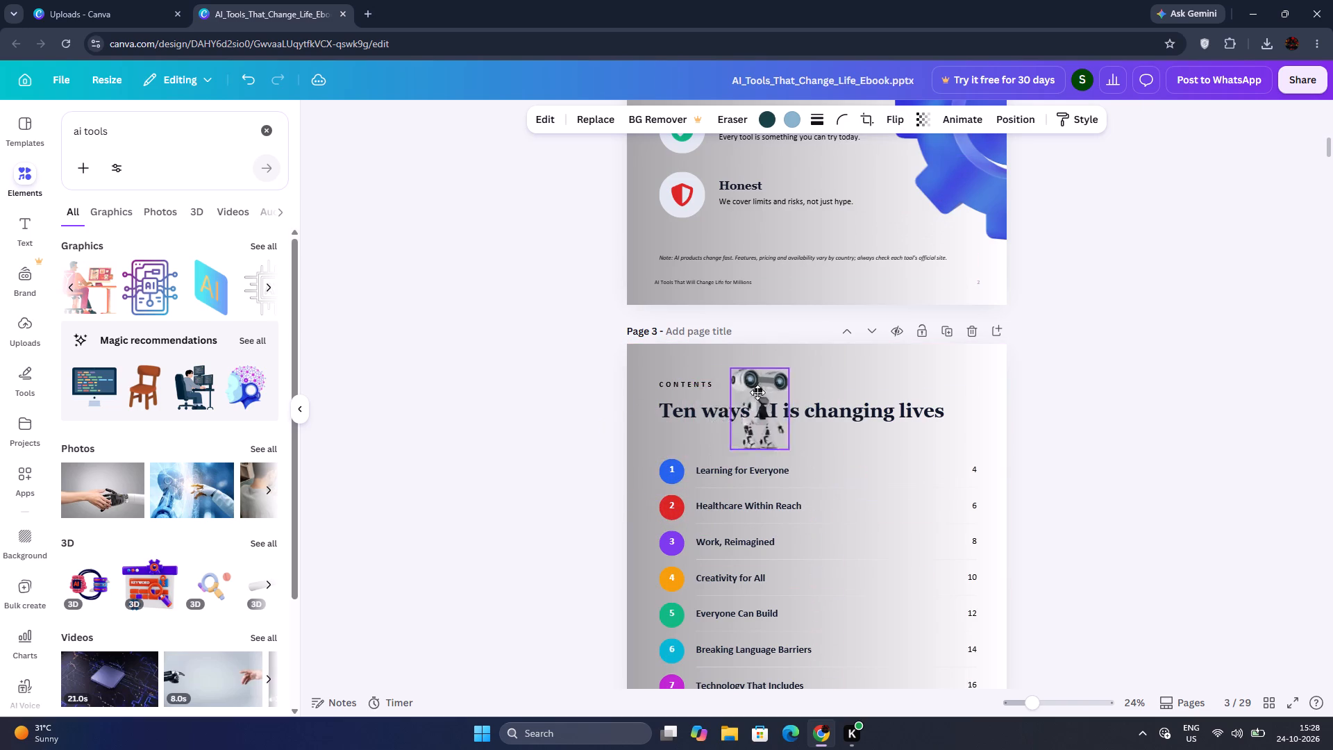
{"action": "left_click_drag", "start_coordinate": [757, 392], "coordinate": [639, 409]}
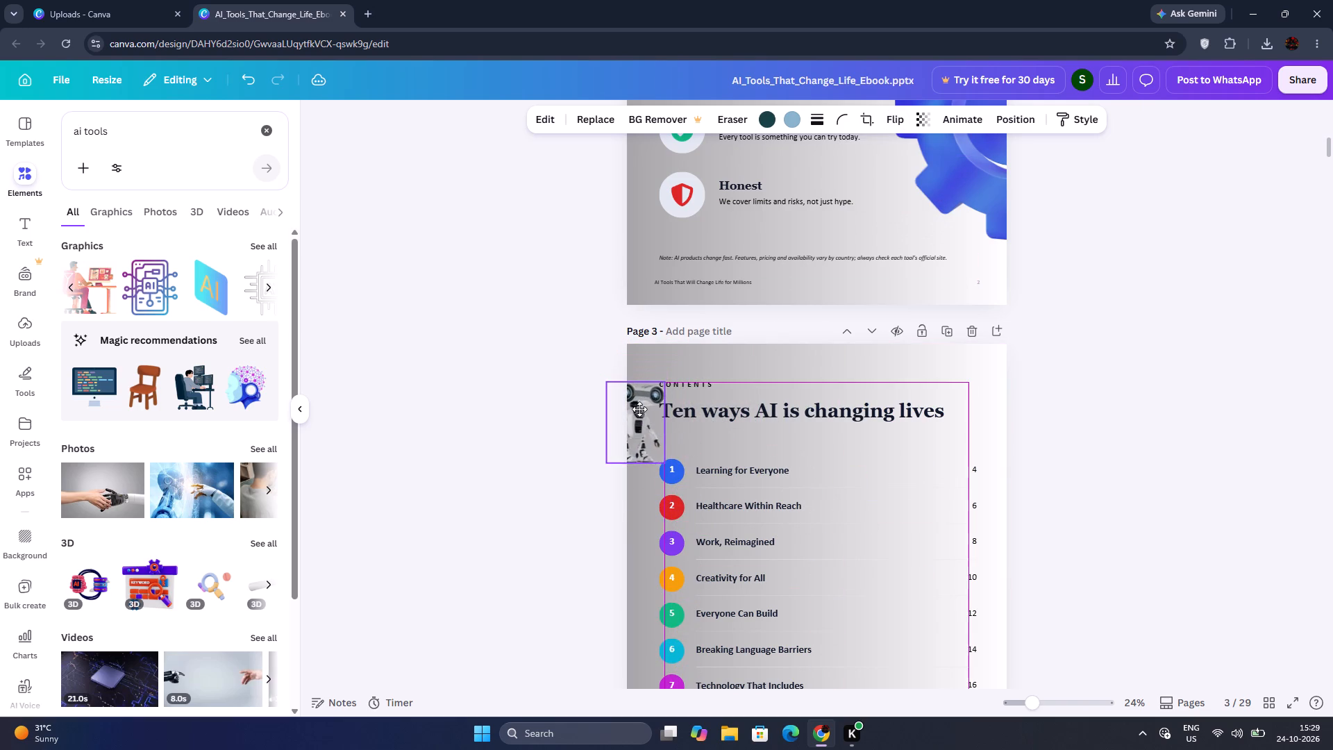
{"action": "left_click_drag", "start_coordinate": [639, 409], "coordinate": [679, 384]}
{"action": "left_click_drag", "start_coordinate": [701, 435], "coordinate": [926, 749]}
{"action": "scroll", "coordinate": [1332, 333], "scroll_direction": "down", "scroll_amount": 2}
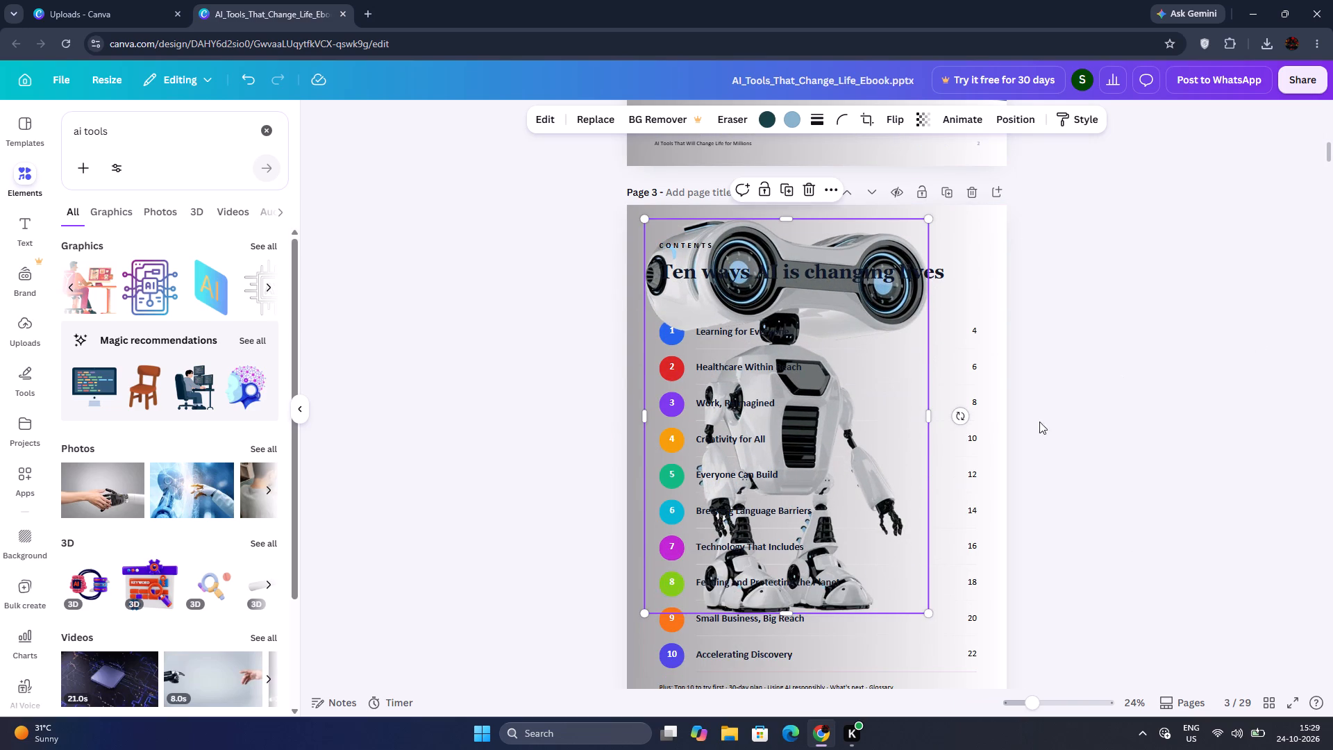
{"action": "scroll", "coordinate": [942, 603], "scroll_direction": "down", "scroll_amount": 1}
{"action": "left_click_drag", "start_coordinate": [932, 541], "coordinate": [946, 593]}
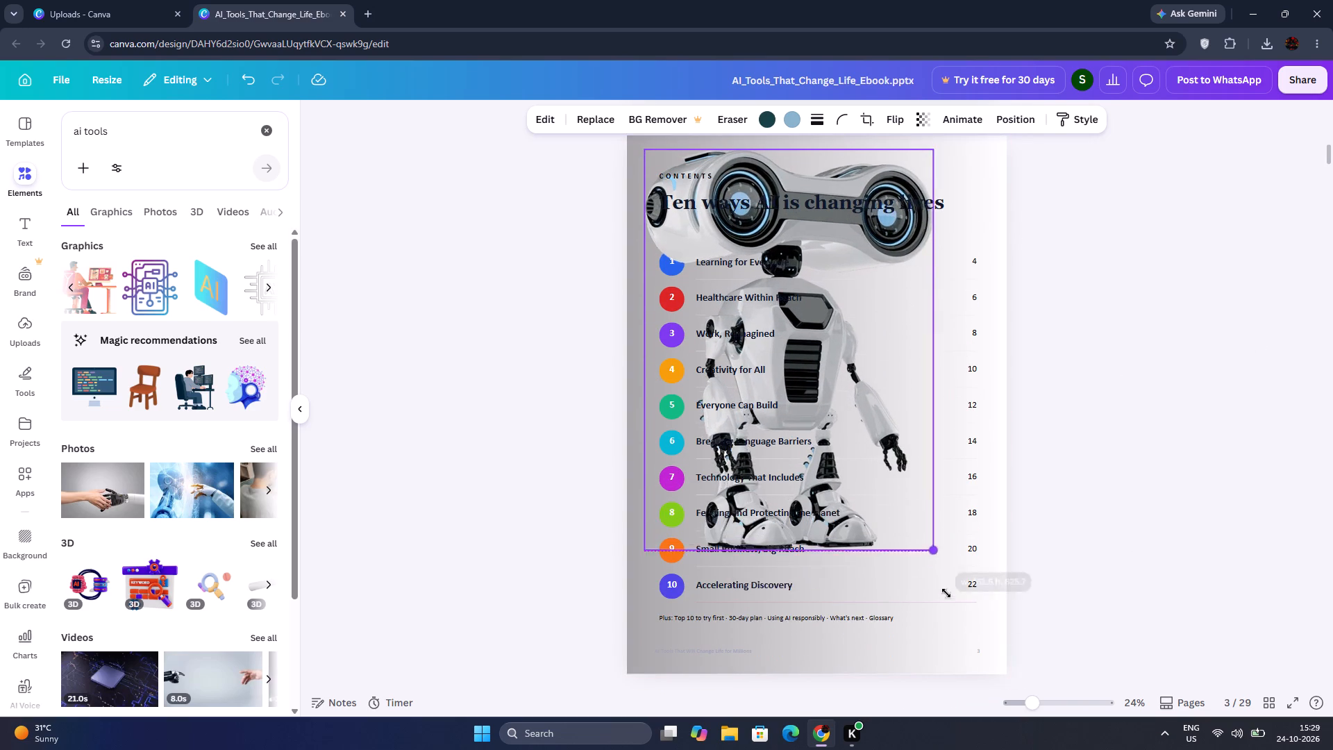
{"action": "left_click_drag", "start_coordinate": [946, 593], "coordinate": [955, 697]}
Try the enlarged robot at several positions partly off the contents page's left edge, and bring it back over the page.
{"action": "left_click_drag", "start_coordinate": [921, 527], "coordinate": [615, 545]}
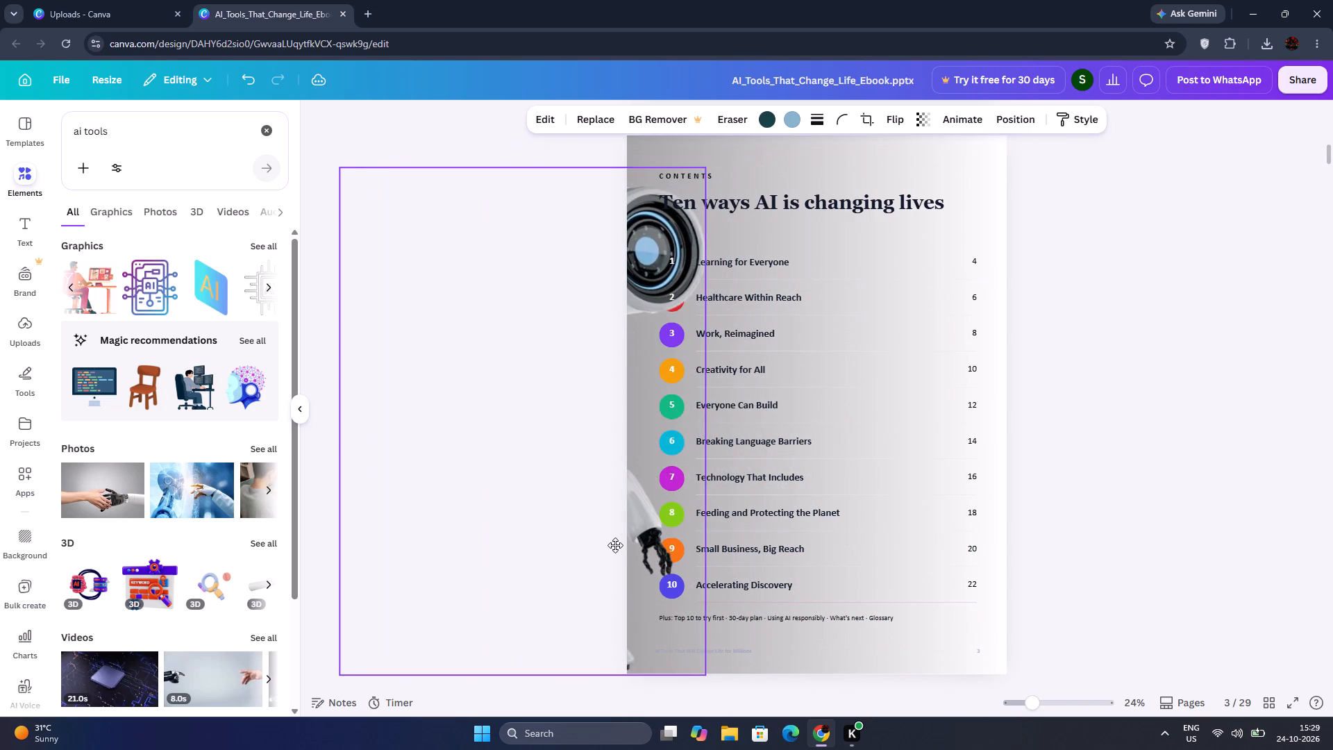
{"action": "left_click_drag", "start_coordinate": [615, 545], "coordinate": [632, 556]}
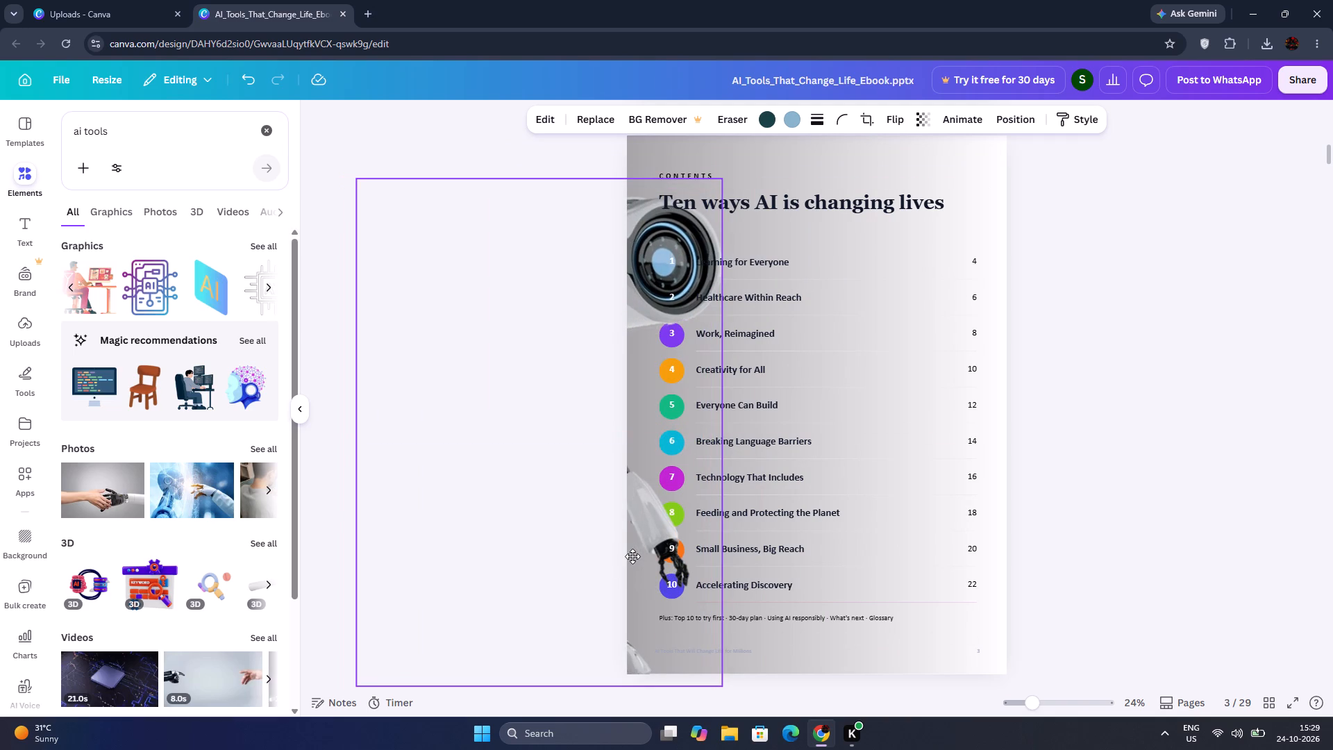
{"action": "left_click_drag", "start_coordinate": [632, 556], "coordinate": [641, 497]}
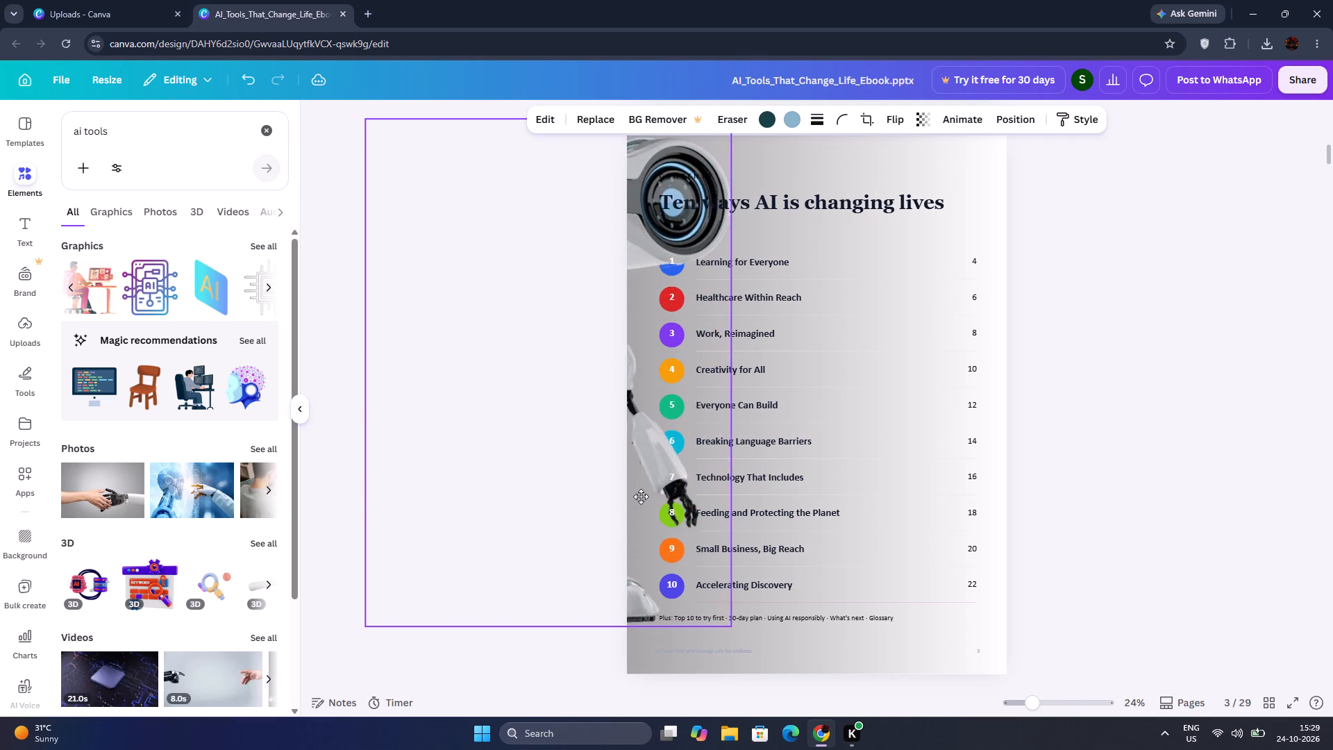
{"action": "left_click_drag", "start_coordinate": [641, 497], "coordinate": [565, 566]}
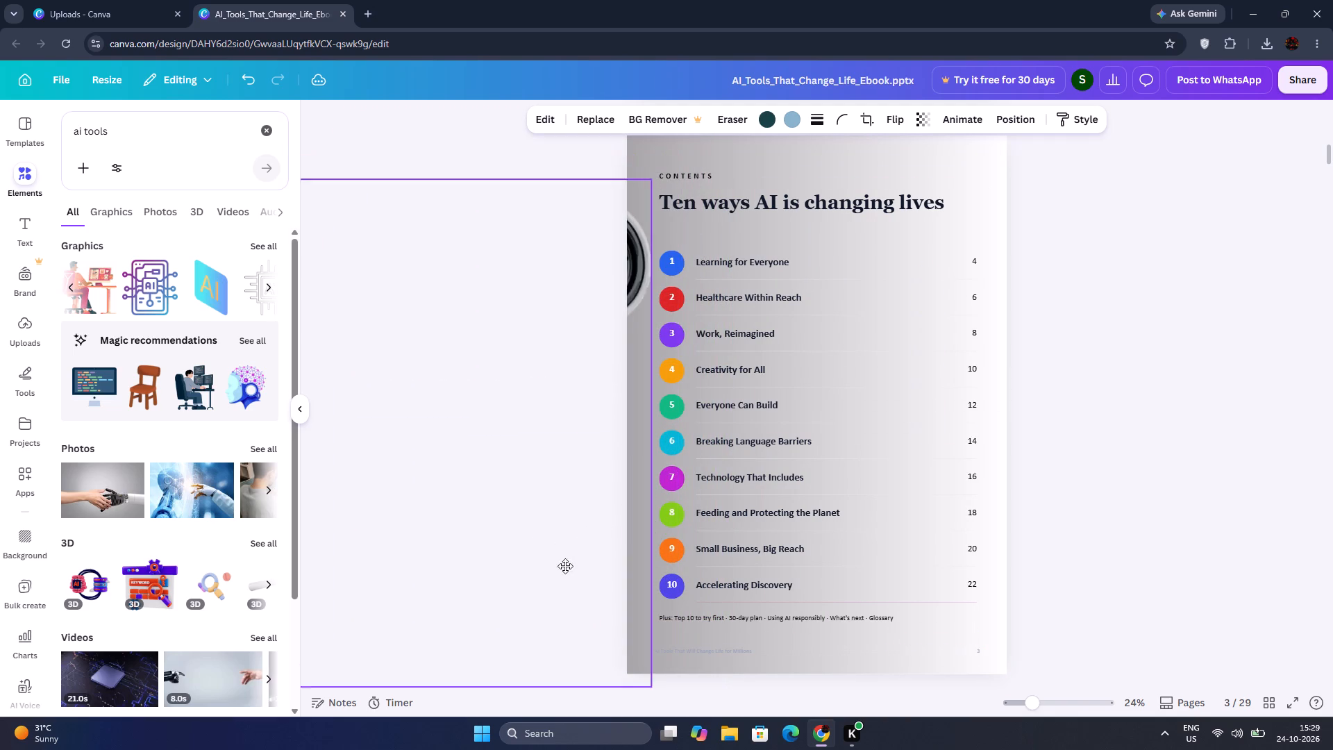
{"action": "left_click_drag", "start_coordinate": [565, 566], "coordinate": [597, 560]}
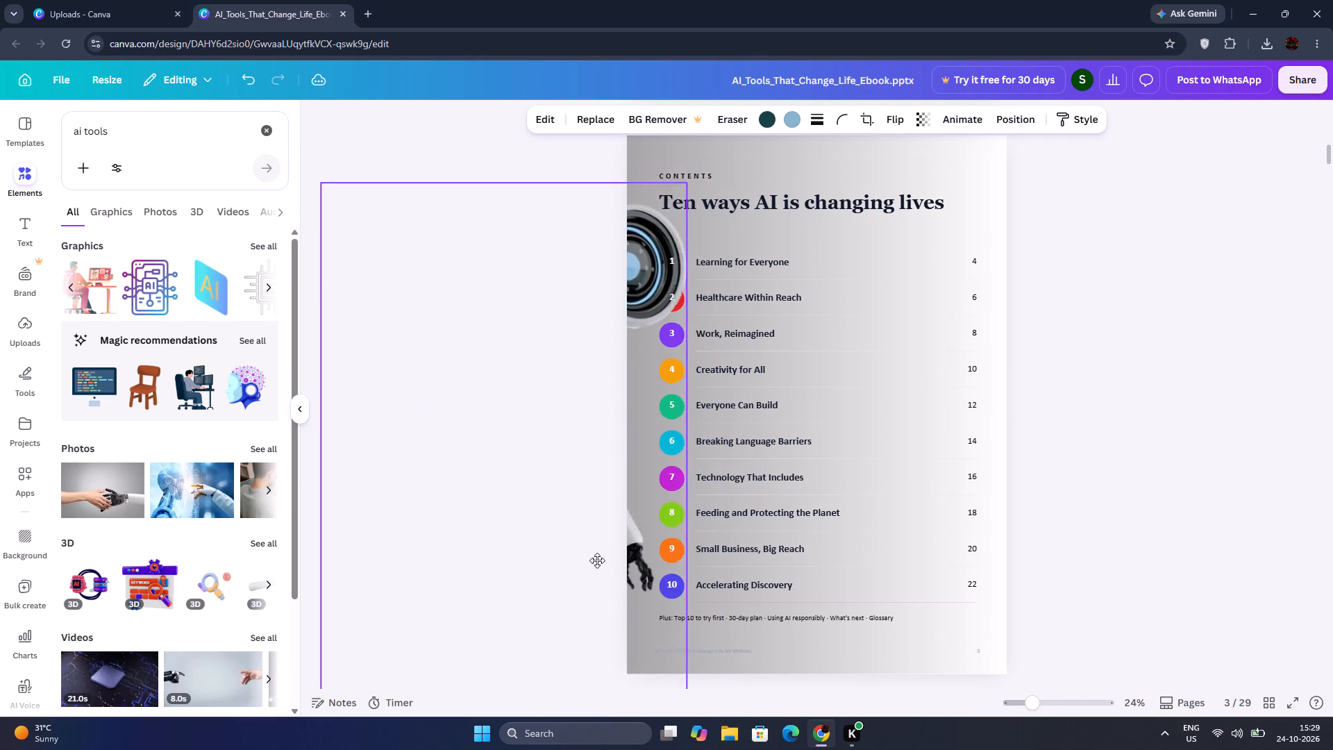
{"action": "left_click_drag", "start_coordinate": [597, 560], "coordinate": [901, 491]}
Crop the robot graphic from the bottom up to its neck so only the head remains.
{"action": "left_click_drag", "start_coordinate": [814, 620], "coordinate": [832, 335]}
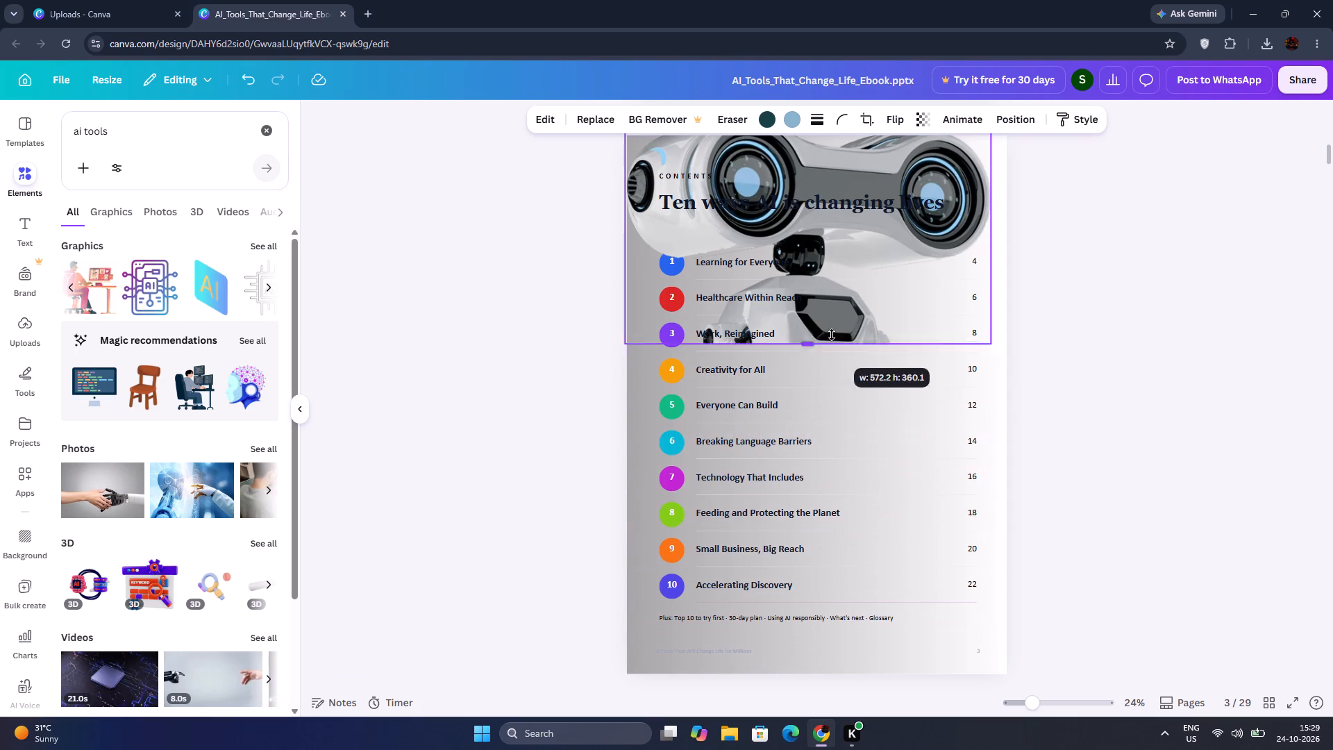
{"action": "left_click_drag", "start_coordinate": [832, 335], "coordinate": [832, 276]}
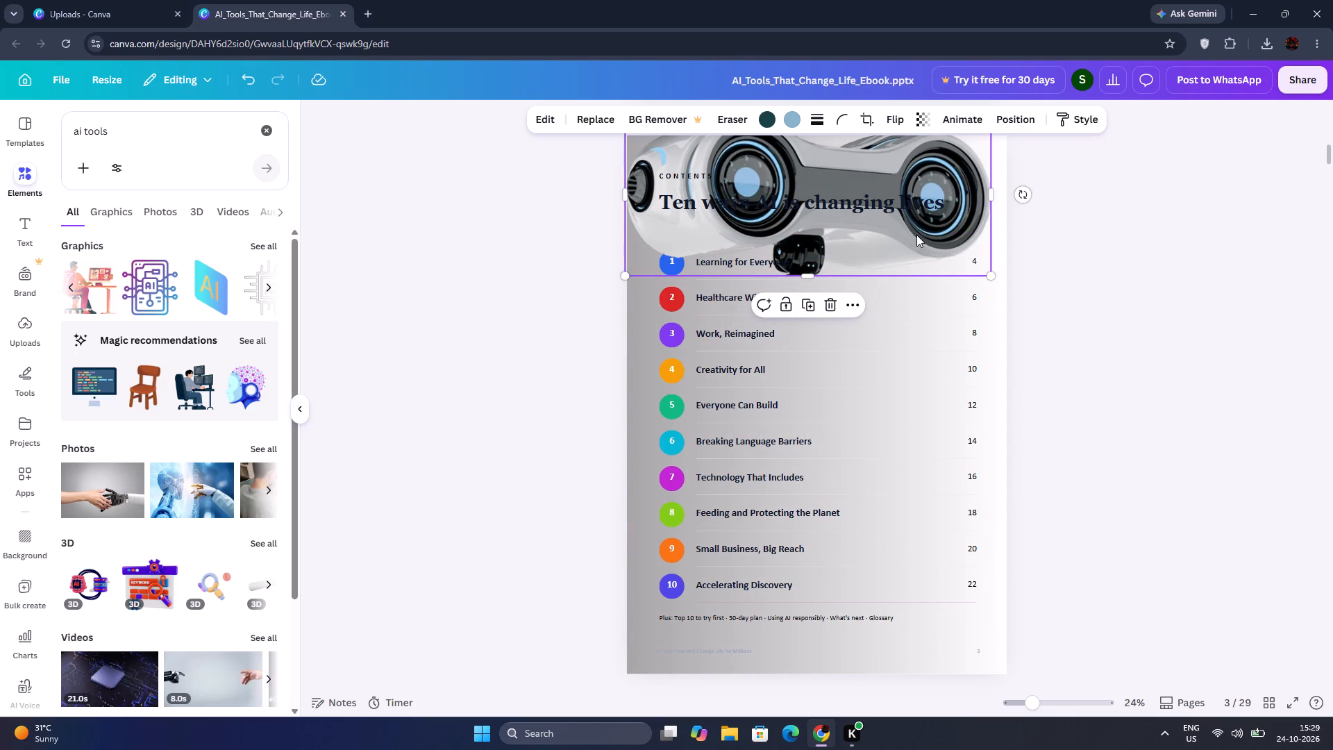
Place the cropped robot head over the contents page's top-left corner, partly off the page, with one eye showing above the heading.
{"action": "left_click_drag", "start_coordinate": [916, 235], "coordinate": [685, 725]}
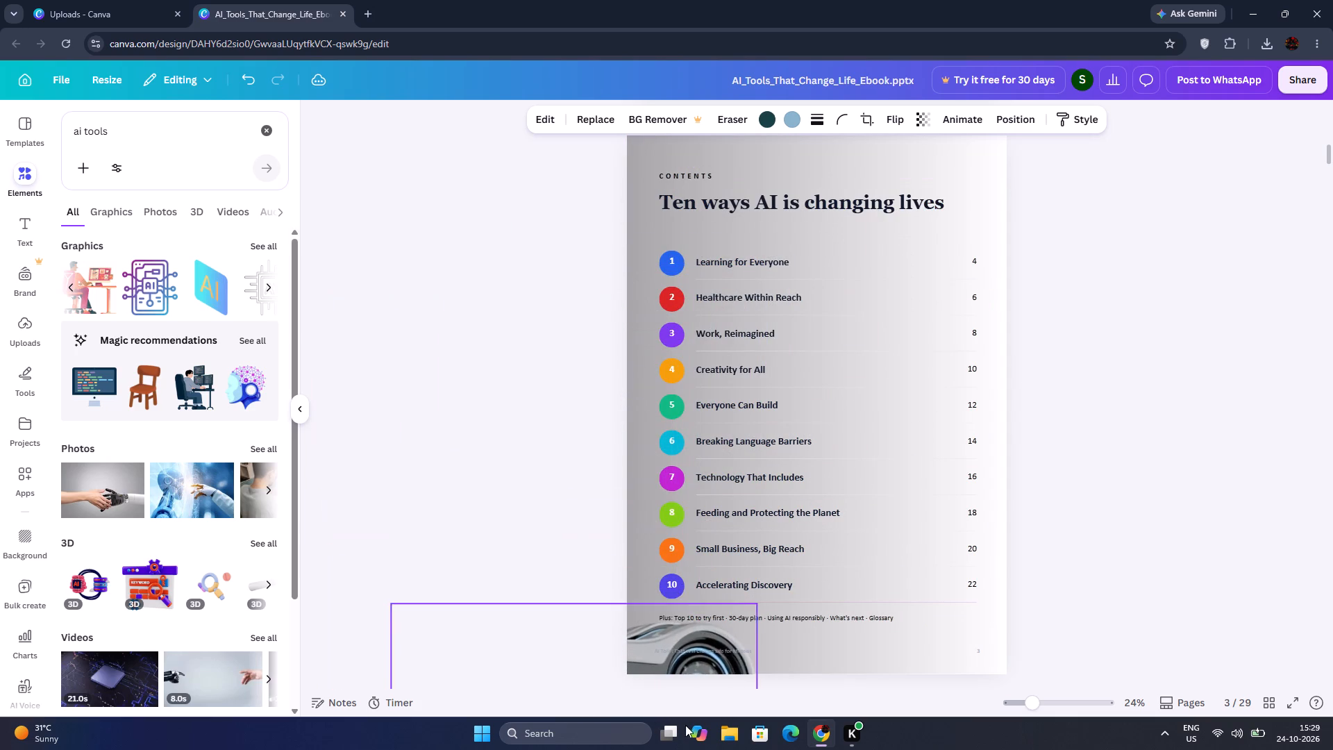
{"action": "left_click_drag", "start_coordinate": [685, 725], "coordinate": [714, 217]}
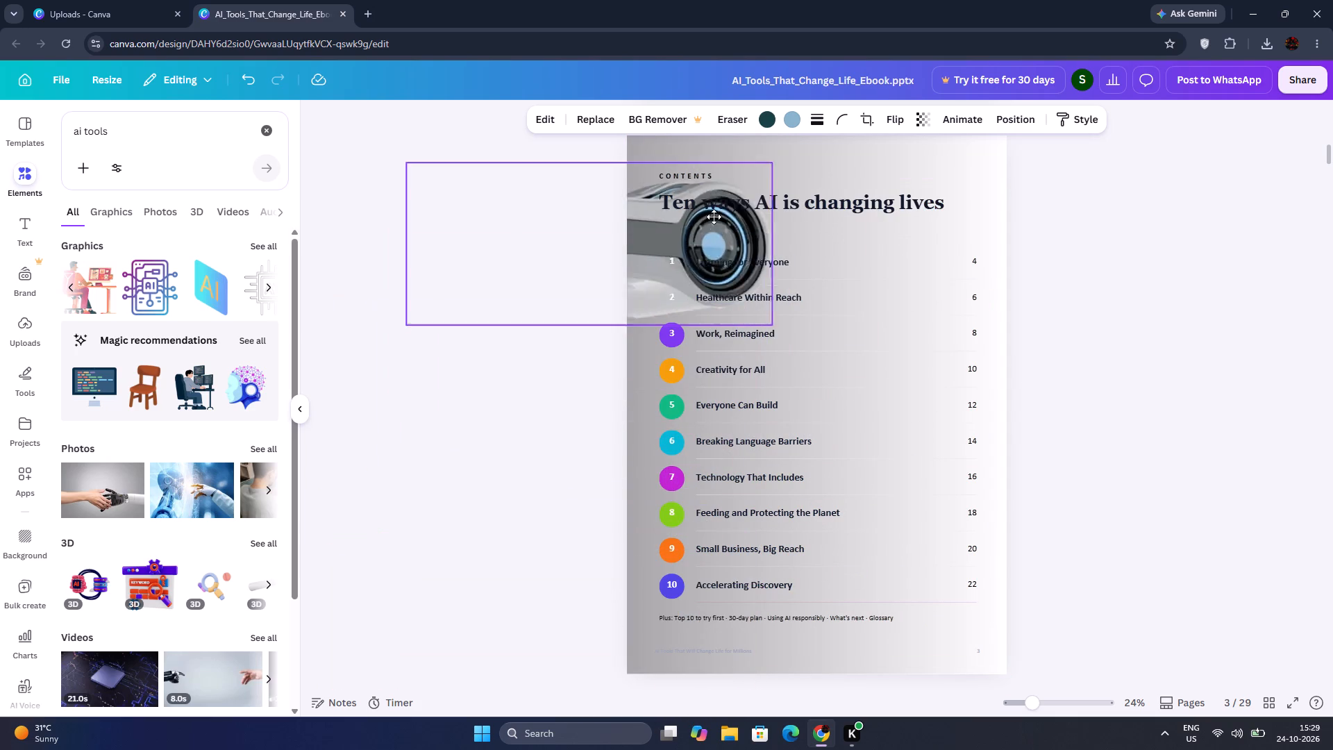
{"action": "left_click_drag", "start_coordinate": [714, 217], "coordinate": [765, 175]}
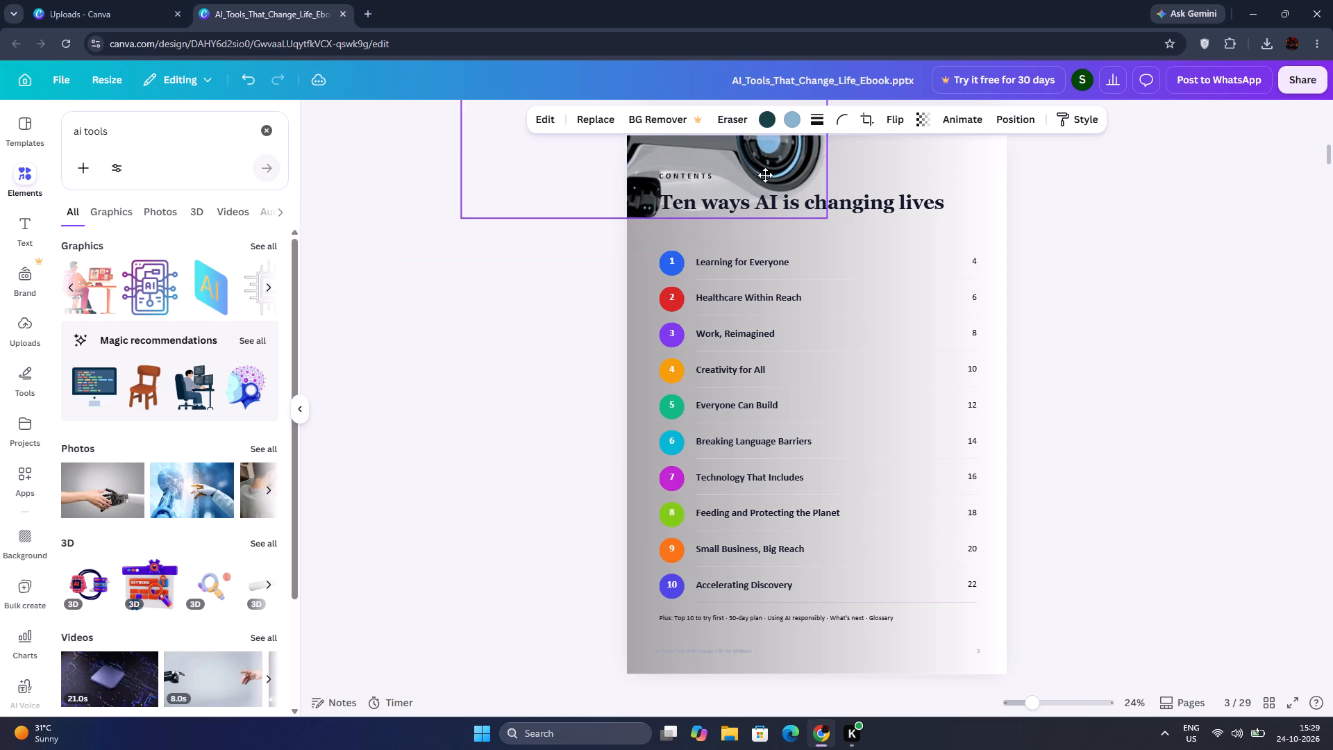
{"action": "left_click_drag", "start_coordinate": [765, 175], "coordinate": [737, 180]}
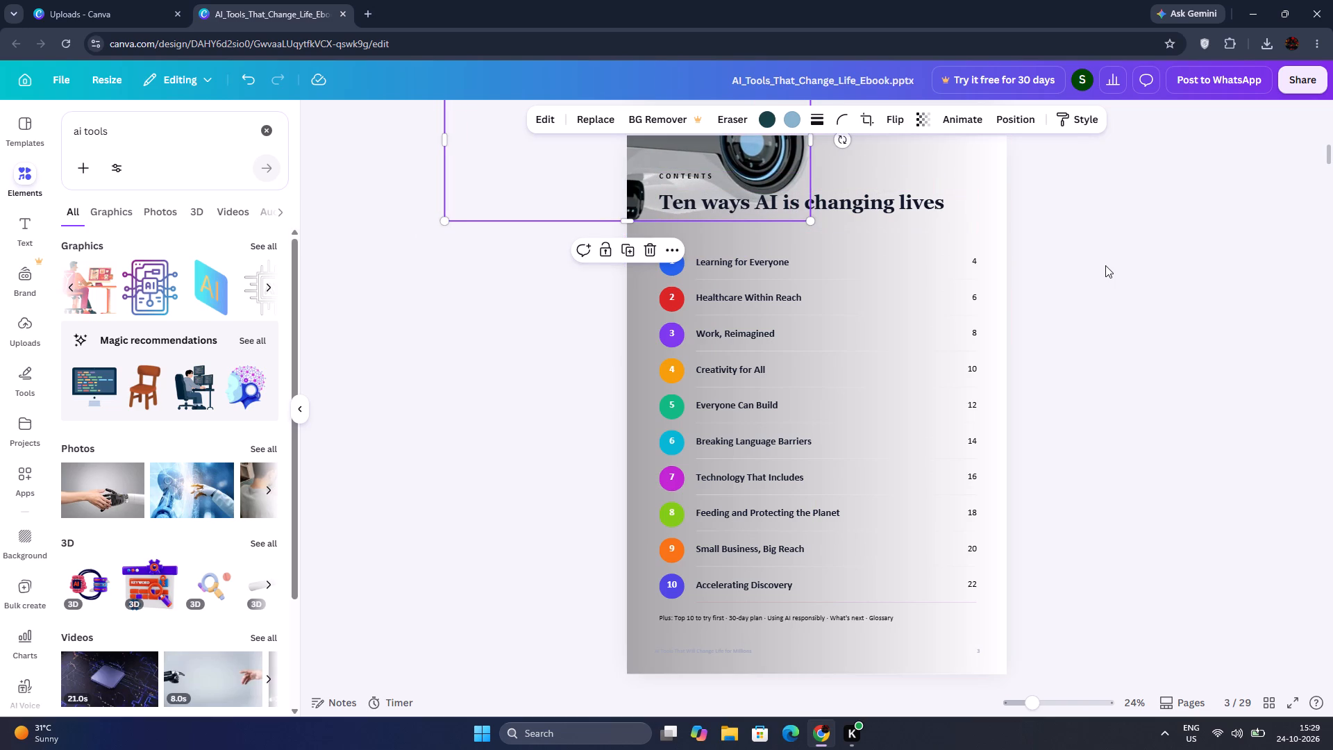
Duplicate the cropped robot head and place the copy partly off the contents page's bottom-right corner.
{"action": "key", "text": "ctrl+c"}
{"action": "key", "text": "ctrl+v"}
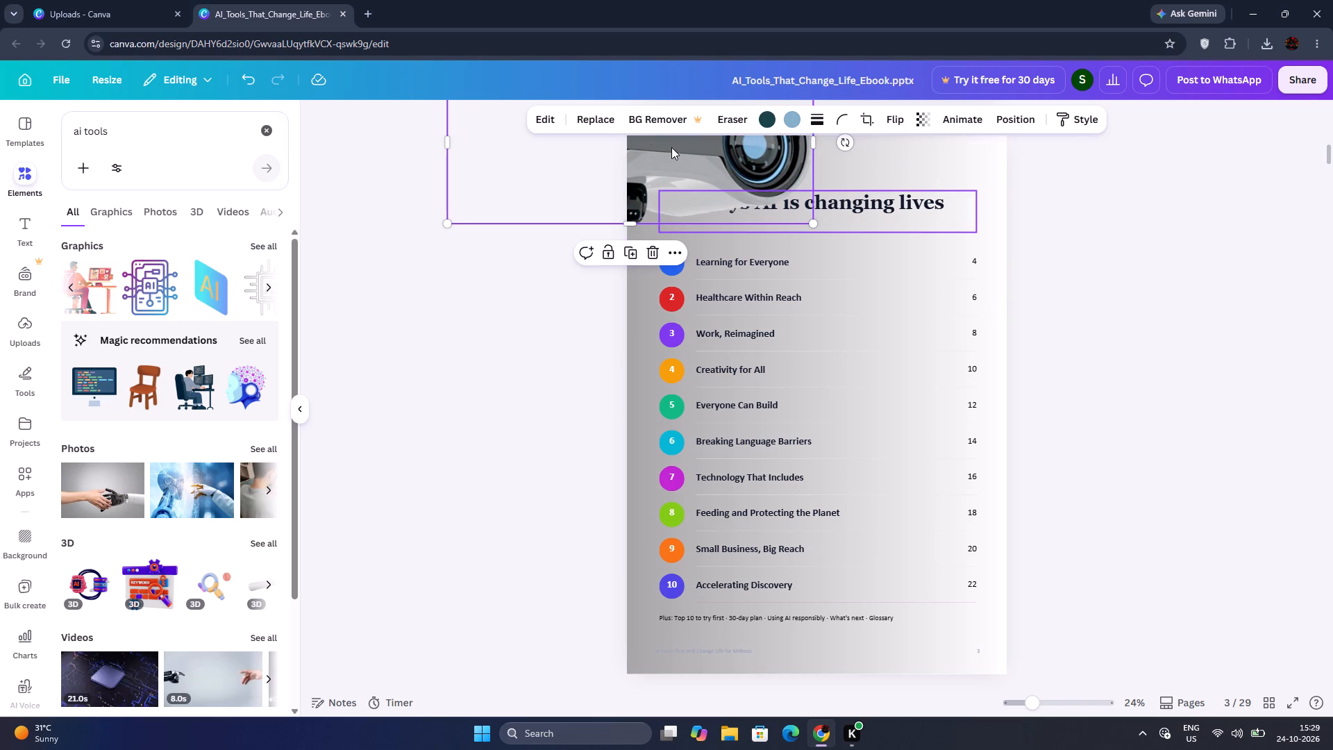
{"action": "left_click_drag", "start_coordinate": [676, 162], "coordinate": [1121, 679]}
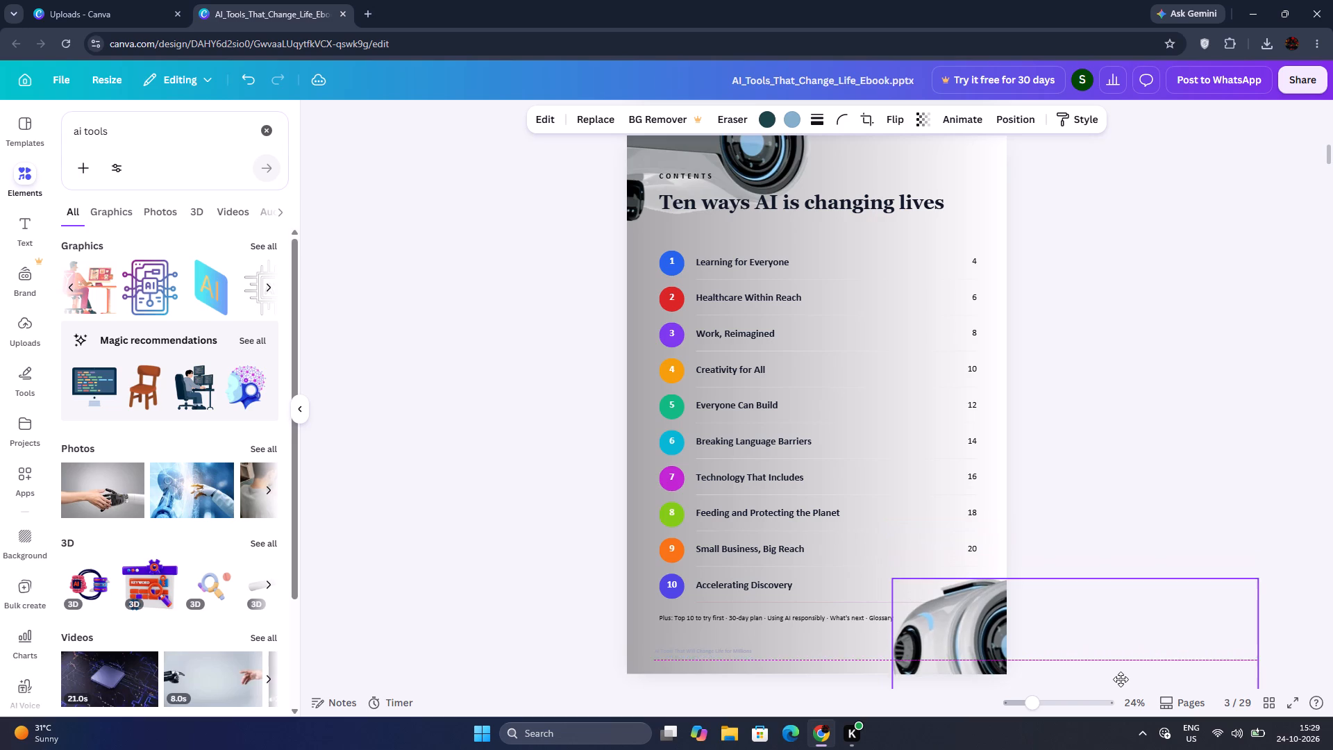
{"action": "left_click_drag", "start_coordinate": [1121, 679], "coordinate": [1127, 681]}
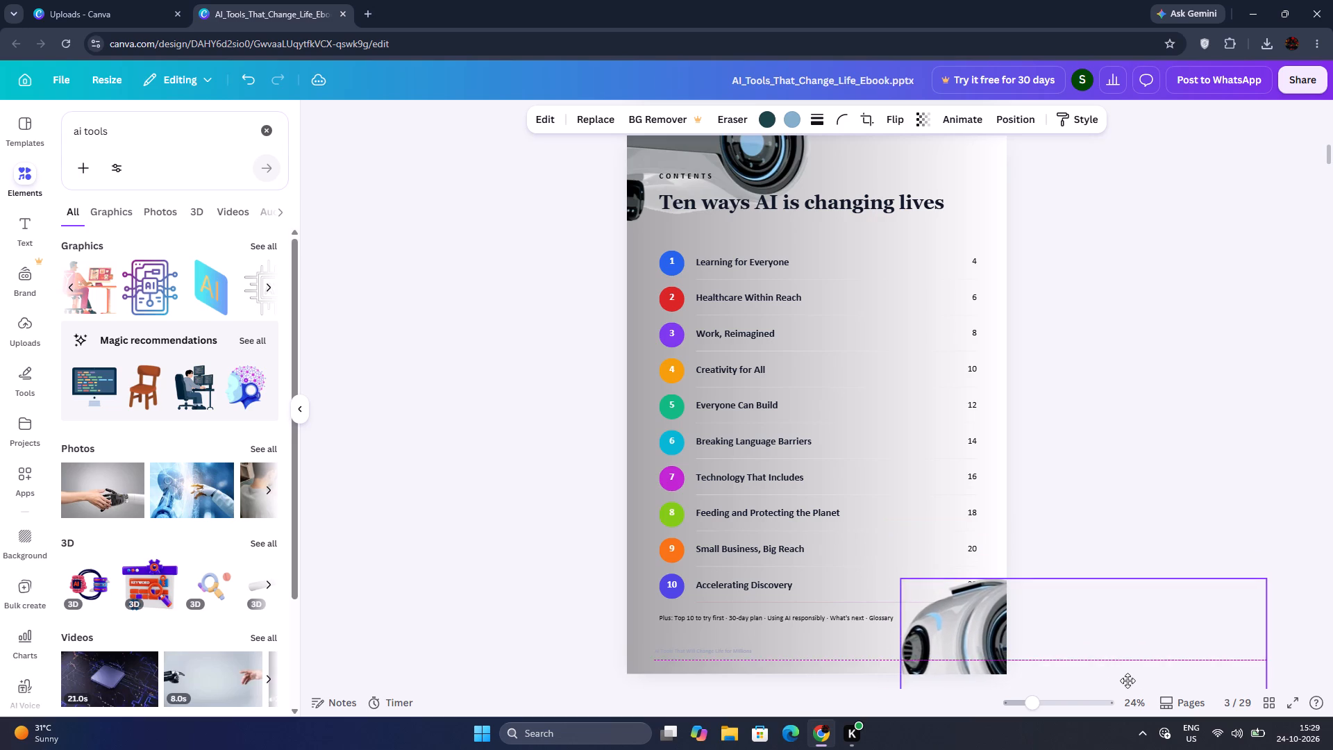
{"action": "left_click_drag", "start_coordinate": [1127, 681], "coordinate": [1121, 698]}
{"action": "left_click", "coordinate": [1167, 464]}
Shift the robot head at the contents page's top-left corner slightly further off the page, up and to the left.
{"action": "scroll", "coordinate": [662, 392], "scroll_direction": "up", "scroll_amount": 2}
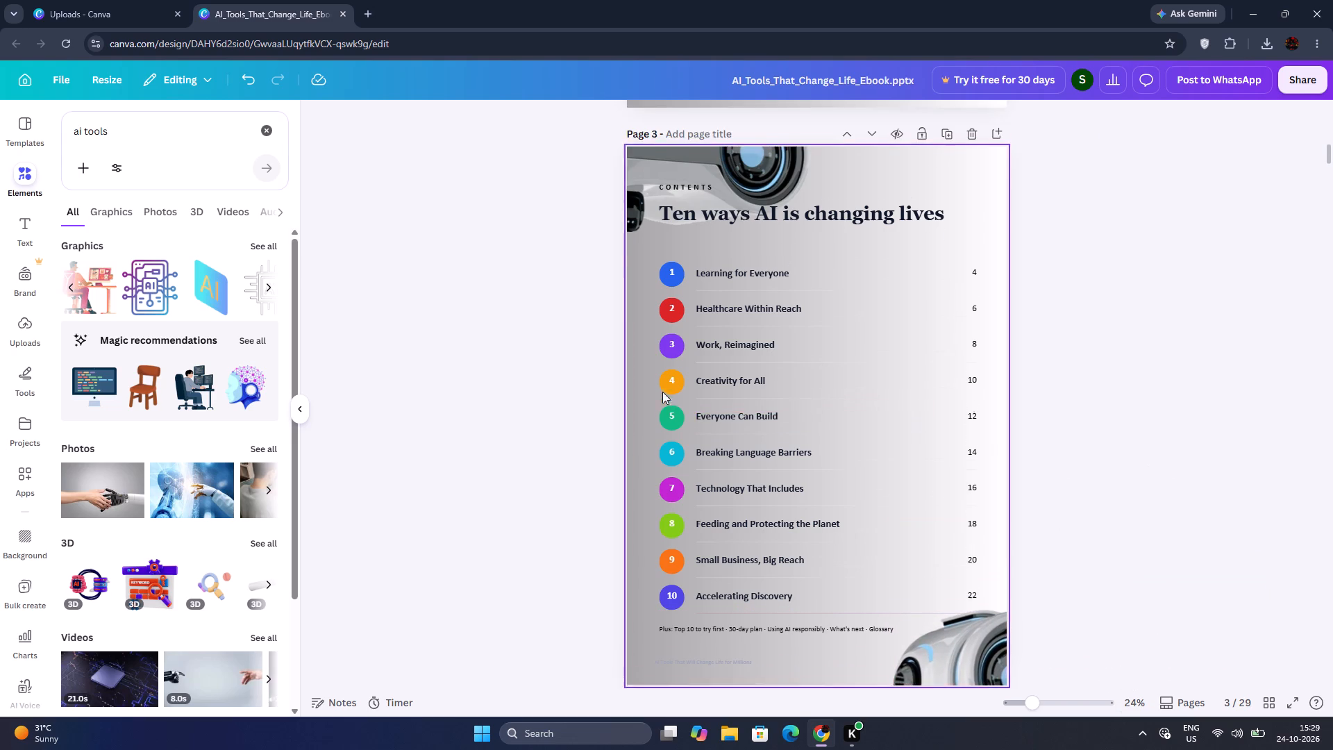
{"action": "scroll", "coordinate": [662, 392], "scroll_direction": "up", "scroll_amount": 1}
{"action": "left_click_drag", "start_coordinate": [646, 378], "coordinate": [631, 374]}
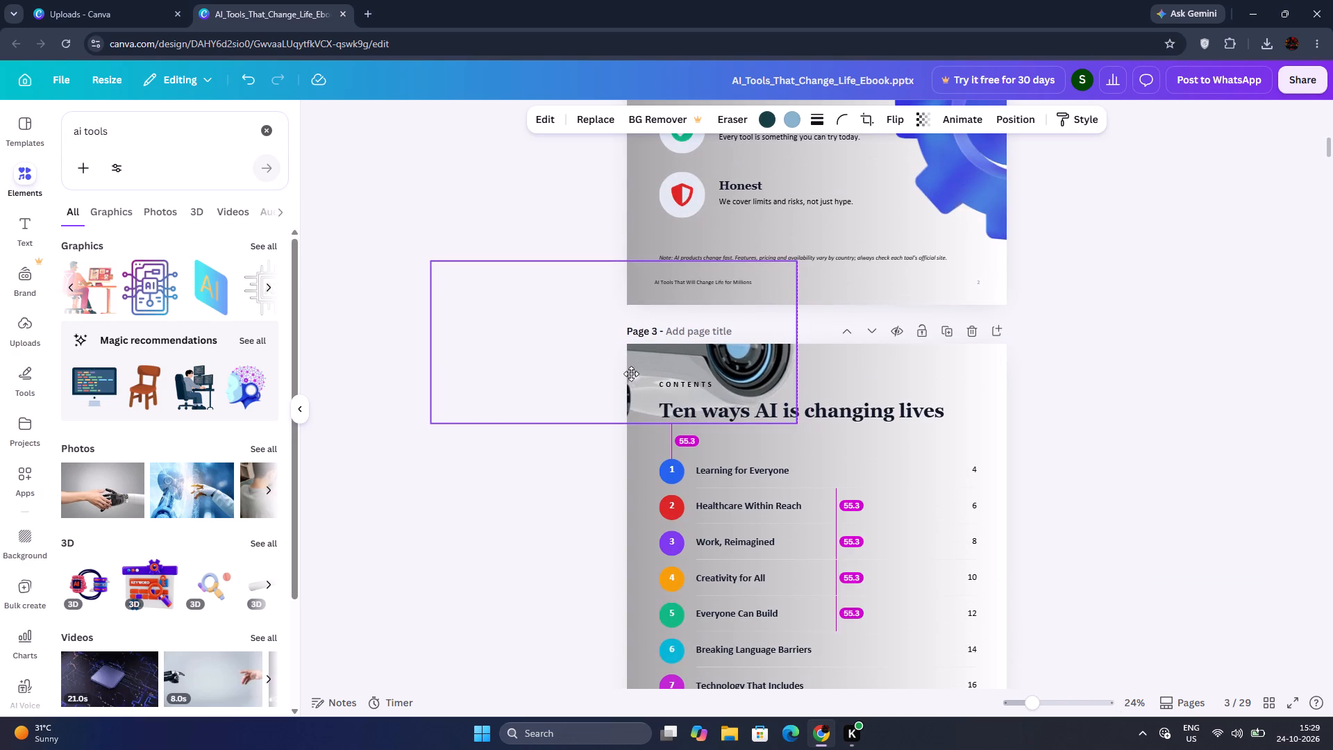
{"action": "left_click_drag", "start_coordinate": [631, 374], "coordinate": [633, 368]}
{"action": "left_click", "coordinate": [1298, 395]}
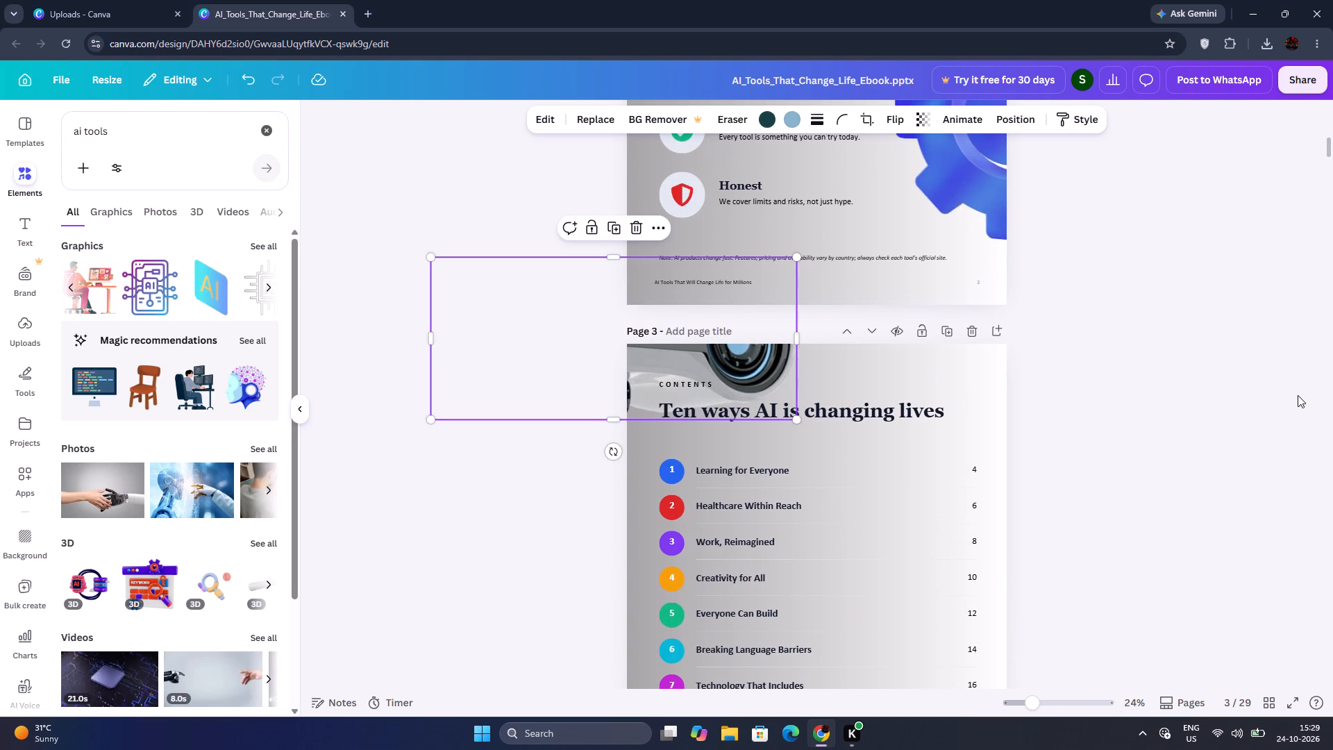
Review the contents page and the "Learning for Everyone" chapter pages, pages 4 and 5.
{"action": "scroll", "coordinate": [1103, 396], "scroll_direction": "down", "scroll_amount": 5}
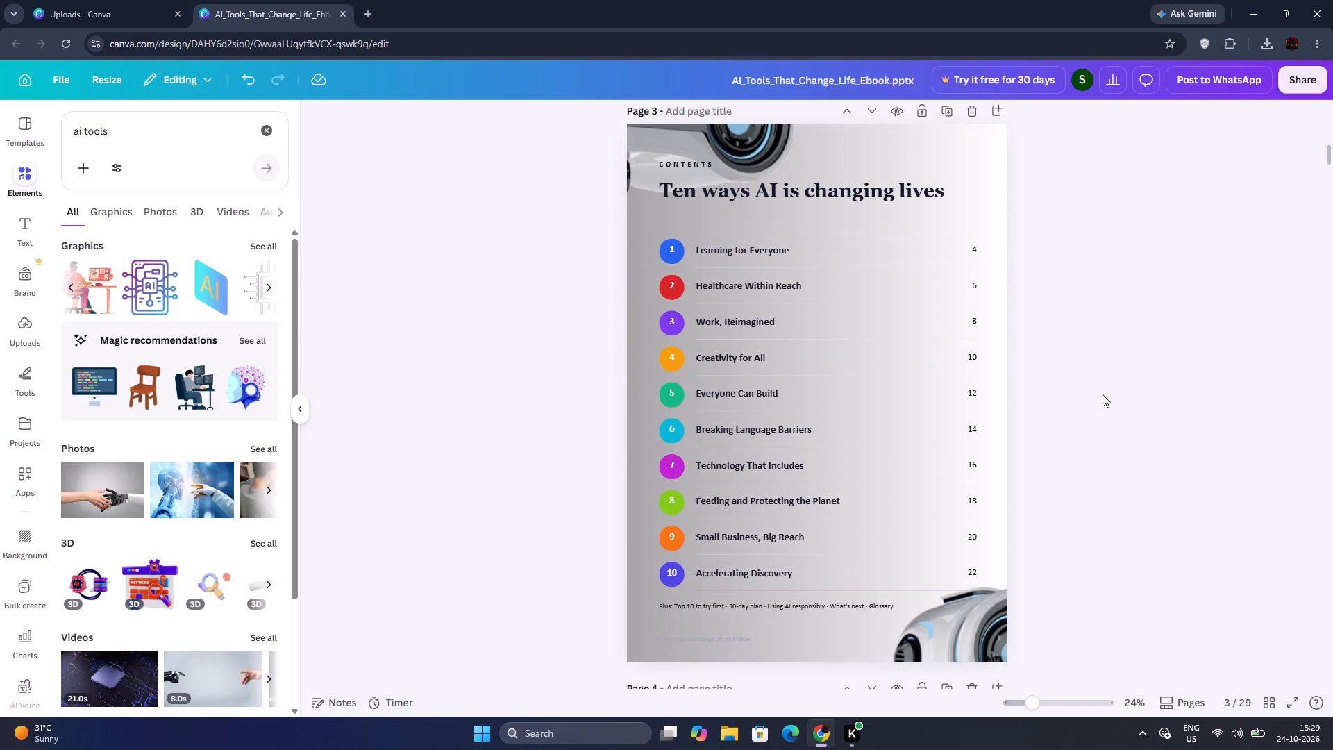
{"action": "scroll", "coordinate": [1103, 394], "scroll_direction": "down", "scroll_amount": 7}
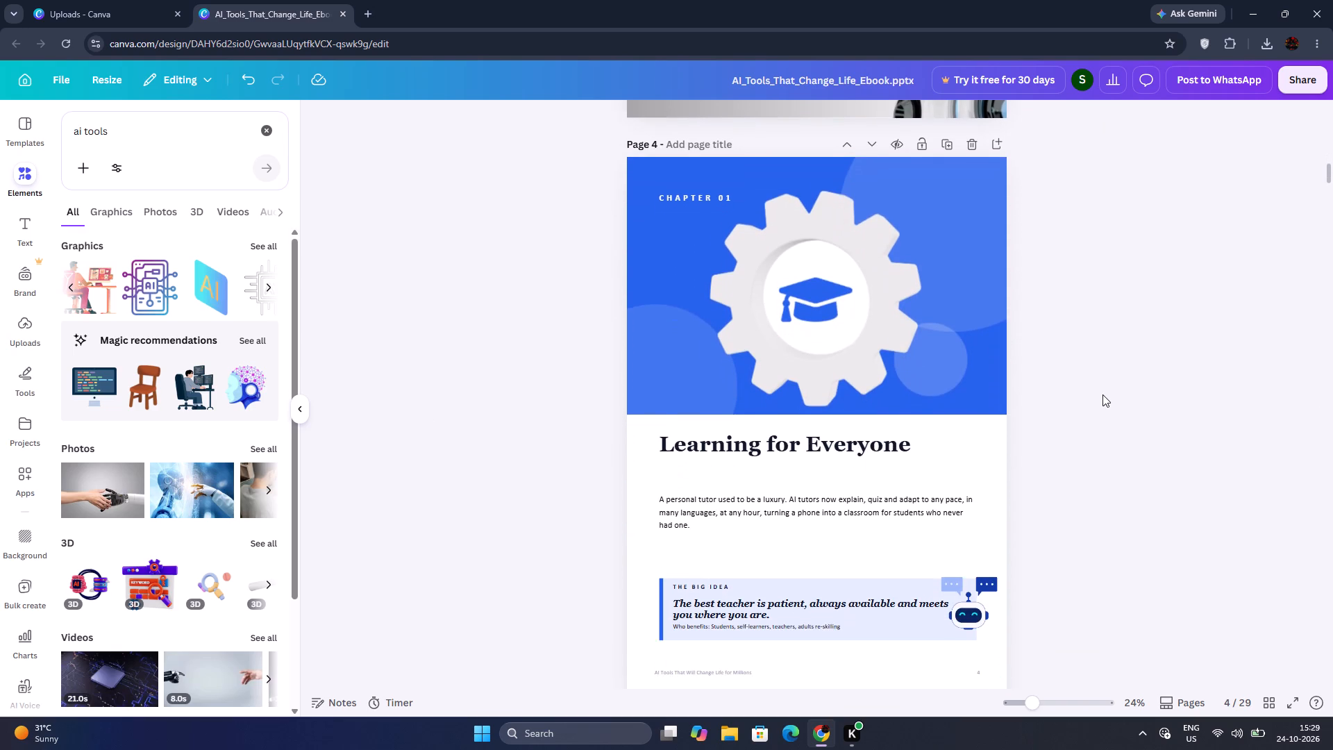
{"action": "scroll", "coordinate": [1103, 394], "scroll_direction": "down", "scroll_amount": 6}
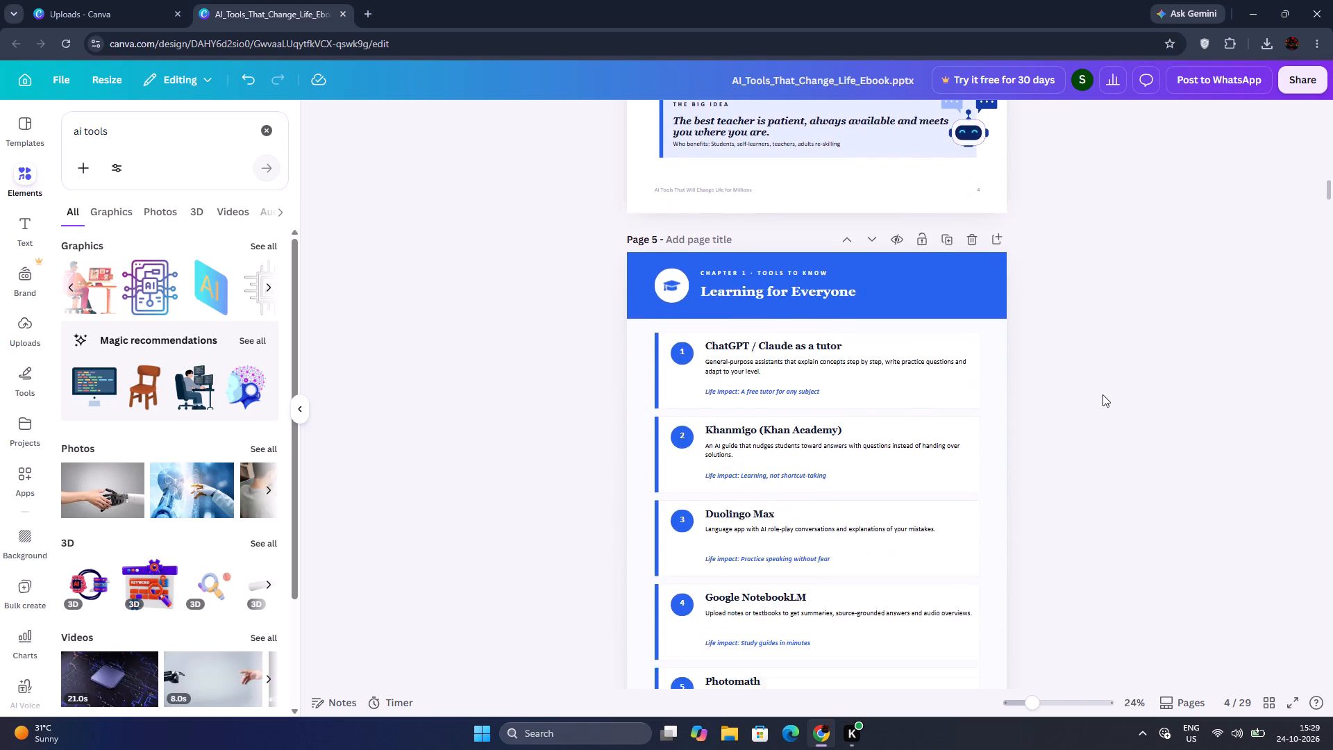
Search the elements library for "heart" to find a graphic for the "Healthcare Within Reach" chapter on page 6.
{"action": "scroll", "coordinate": [1103, 394], "scroll_direction": "down", "scroll_amount": 4}
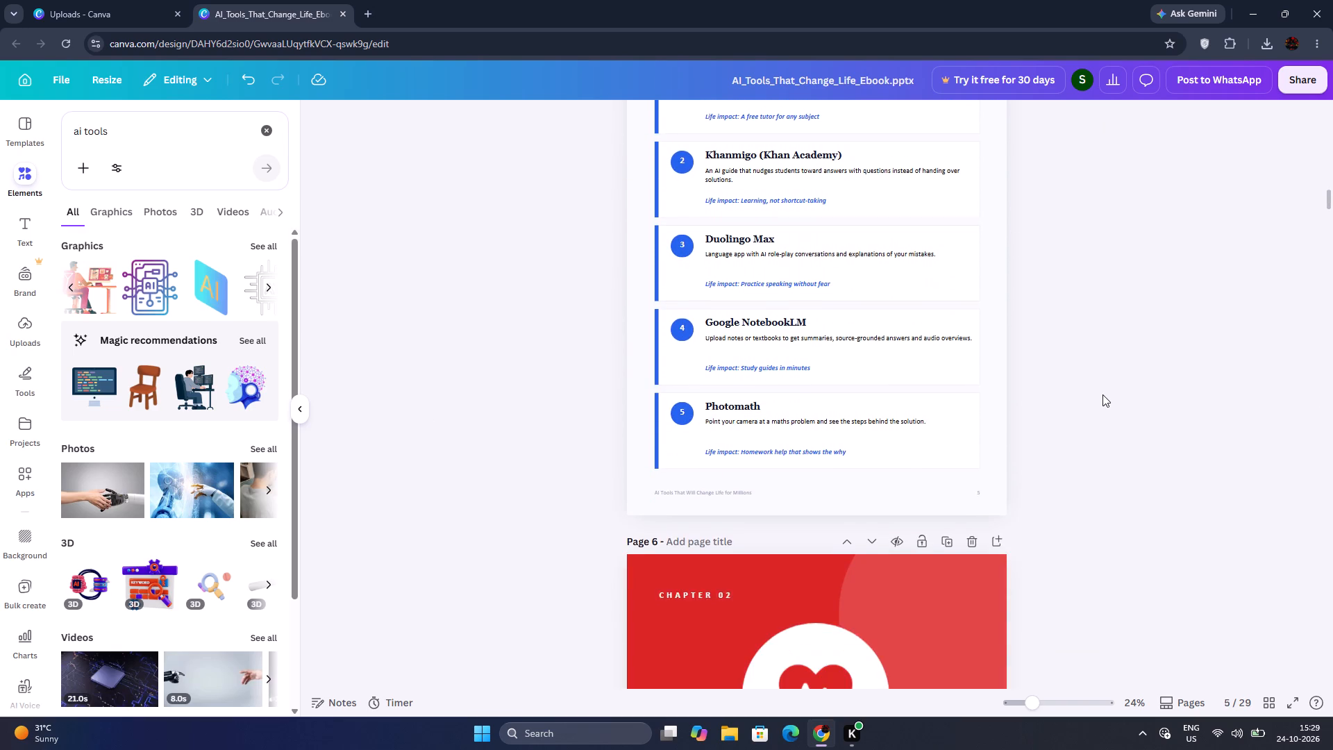
{"action": "scroll", "coordinate": [1103, 394], "scroll_direction": "down", "scroll_amount": 4}
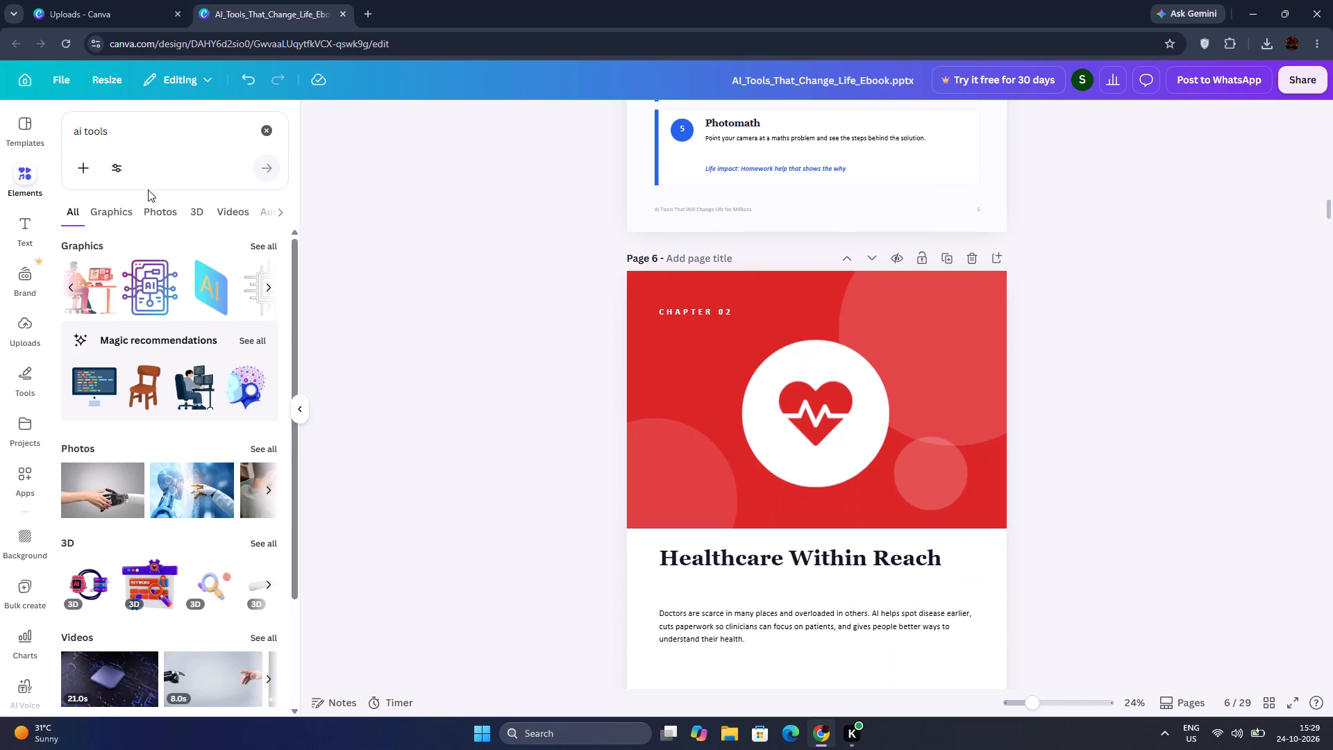
{"action": "left_click_drag", "start_coordinate": [178, 142], "coordinate": [79, 137]}
{"action": "double_click", "coordinate": [88, 137]}
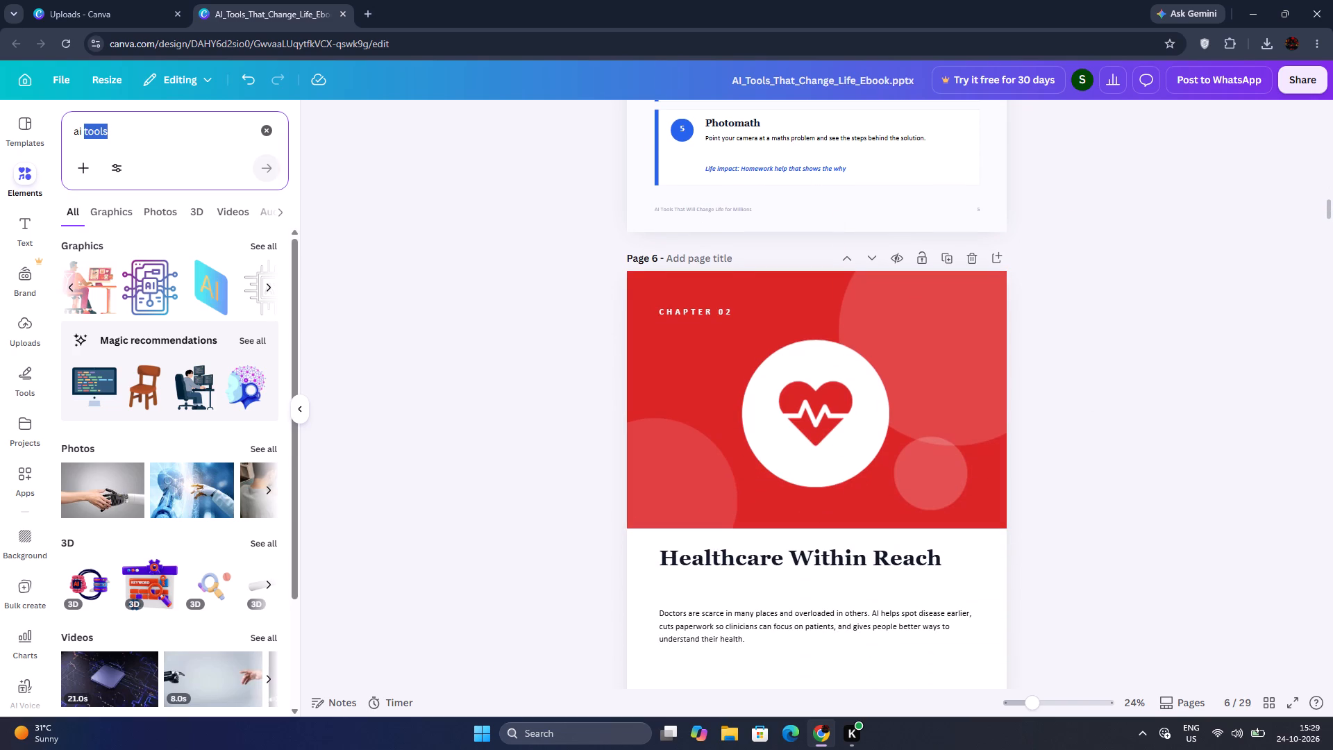
{"action": "key", "text": "BackSpace"}
{"action": "key", "text": "BackSpace"}
{"action": "key", "text": "BackSpace"}
{"action": "key", "text": "BackSpace"}
{"action": "key", "text": "BackSpace"}
{"action": "key", "text": "BackSpace"}
{"action": "key", "text": "BackSpace"}
{"action": "key", "text": "BackSpace"}
{"action": "type", "text": "heart"}
{"action": "key", "text": "Return"}
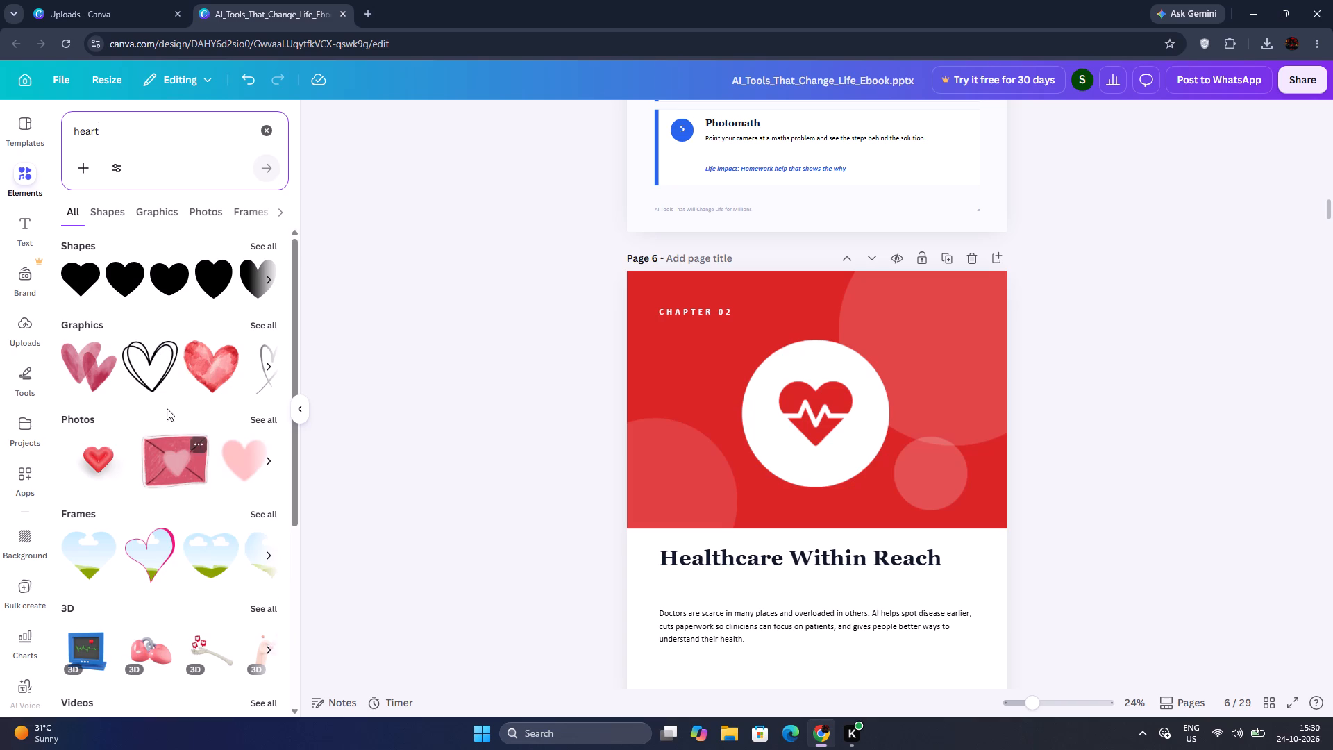
Change the elements search to "health".
{"action": "key", "text": "BackSpace"}
{"action": "key", "text": "BackSpace"}
{"action": "key", "text": "BackSpace"}
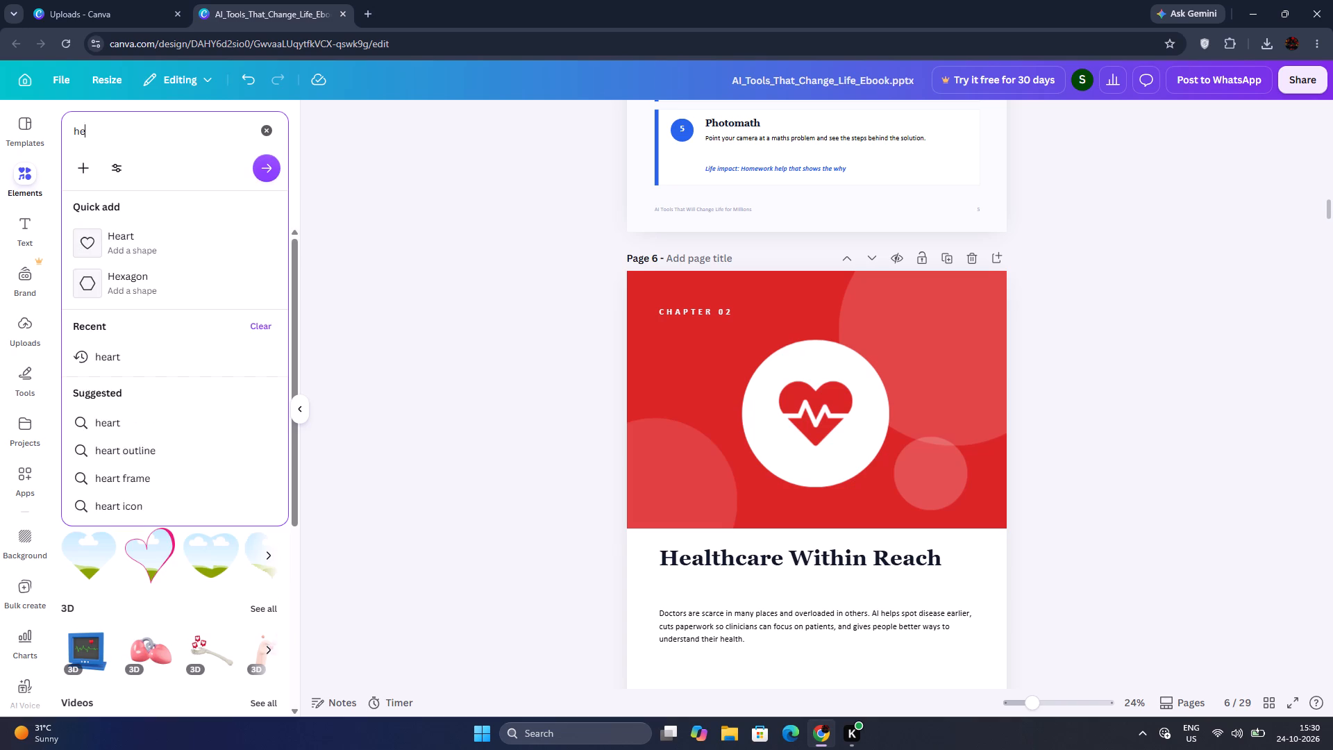
{"action": "type", "text": "alth\\"}
{"action": "key", "text": "Return"}
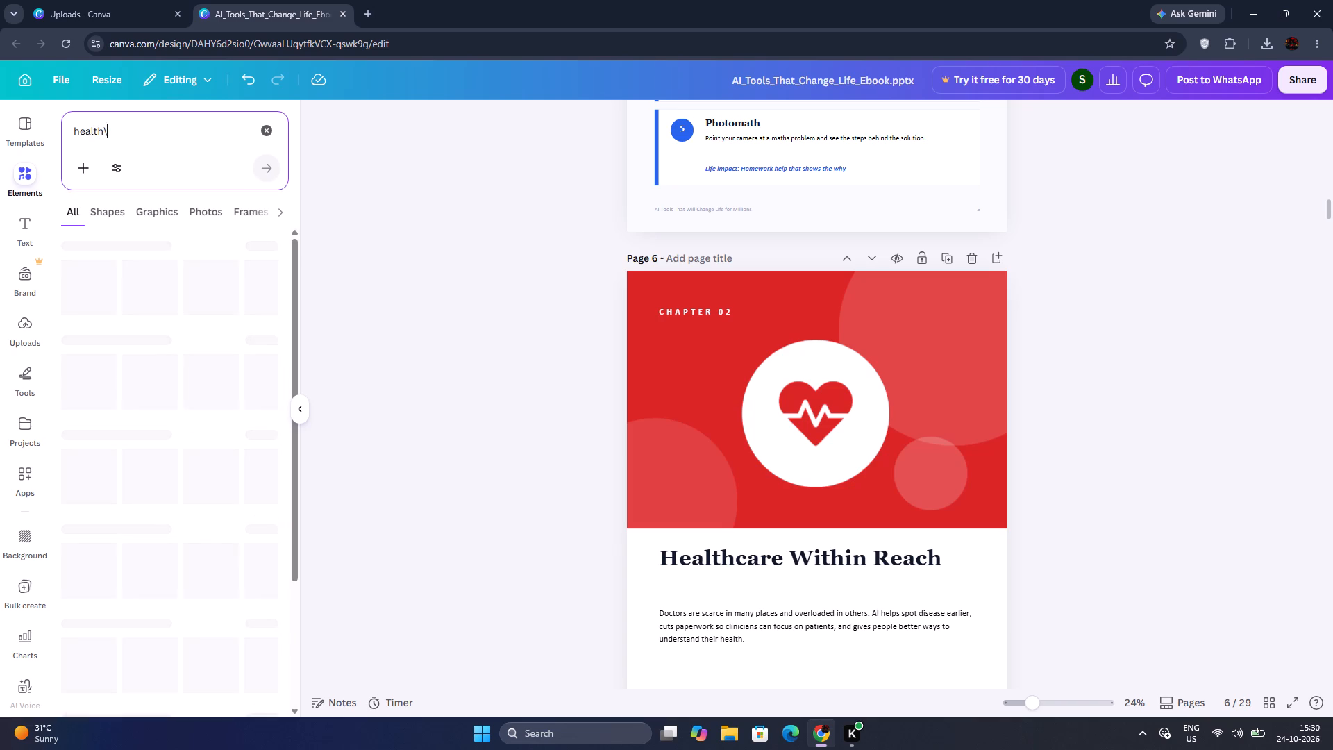
{"action": "key", "text": "BackSpace"}
{"action": "key", "text": "Return"}
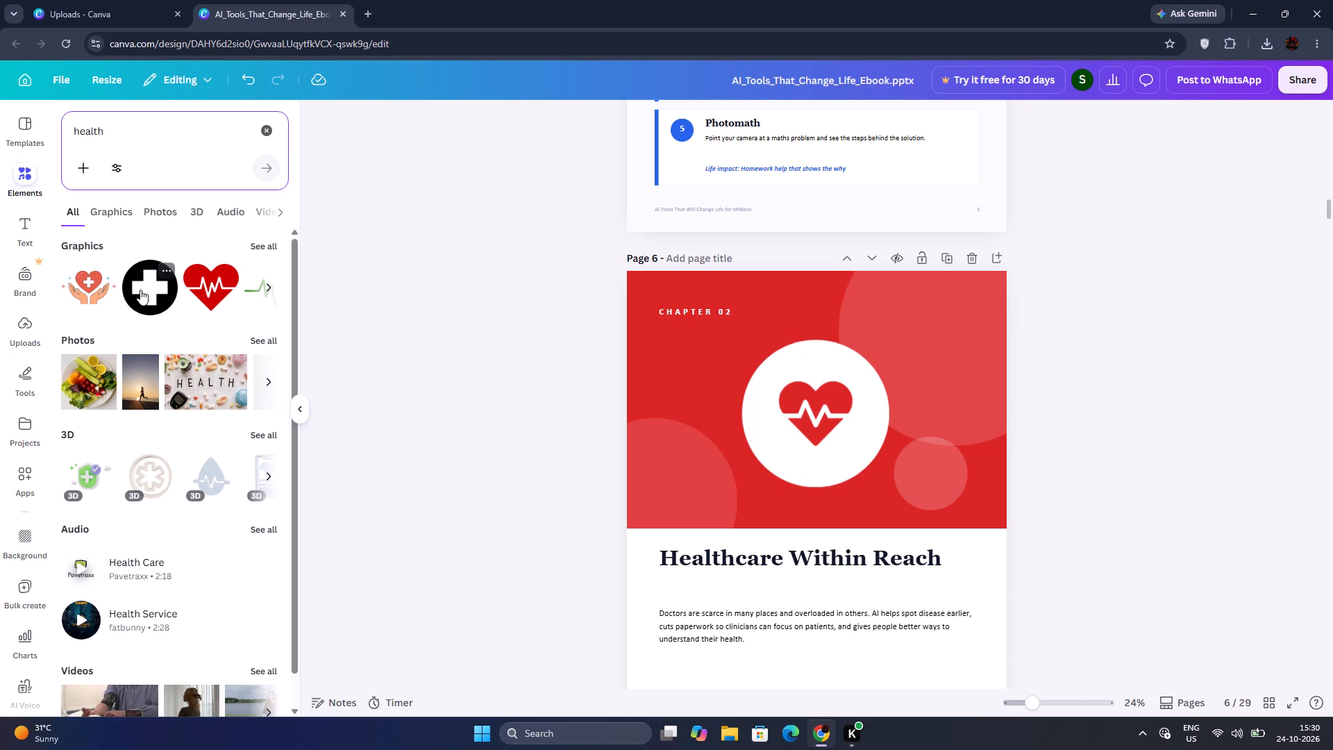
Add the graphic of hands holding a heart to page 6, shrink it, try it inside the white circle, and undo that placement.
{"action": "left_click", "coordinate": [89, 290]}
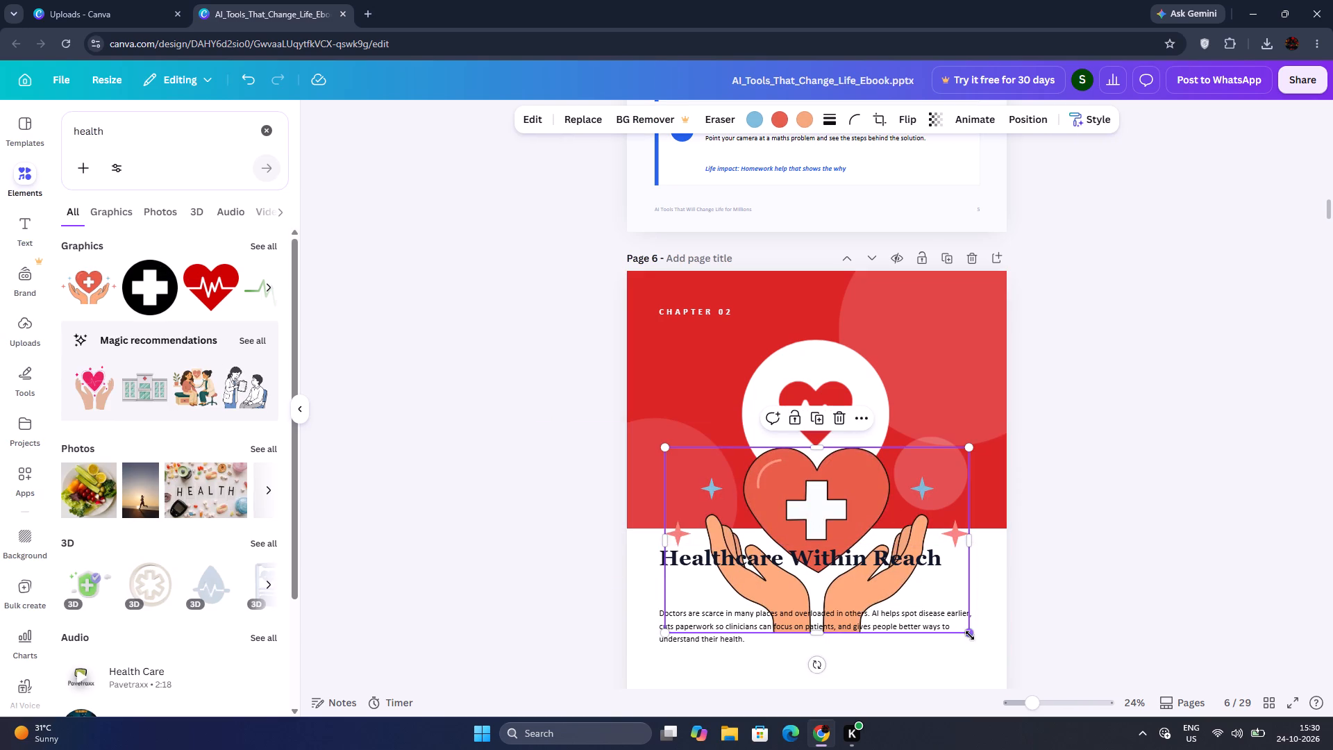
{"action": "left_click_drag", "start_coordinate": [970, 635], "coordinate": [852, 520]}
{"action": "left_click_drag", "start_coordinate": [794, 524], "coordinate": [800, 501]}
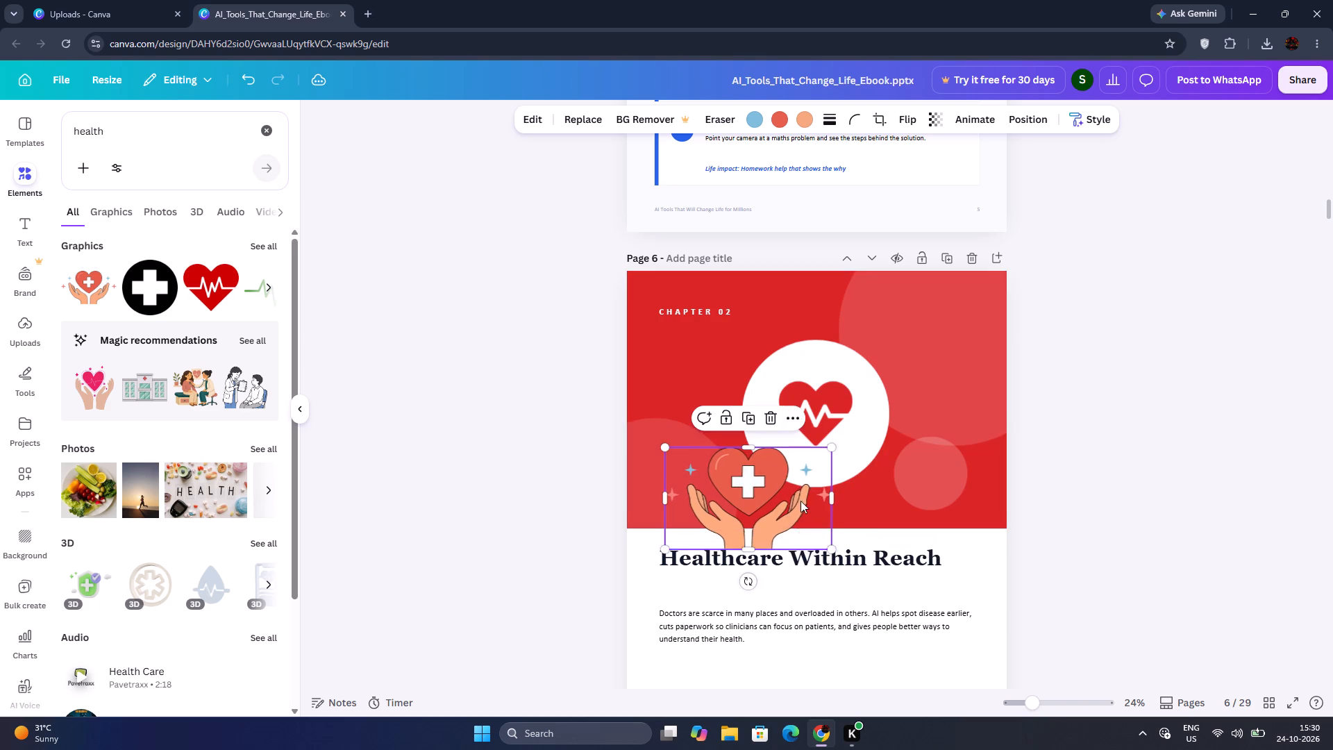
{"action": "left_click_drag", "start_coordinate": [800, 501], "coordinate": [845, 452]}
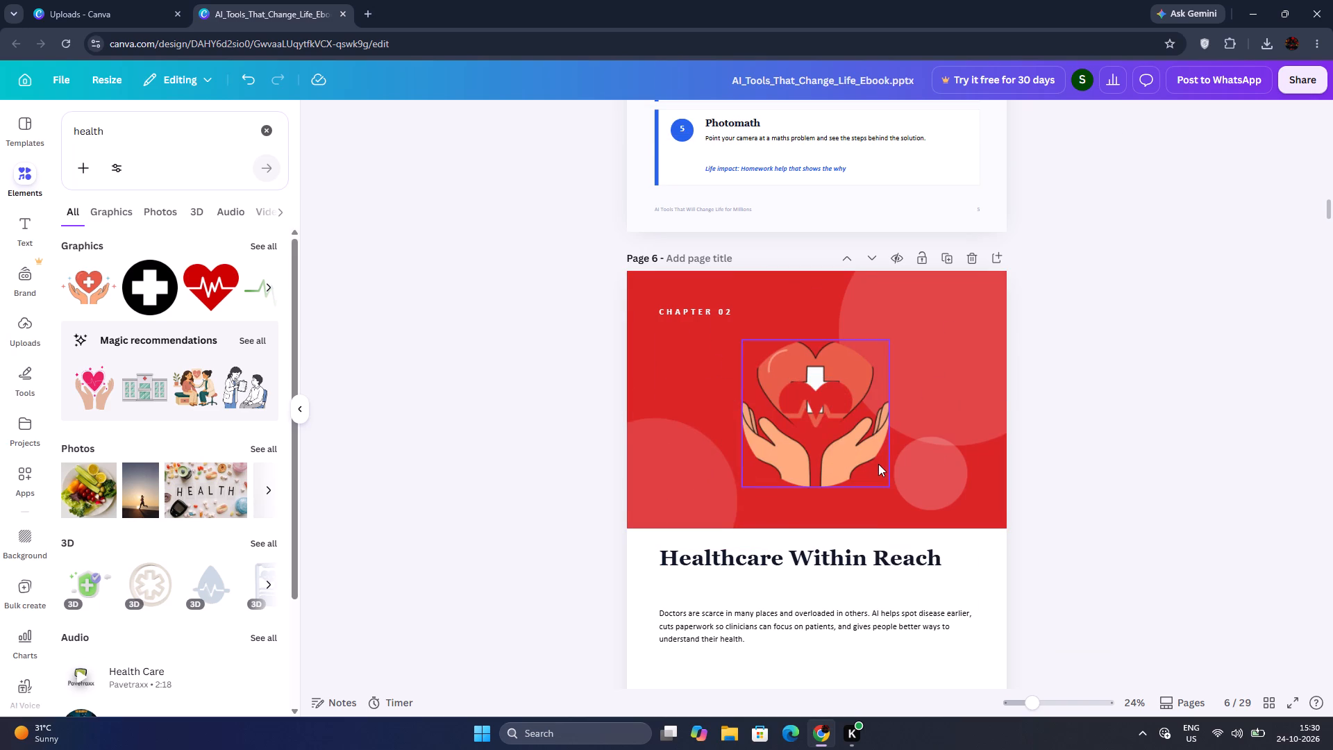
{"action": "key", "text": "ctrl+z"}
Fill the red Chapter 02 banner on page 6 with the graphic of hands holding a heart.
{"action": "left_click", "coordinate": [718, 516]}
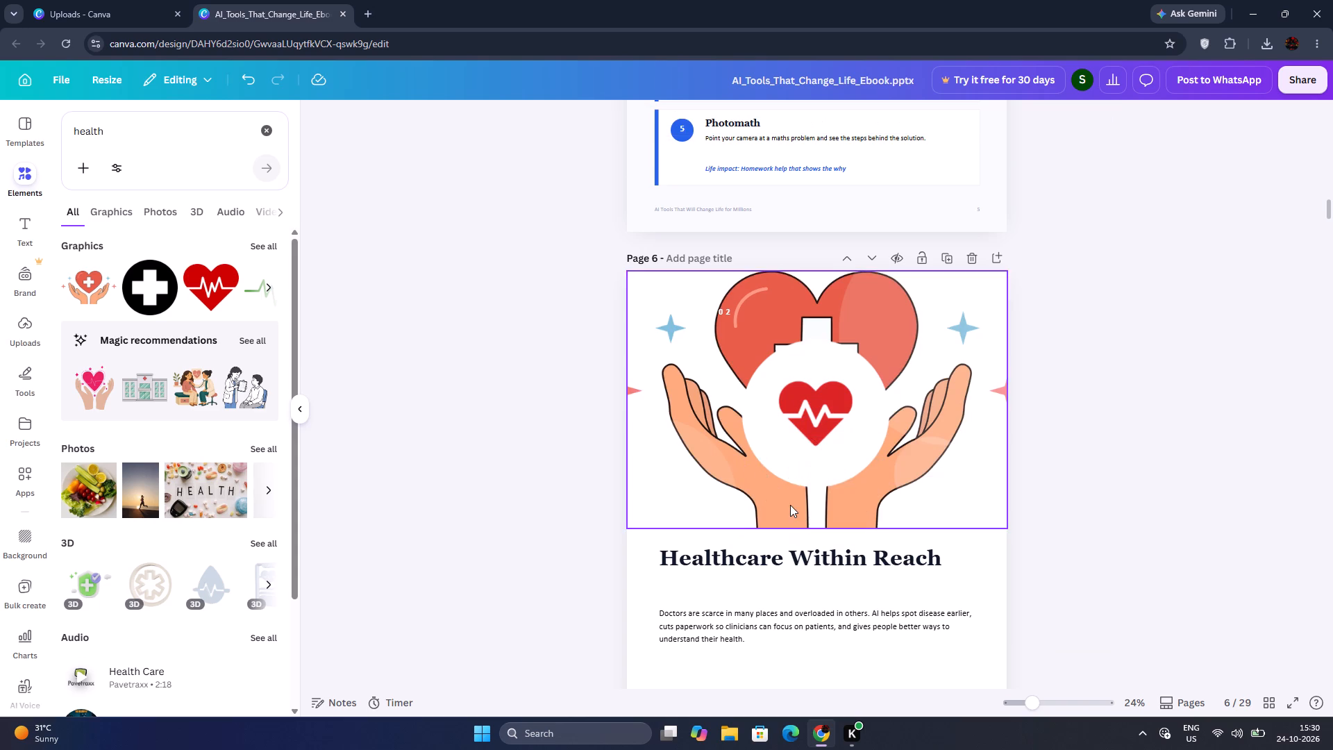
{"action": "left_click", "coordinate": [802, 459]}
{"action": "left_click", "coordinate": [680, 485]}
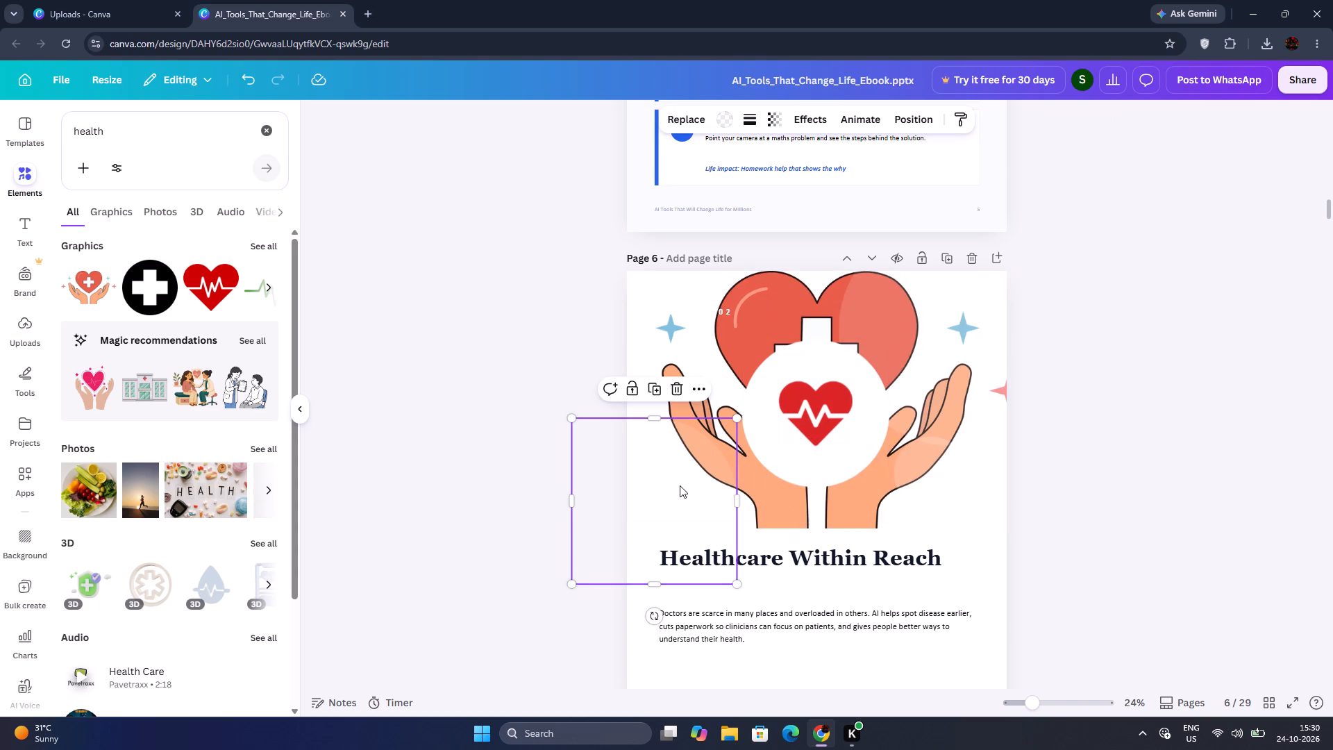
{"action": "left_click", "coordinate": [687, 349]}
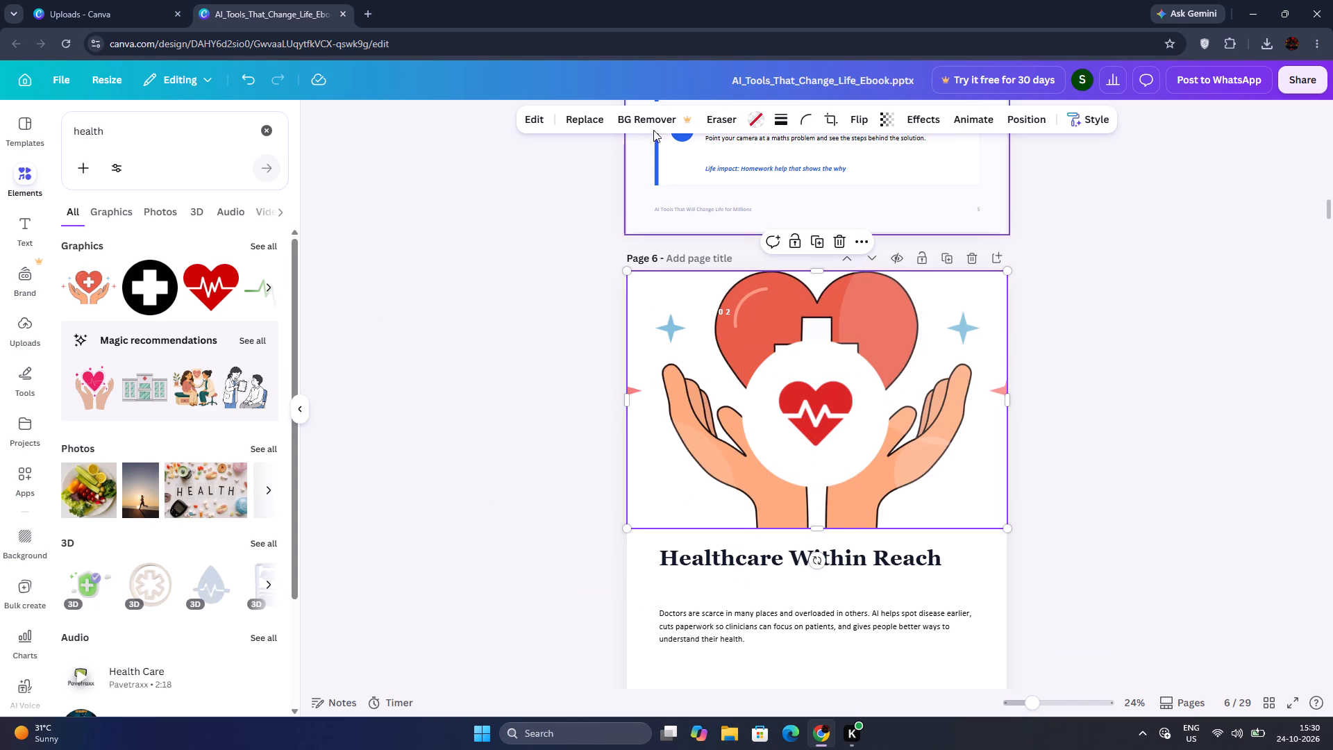
Delete the heartbeat icon and the white circle behind it from the page 6 banner.
{"action": "left_click", "coordinate": [801, 412]}
{"action": "key", "text": "BackSpace"}
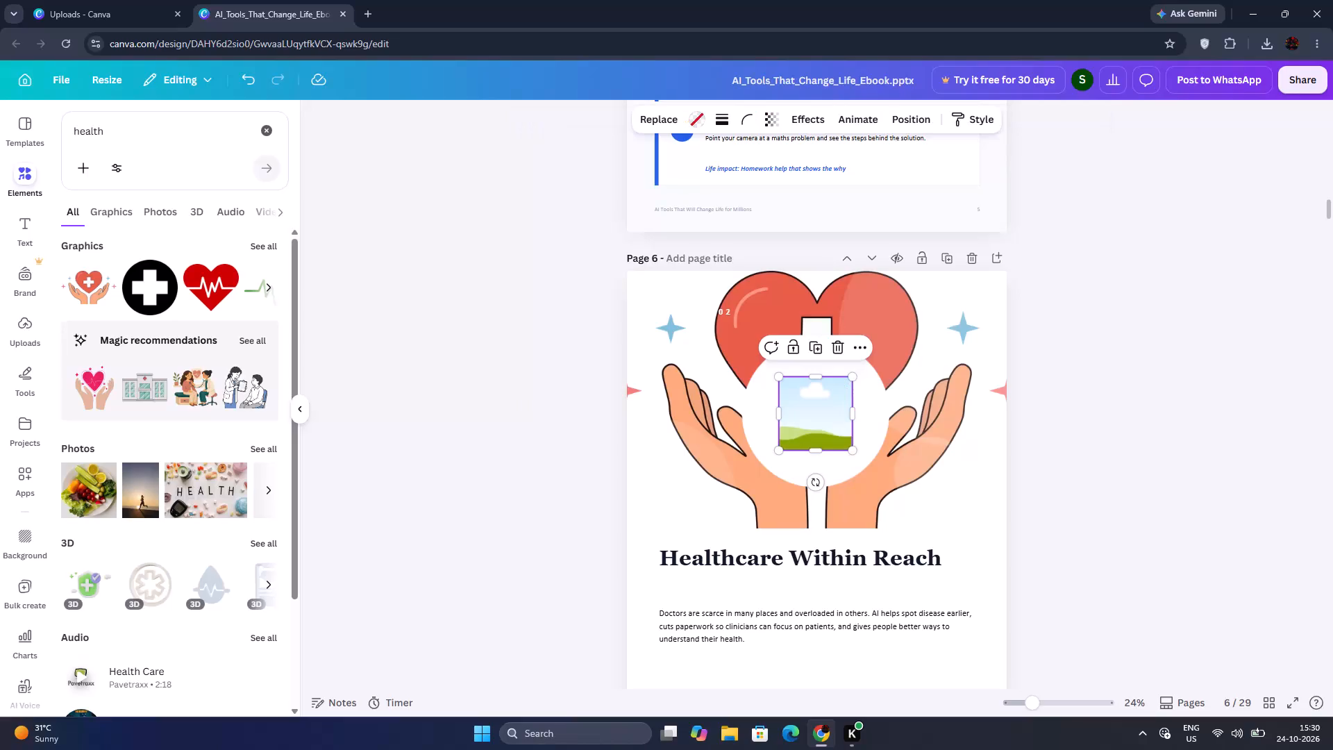
{"action": "key", "text": "BackSpace"}
{"action": "left_click", "coordinate": [814, 426]}
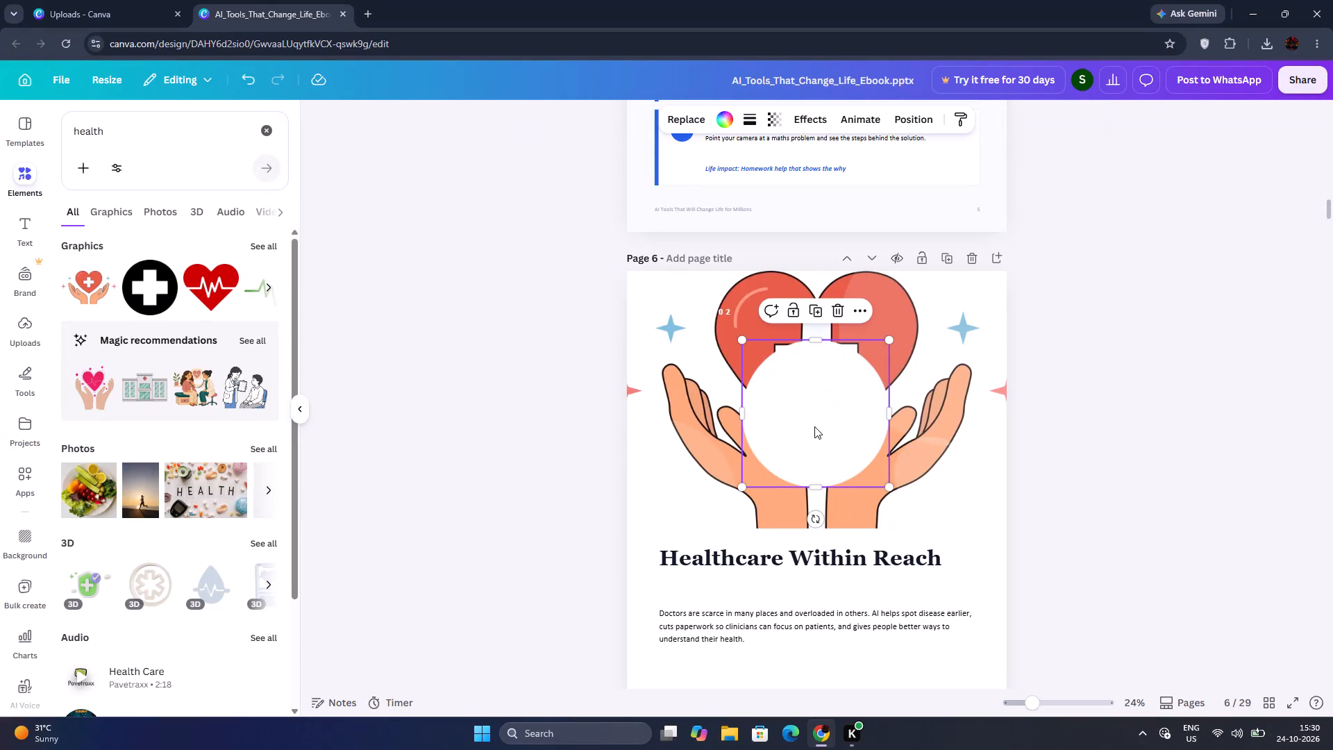
{"action": "key", "text": "BackSpace"}
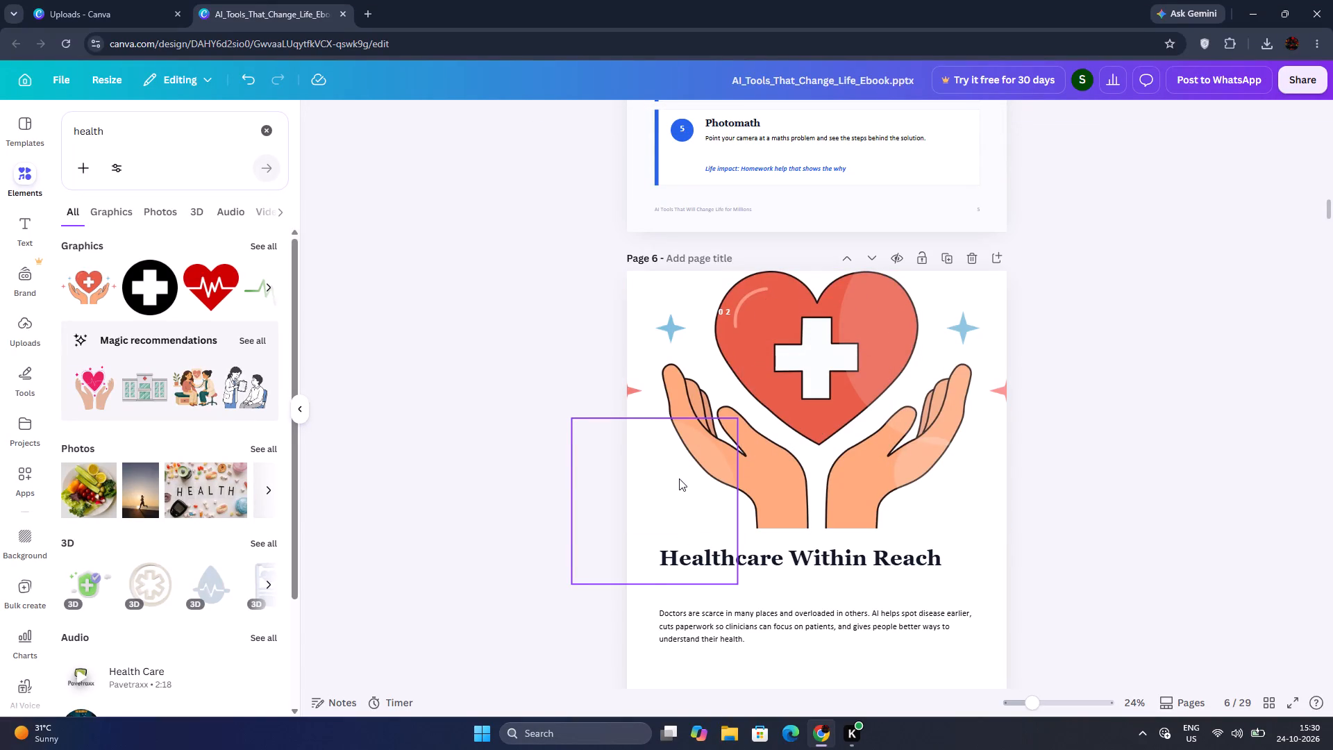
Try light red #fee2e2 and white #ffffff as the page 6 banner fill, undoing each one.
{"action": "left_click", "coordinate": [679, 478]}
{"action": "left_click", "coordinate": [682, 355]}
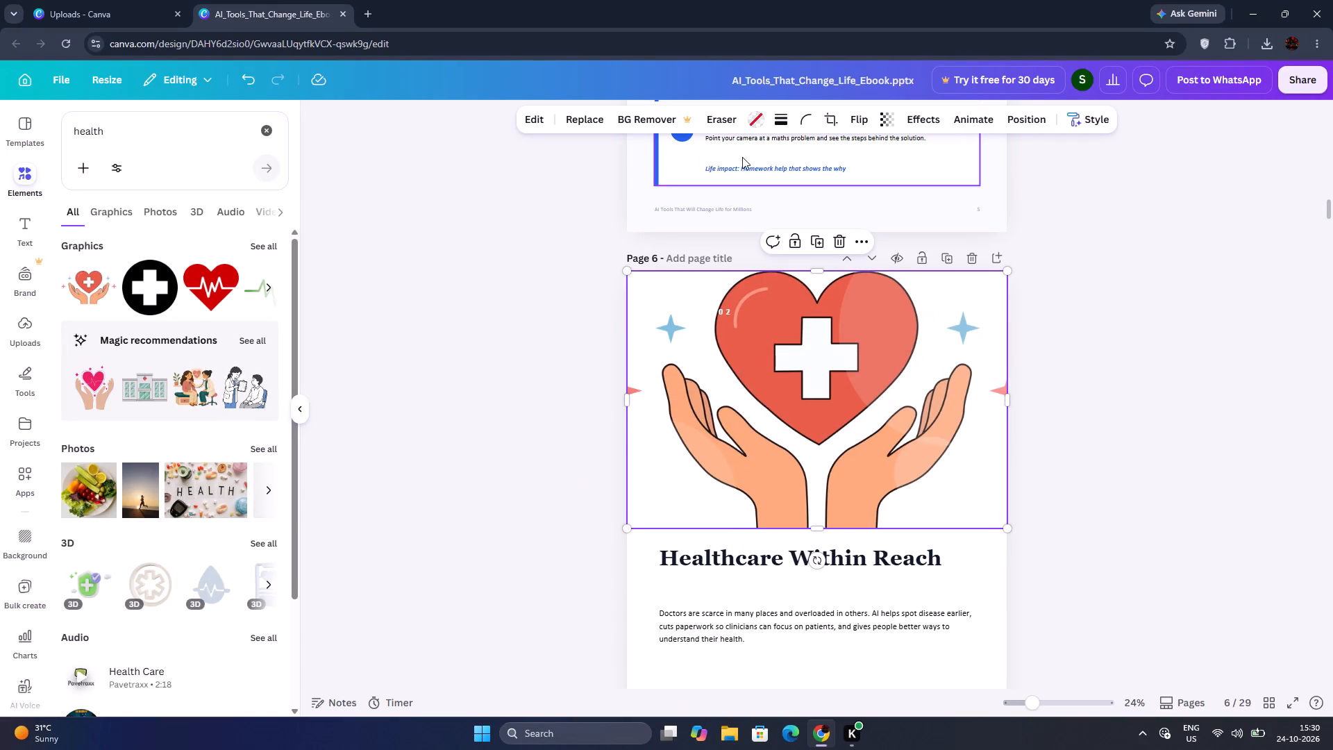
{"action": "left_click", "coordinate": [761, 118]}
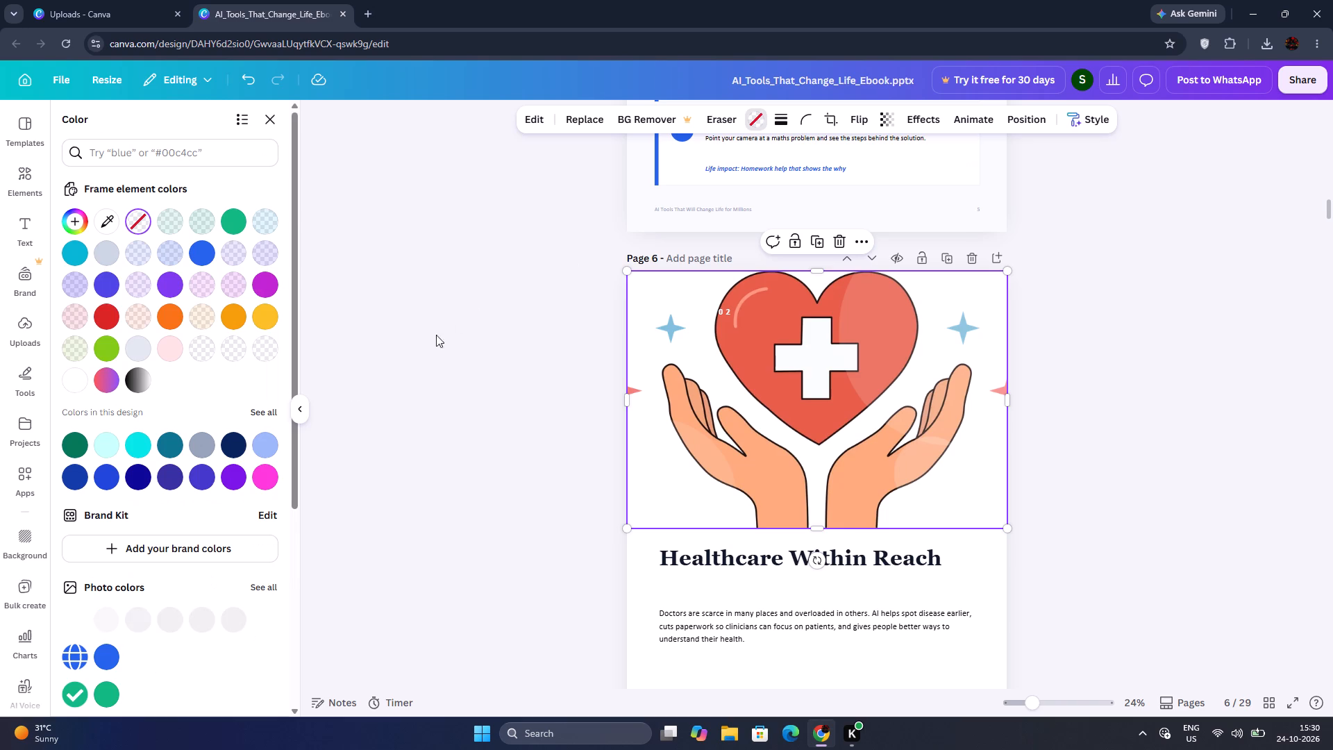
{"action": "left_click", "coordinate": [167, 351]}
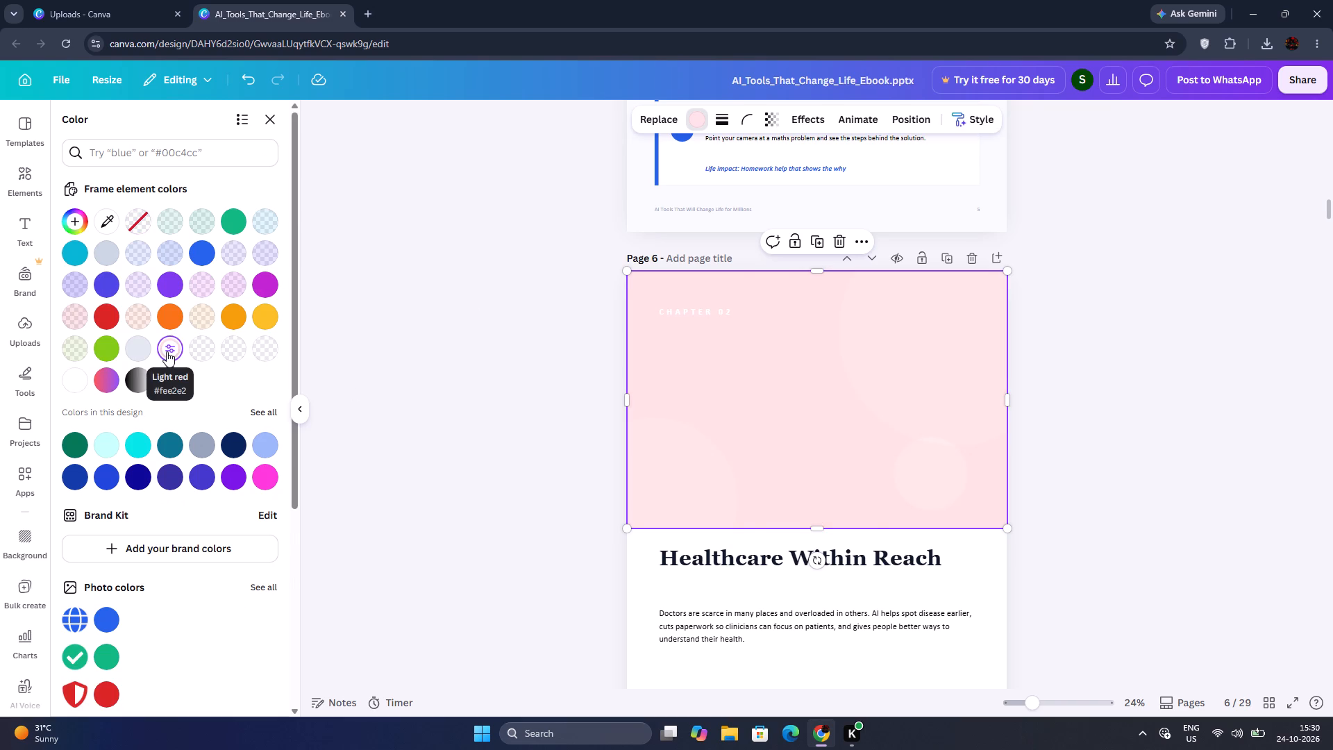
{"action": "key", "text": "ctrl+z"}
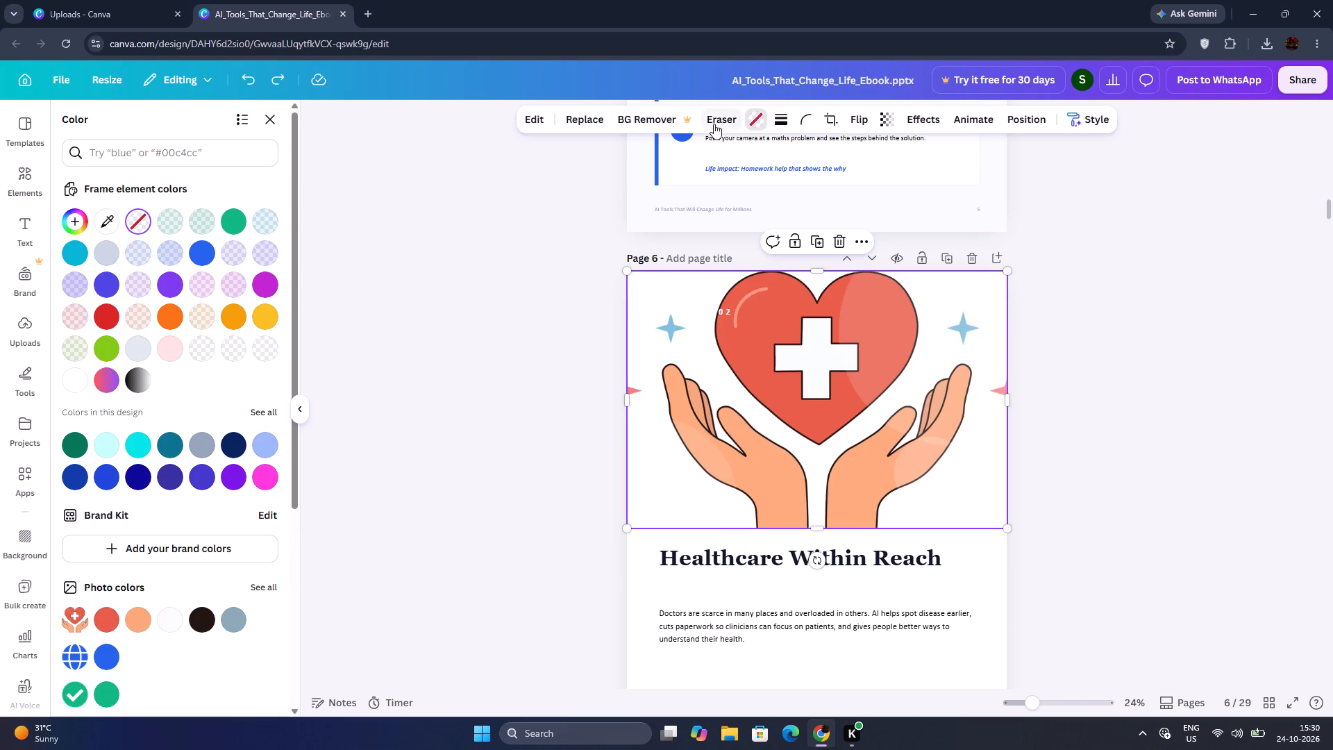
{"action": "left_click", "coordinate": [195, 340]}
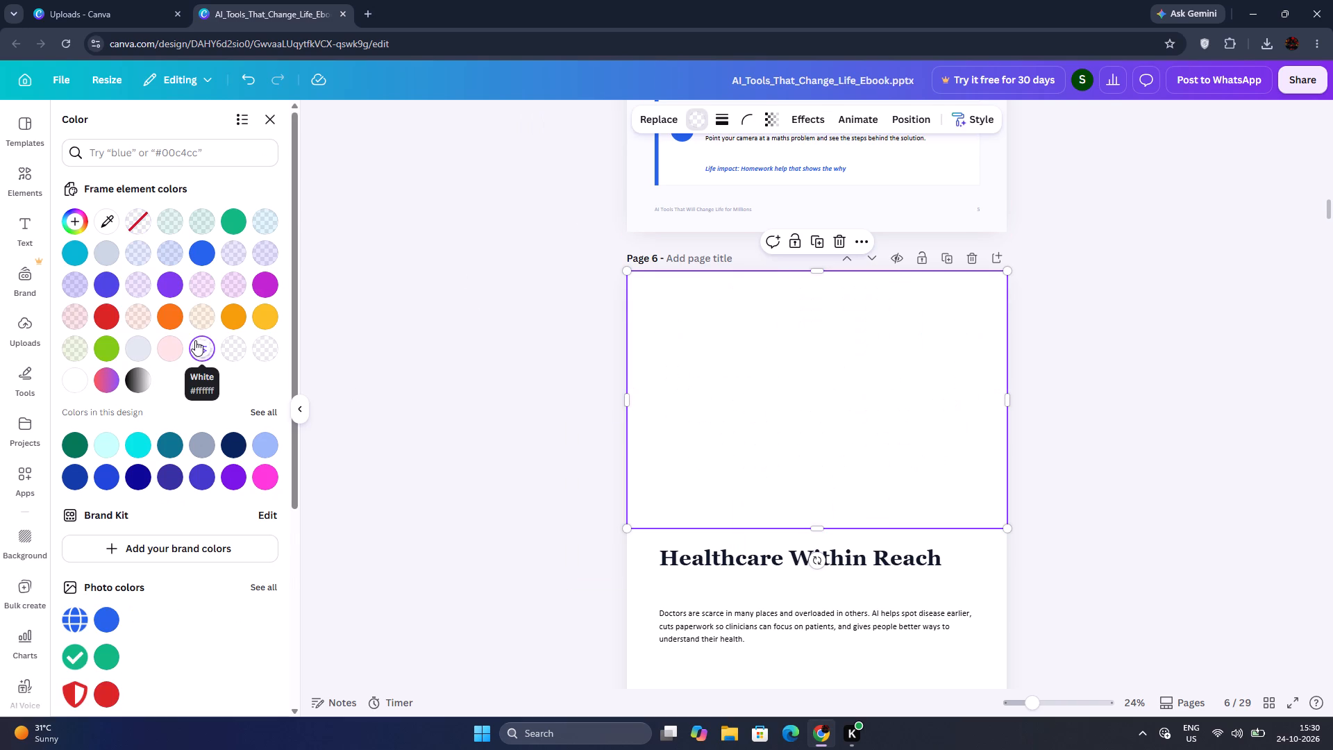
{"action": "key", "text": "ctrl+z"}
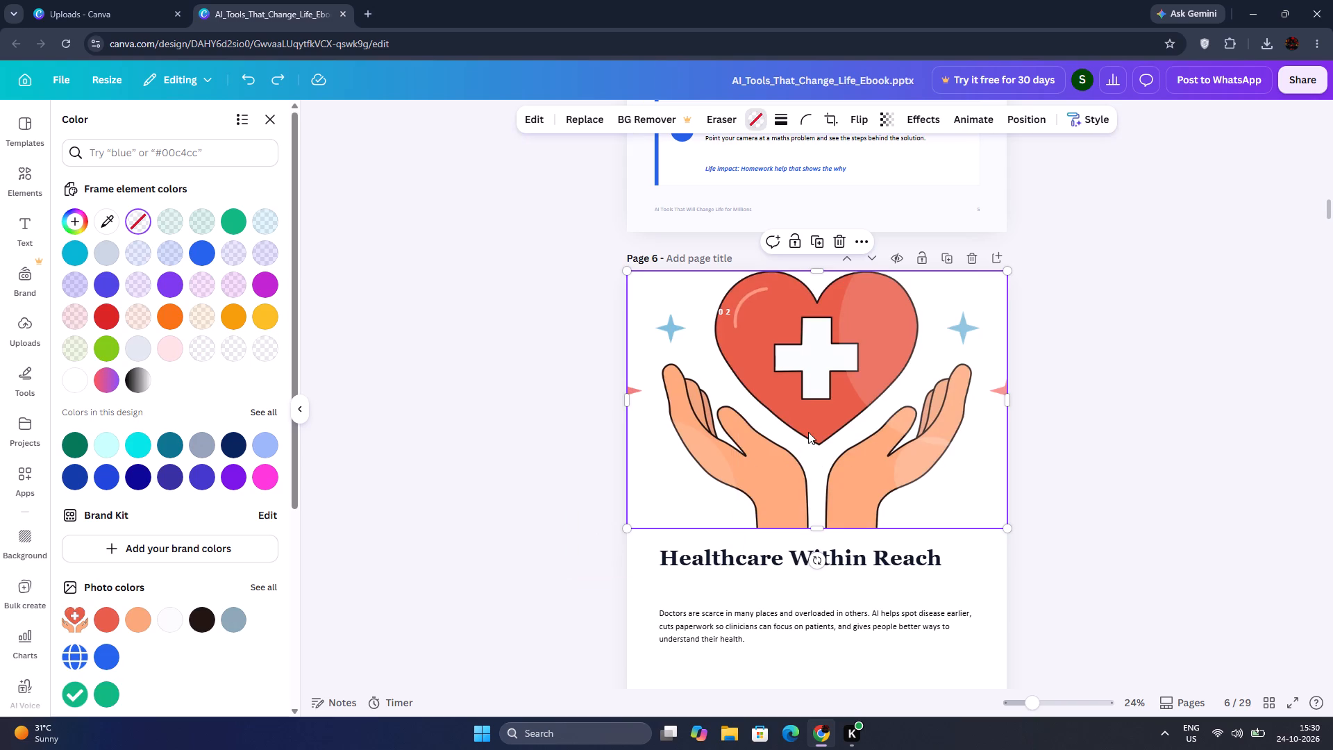
Fill the page 6 banner with vivid turquoise #10b981.
{"action": "left_click", "coordinate": [237, 221]}
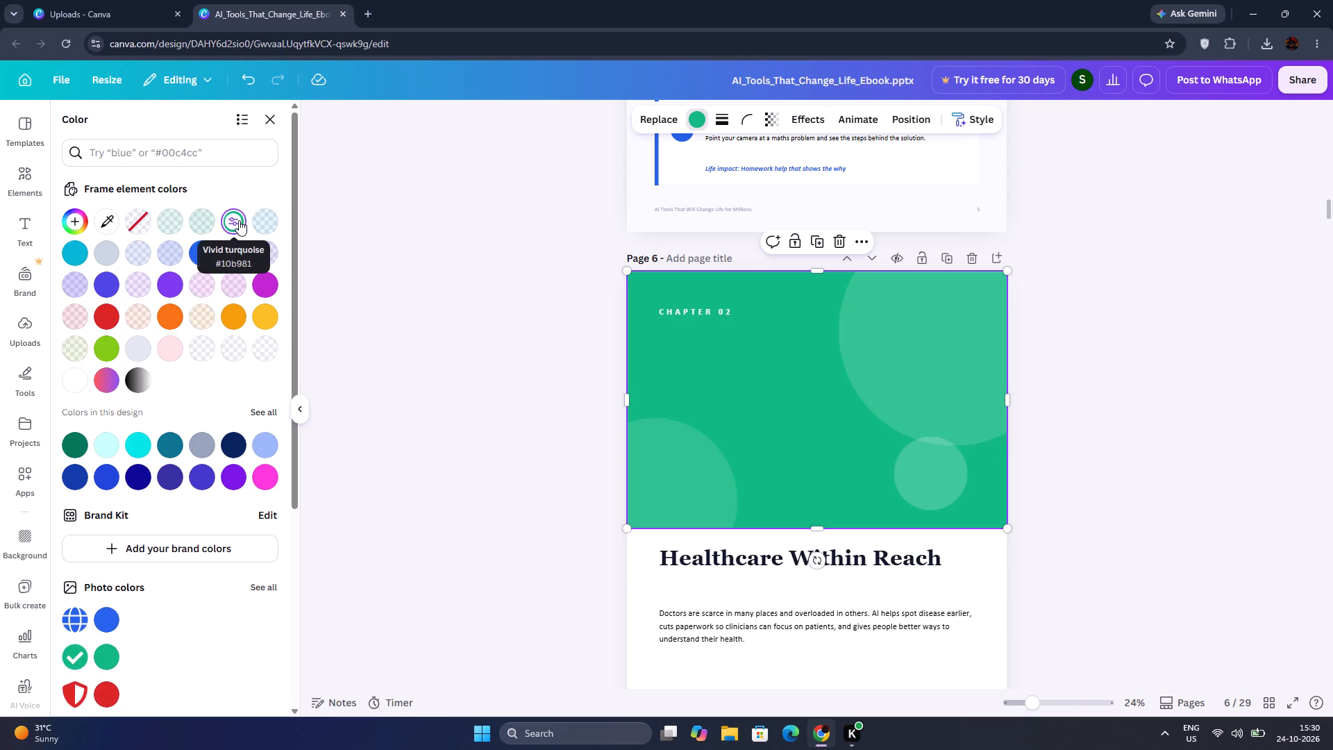
{"action": "left_click", "coordinate": [321, 290]}
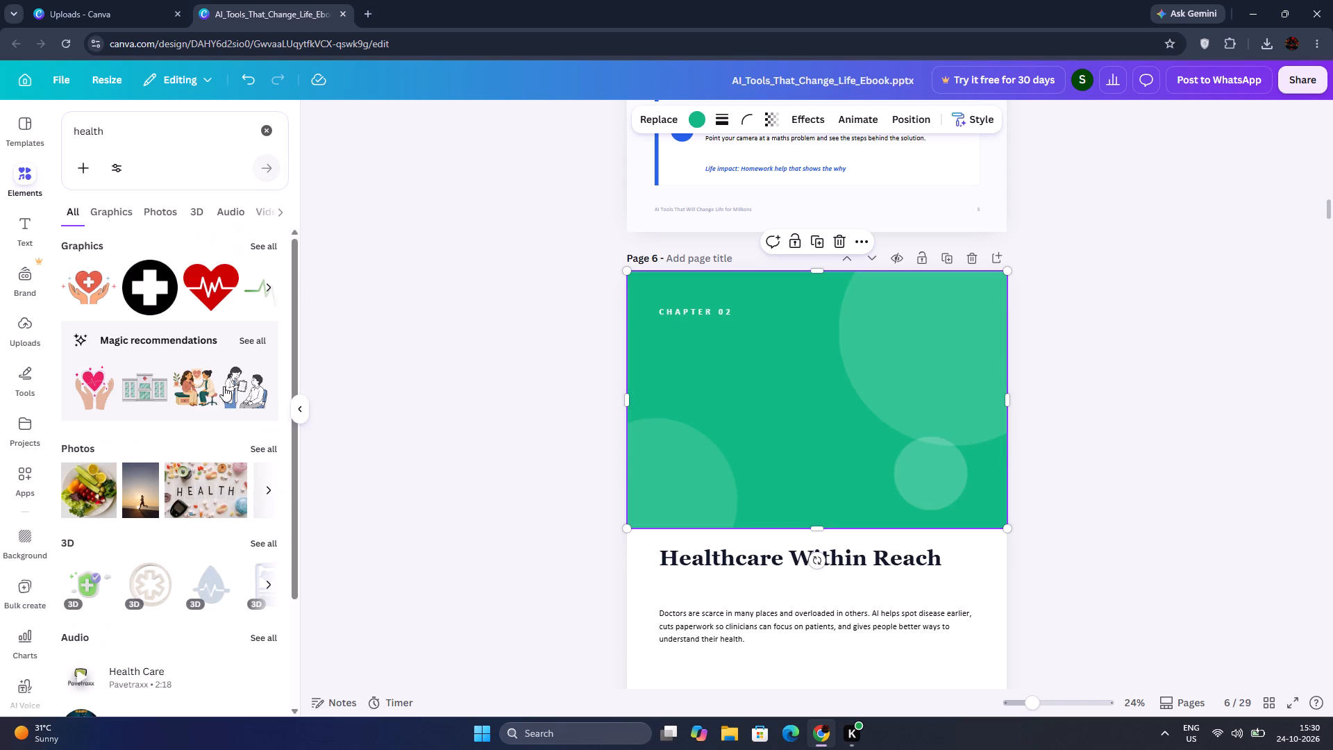
Add the graphic of hands holding a heart again, shrink it, and place it inside the large translucent circle on the banner.
{"action": "scroll", "coordinate": [153, 435], "scroll_direction": "up", "scroll_amount": 5}
{"action": "left_click", "coordinate": [91, 284]}
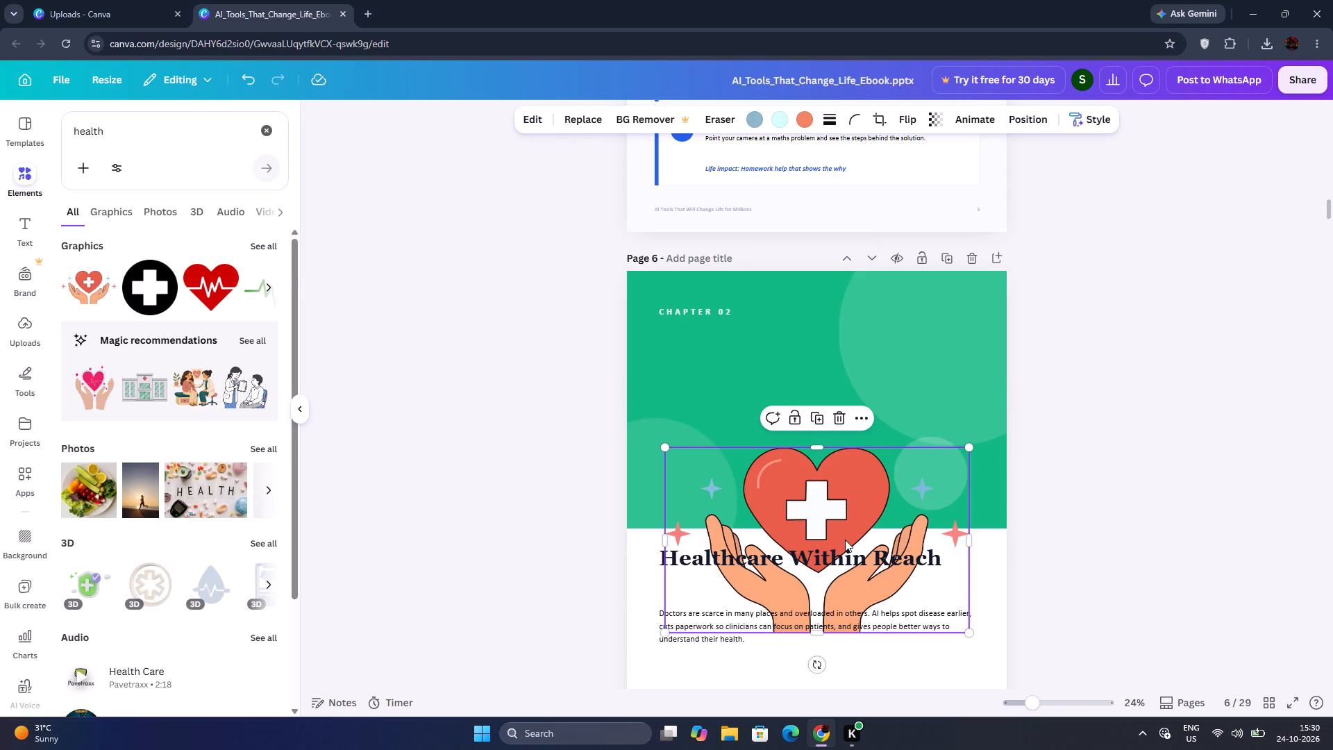
{"action": "left_click_drag", "start_coordinate": [857, 503], "coordinate": [837, 395]}
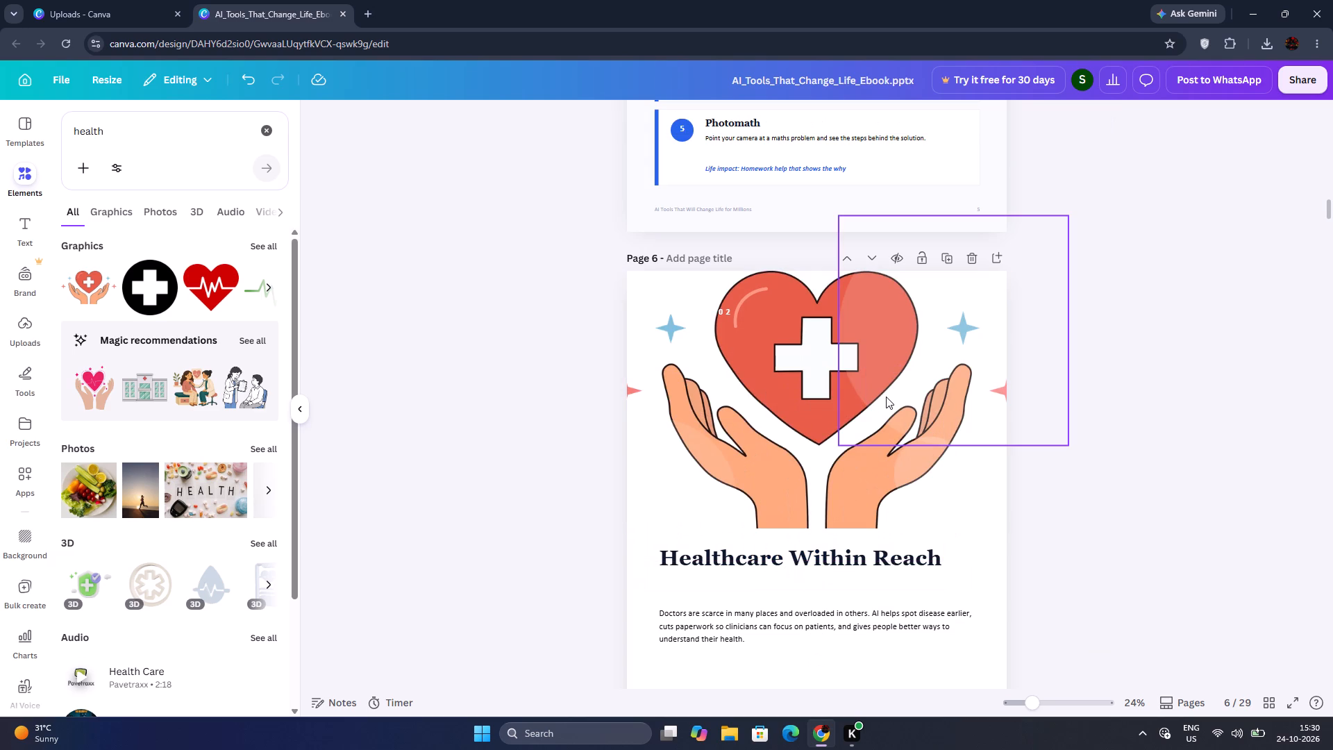
{"action": "key", "text": "ctrl+z"}
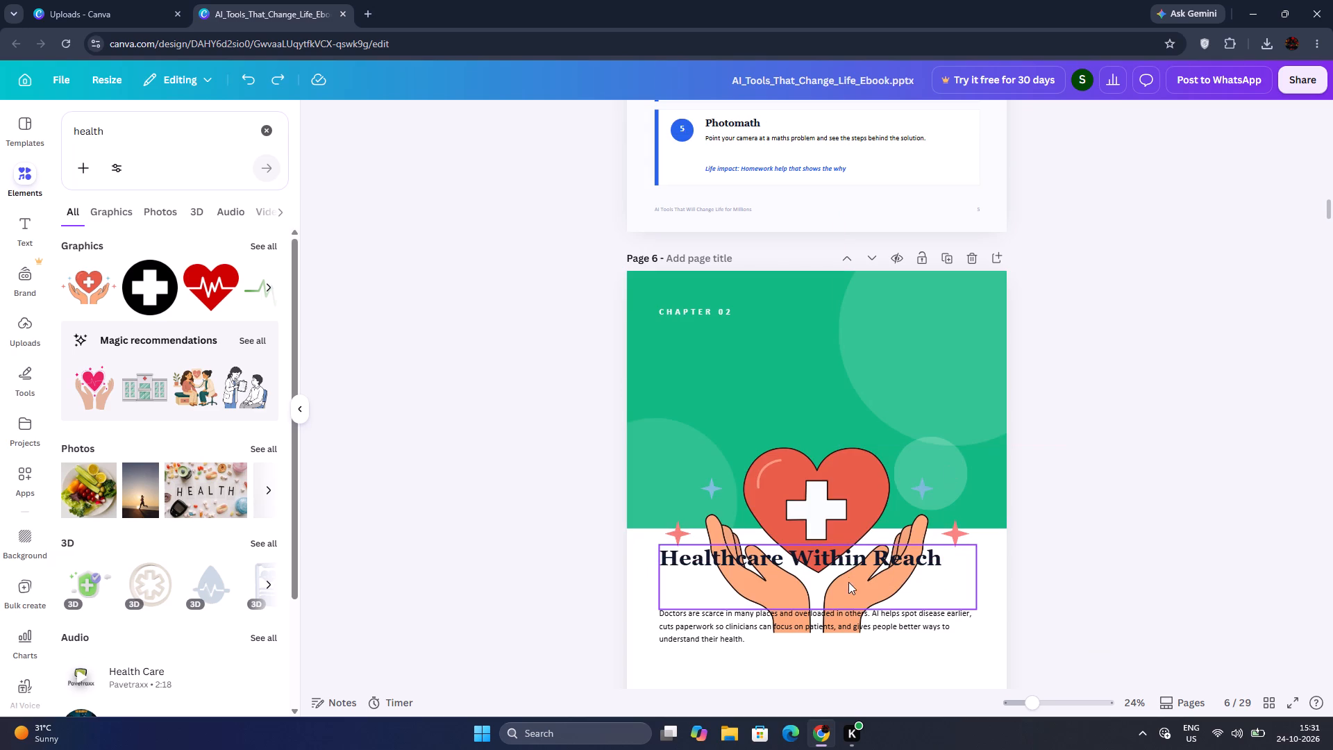
{"action": "left_click_drag", "start_coordinate": [863, 517], "coordinate": [950, 584]}
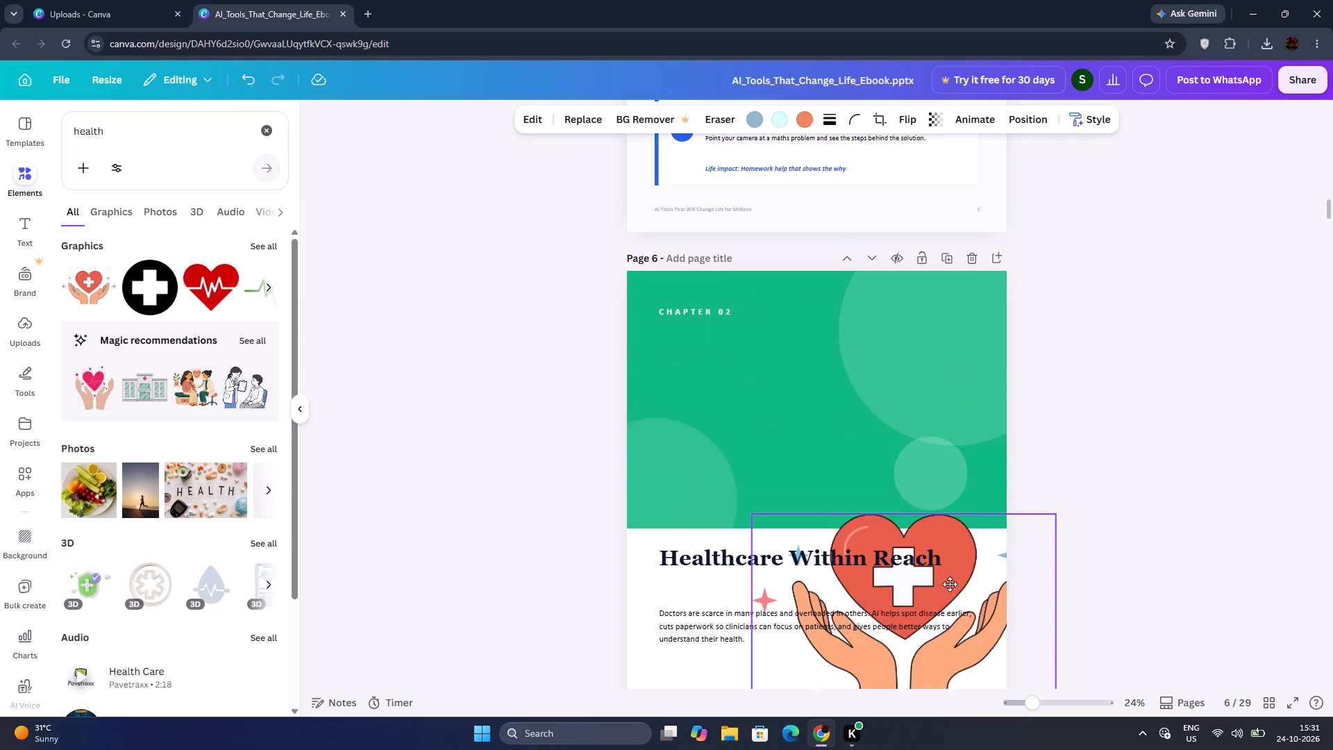
{"action": "left_click_drag", "start_coordinate": [950, 584], "coordinate": [777, 560]}
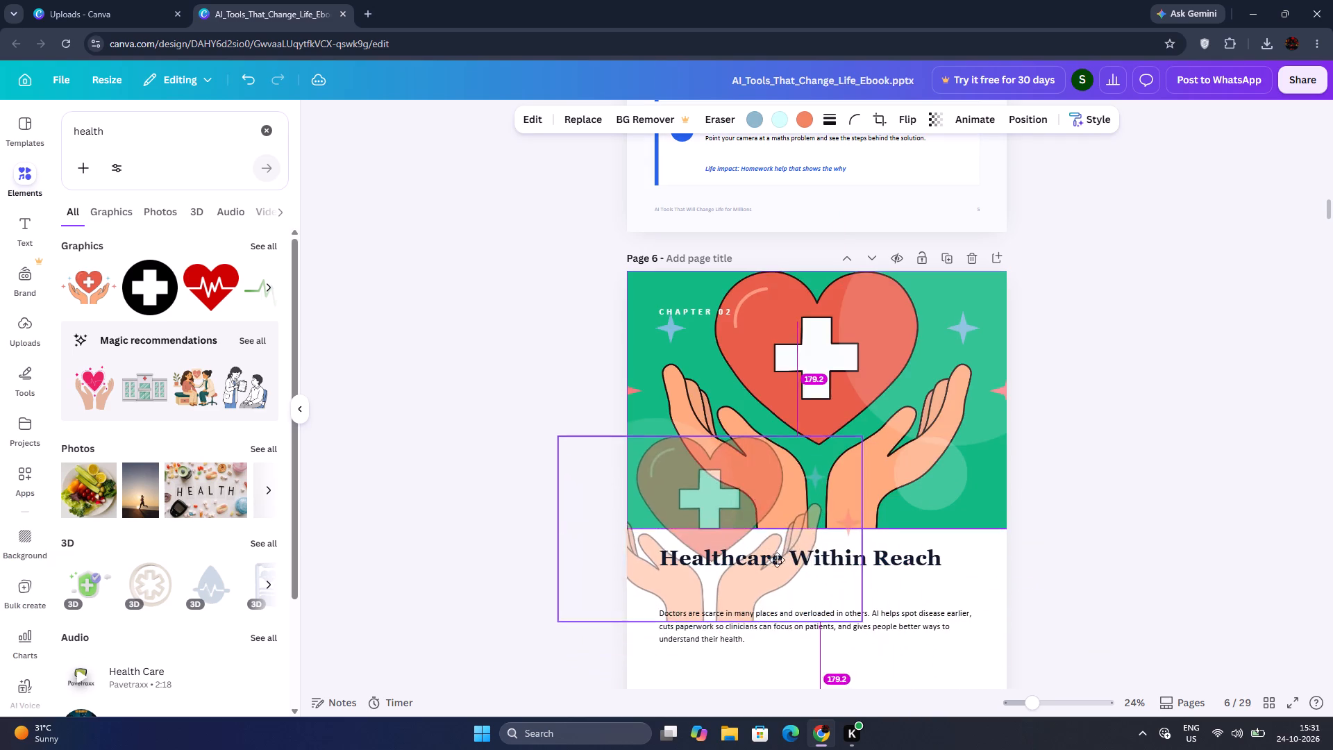
{"action": "left_click_drag", "start_coordinate": [777, 560], "coordinate": [891, 537]}
{"action": "left_click_drag", "start_coordinate": [998, 651], "coordinate": [975, 621]}
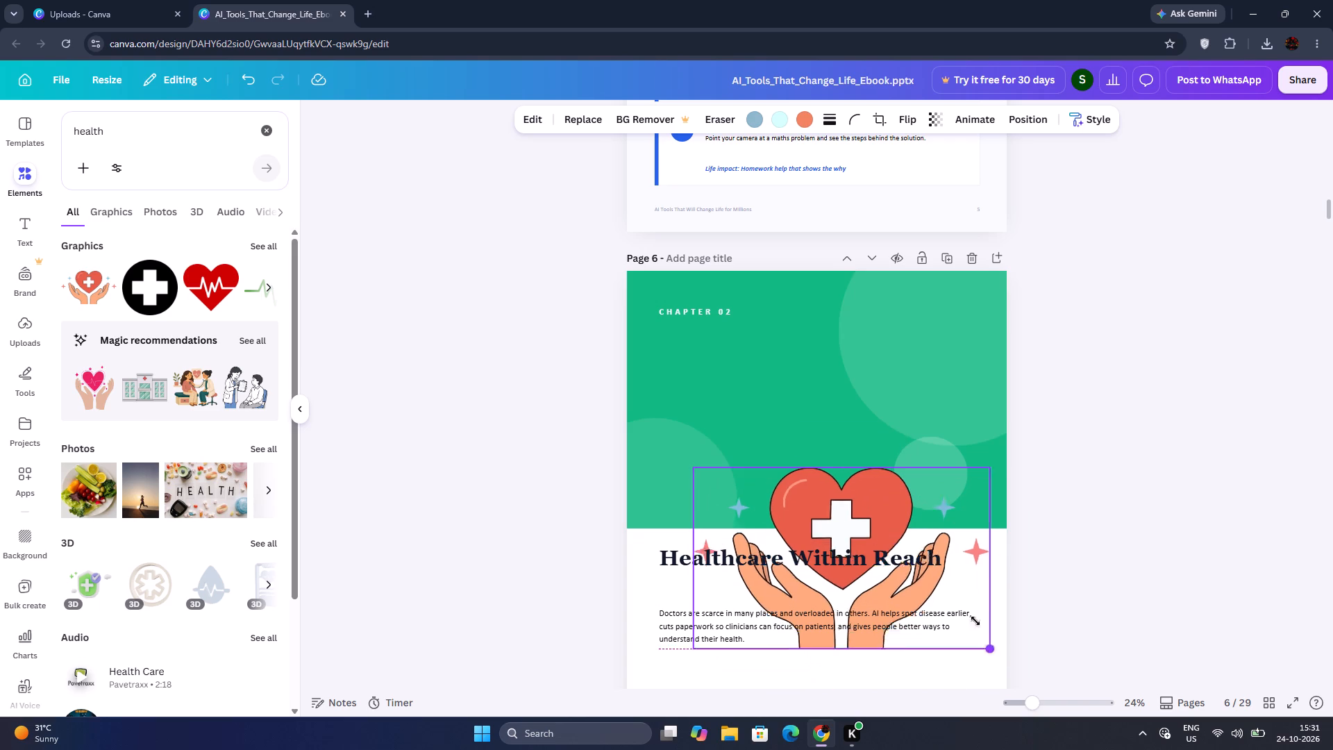
{"action": "left_click_drag", "start_coordinate": [975, 621], "coordinate": [892, 549]}
{"action": "left_click_drag", "start_coordinate": [789, 481], "coordinate": [1005, 377]}
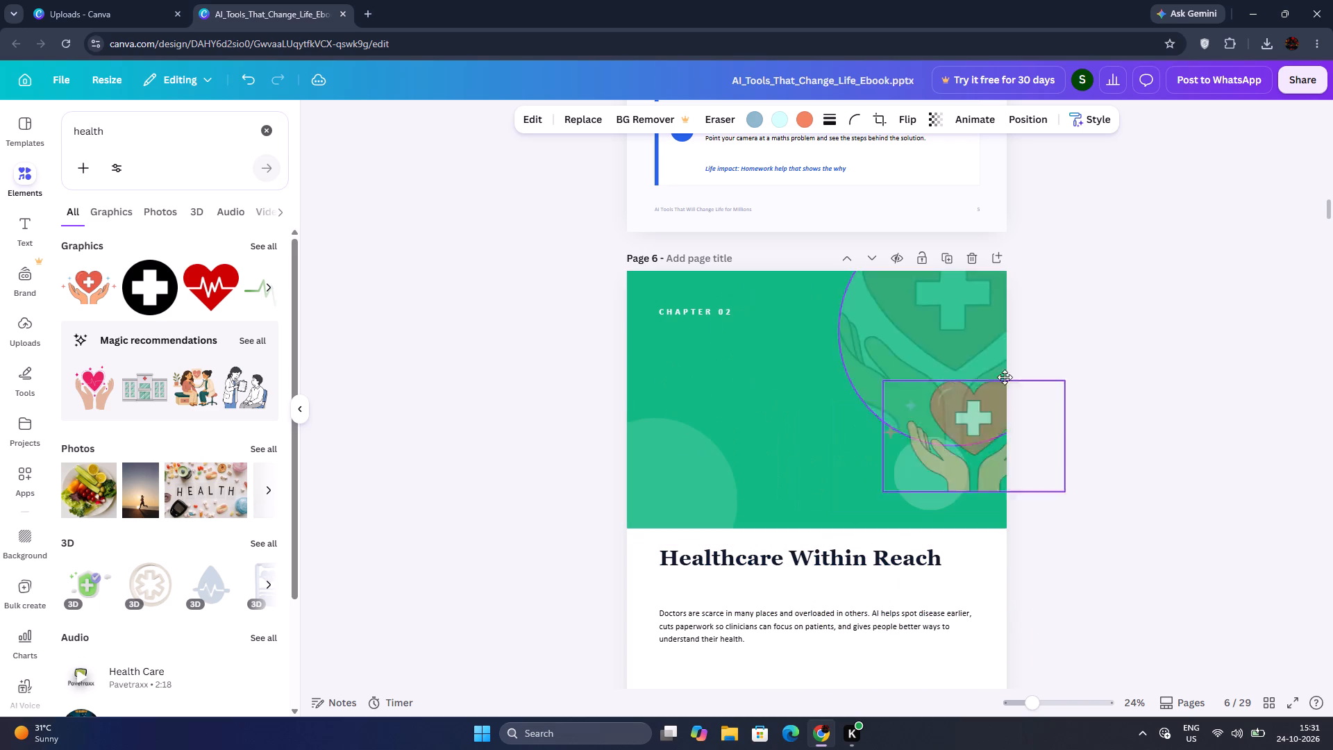
{"action": "left_click_drag", "start_coordinate": [1005, 377], "coordinate": [984, 391]}
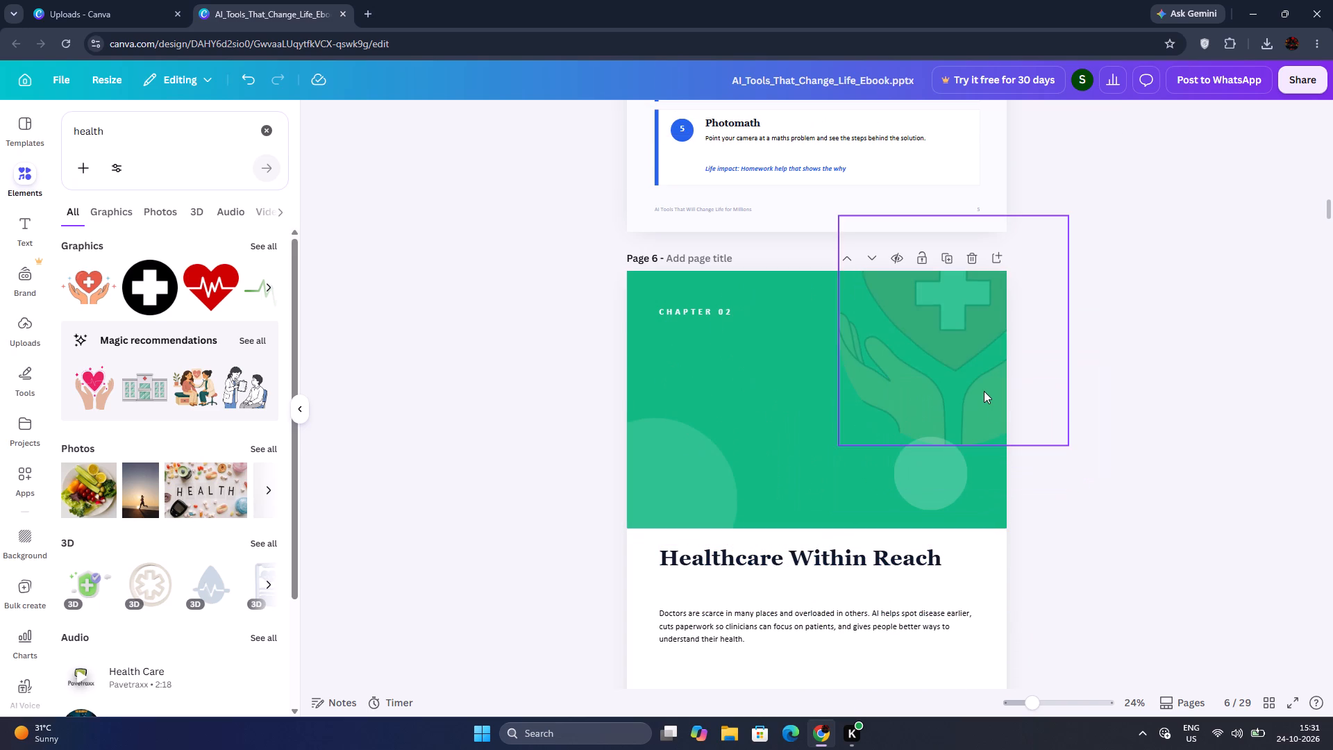
{"action": "left_click", "coordinate": [1082, 405]}
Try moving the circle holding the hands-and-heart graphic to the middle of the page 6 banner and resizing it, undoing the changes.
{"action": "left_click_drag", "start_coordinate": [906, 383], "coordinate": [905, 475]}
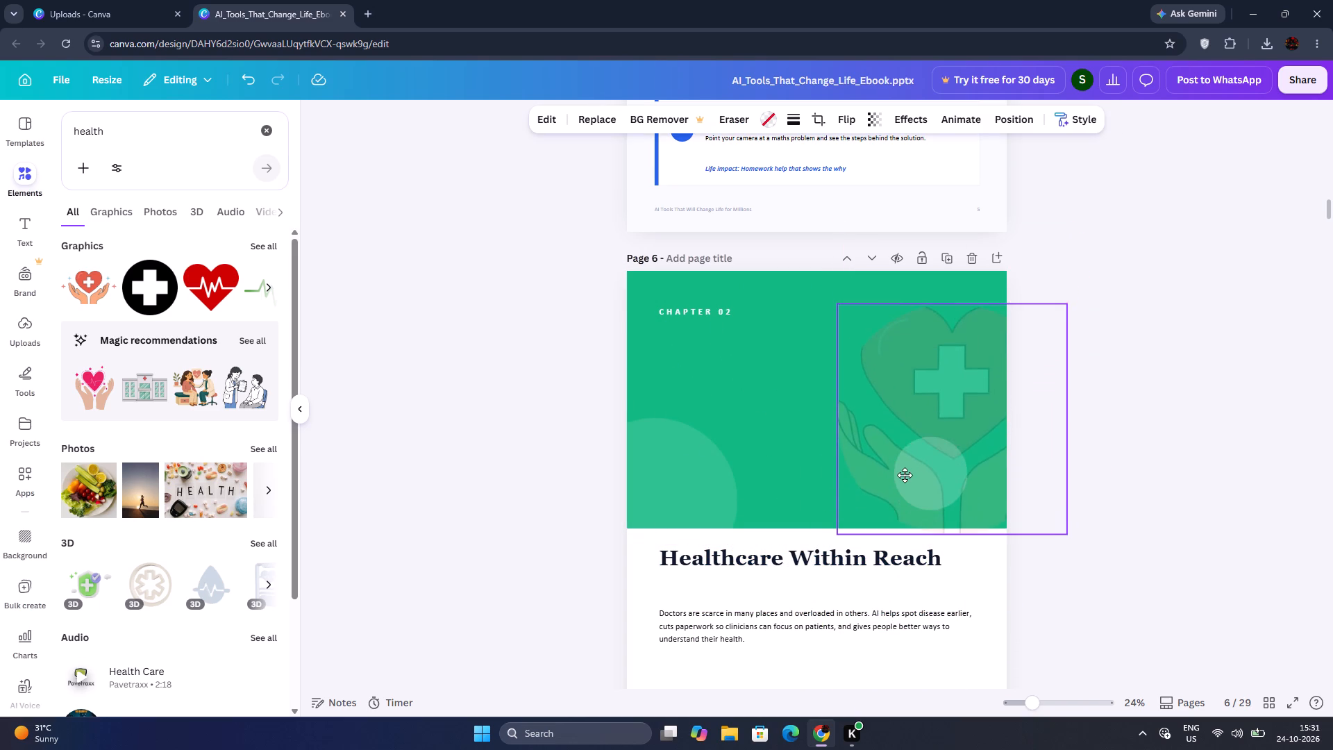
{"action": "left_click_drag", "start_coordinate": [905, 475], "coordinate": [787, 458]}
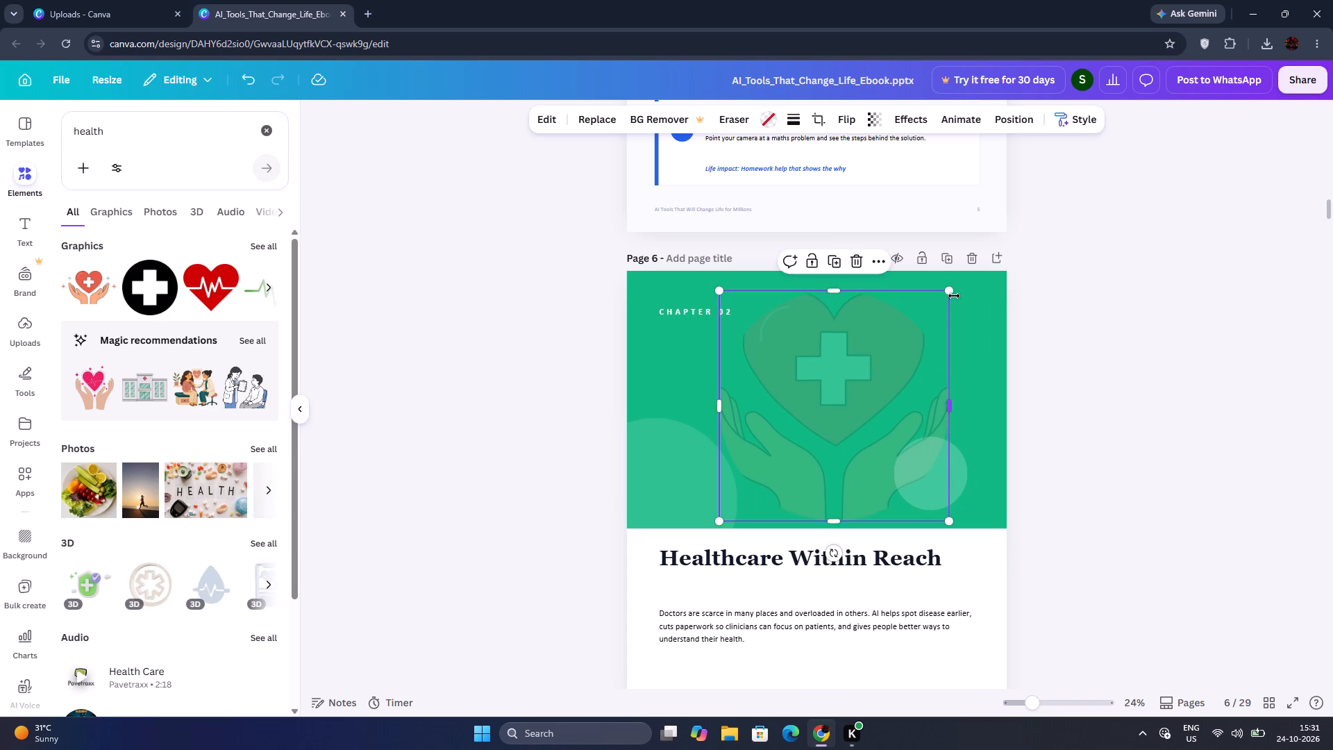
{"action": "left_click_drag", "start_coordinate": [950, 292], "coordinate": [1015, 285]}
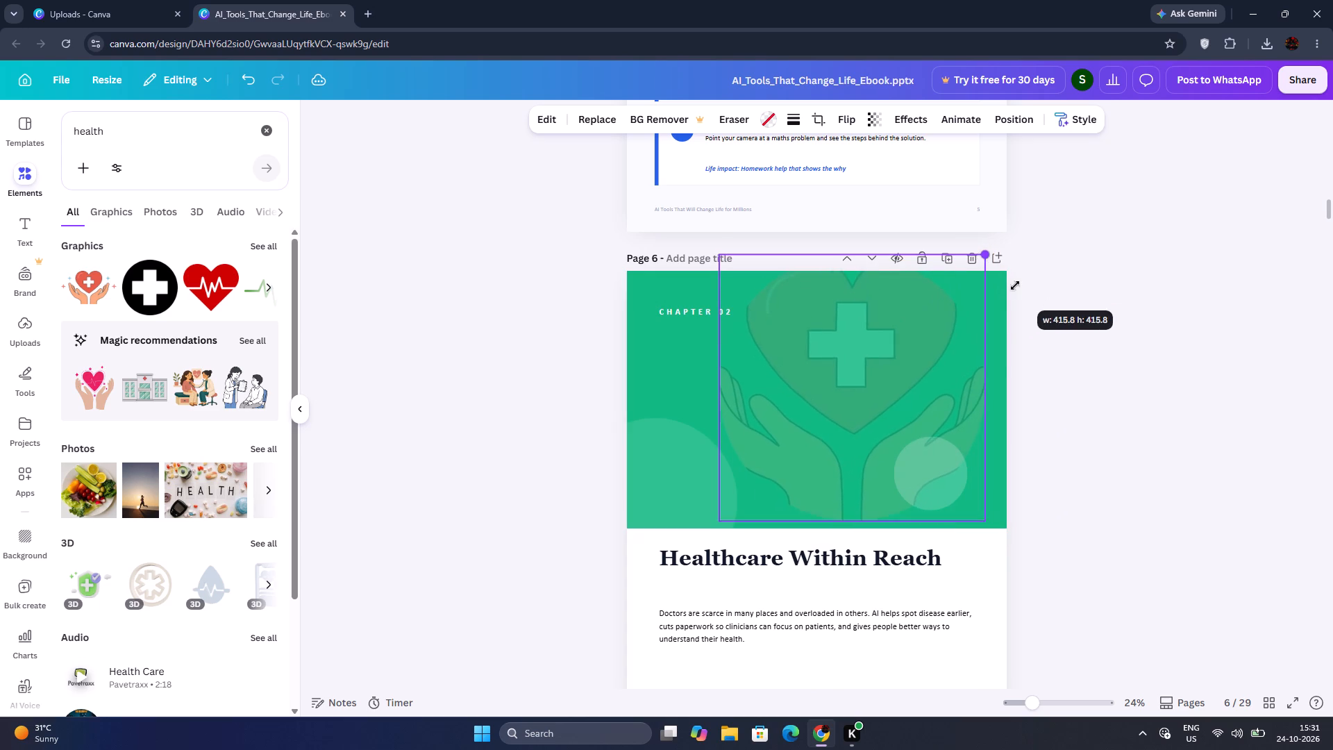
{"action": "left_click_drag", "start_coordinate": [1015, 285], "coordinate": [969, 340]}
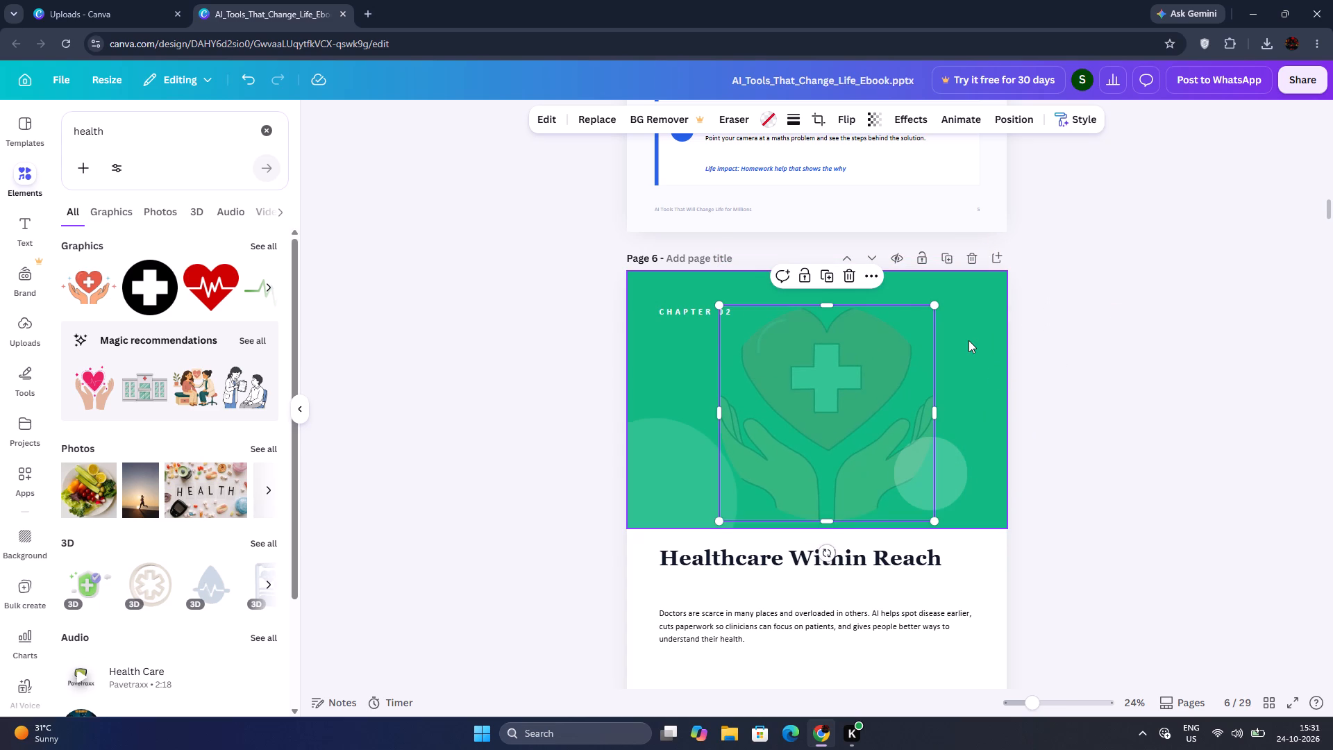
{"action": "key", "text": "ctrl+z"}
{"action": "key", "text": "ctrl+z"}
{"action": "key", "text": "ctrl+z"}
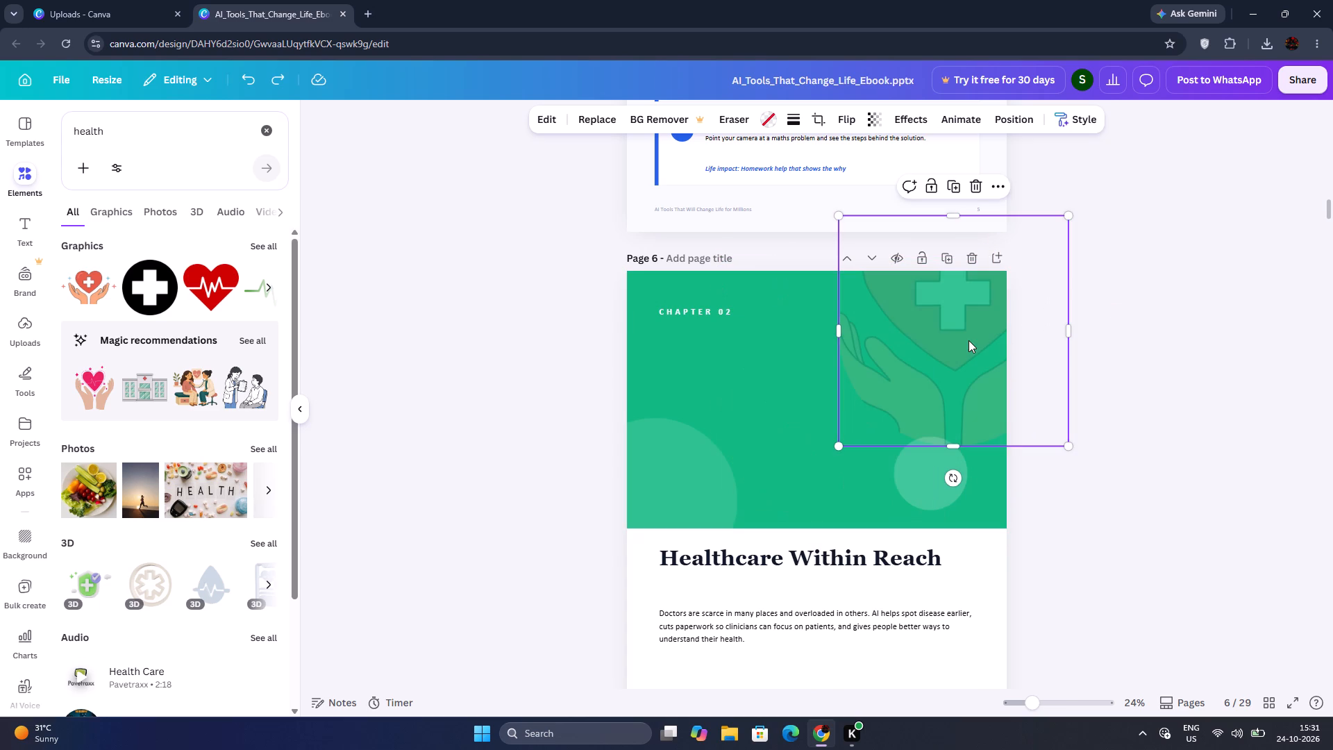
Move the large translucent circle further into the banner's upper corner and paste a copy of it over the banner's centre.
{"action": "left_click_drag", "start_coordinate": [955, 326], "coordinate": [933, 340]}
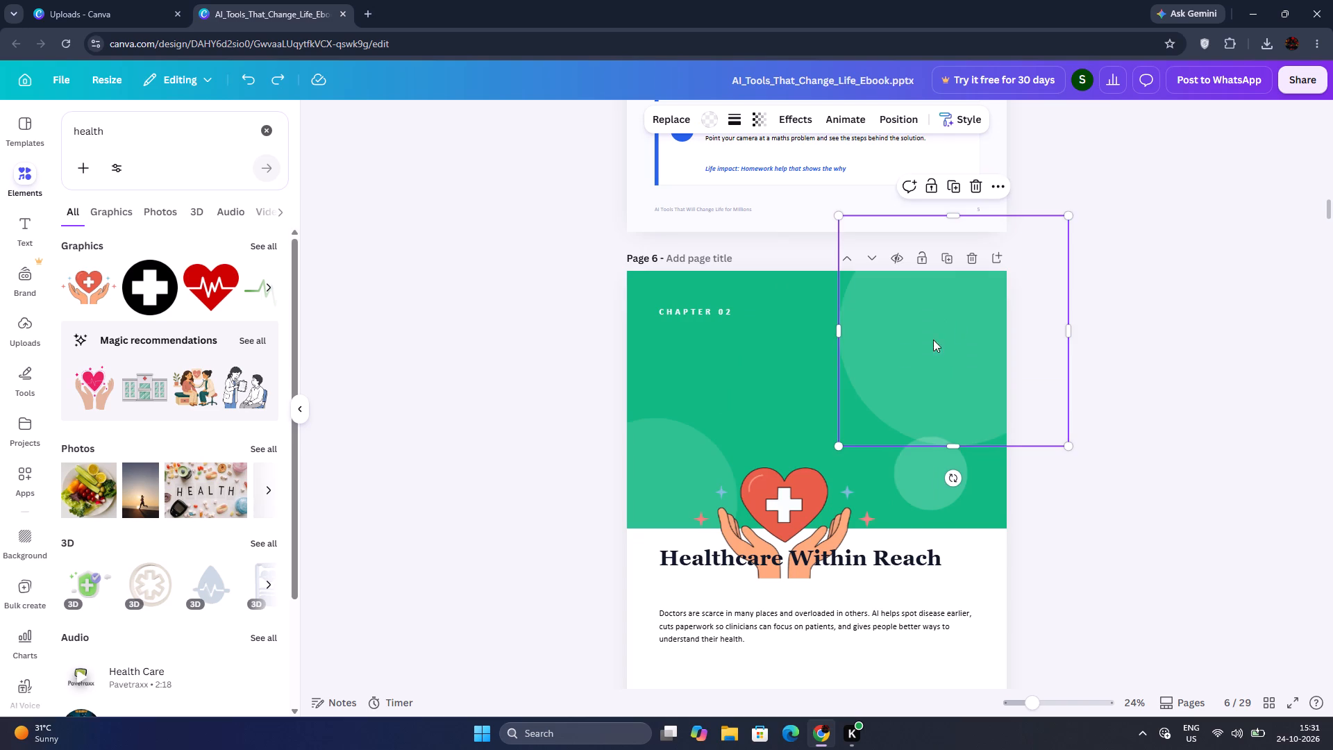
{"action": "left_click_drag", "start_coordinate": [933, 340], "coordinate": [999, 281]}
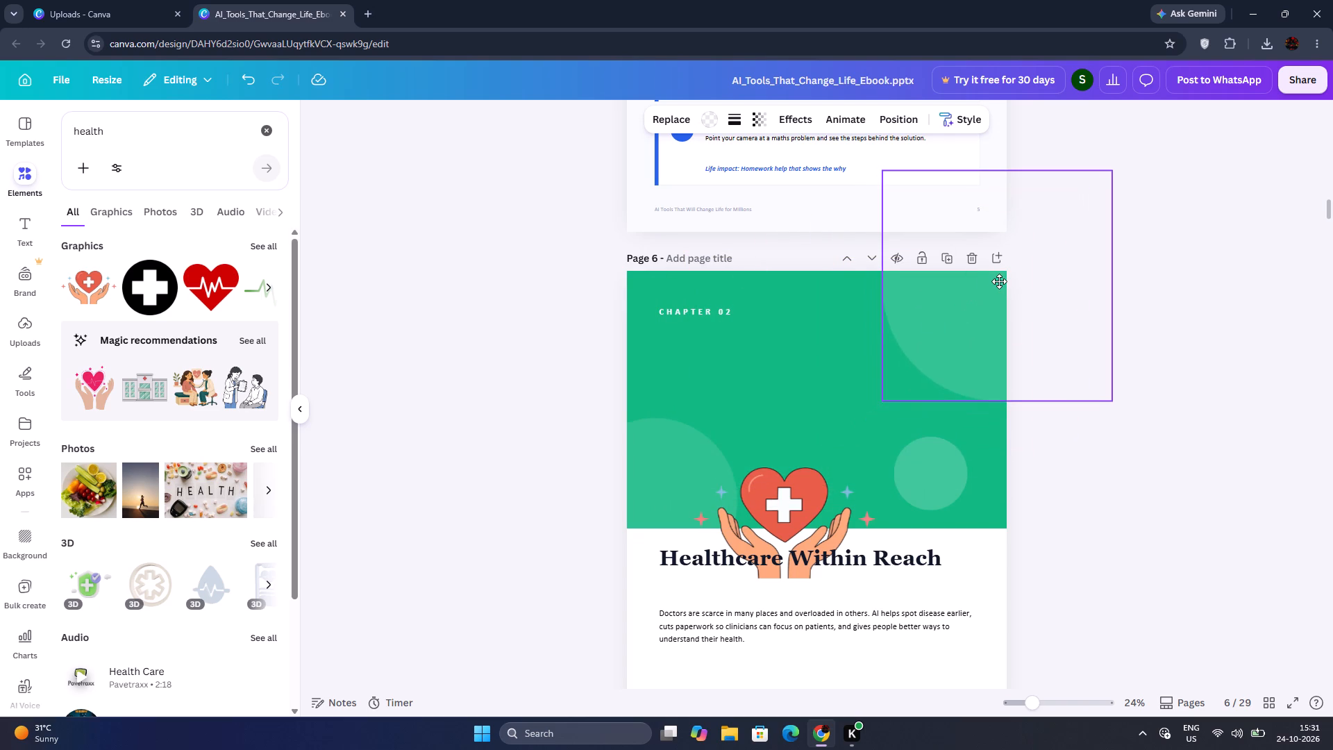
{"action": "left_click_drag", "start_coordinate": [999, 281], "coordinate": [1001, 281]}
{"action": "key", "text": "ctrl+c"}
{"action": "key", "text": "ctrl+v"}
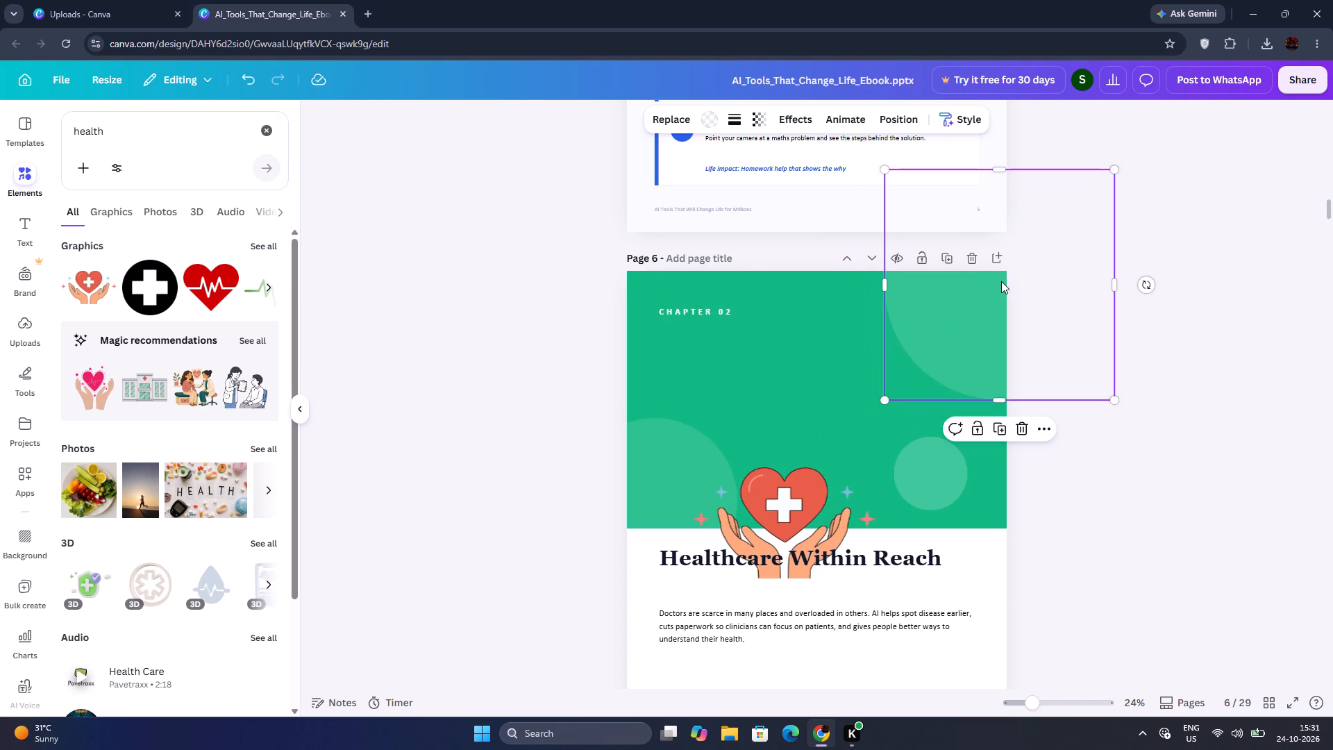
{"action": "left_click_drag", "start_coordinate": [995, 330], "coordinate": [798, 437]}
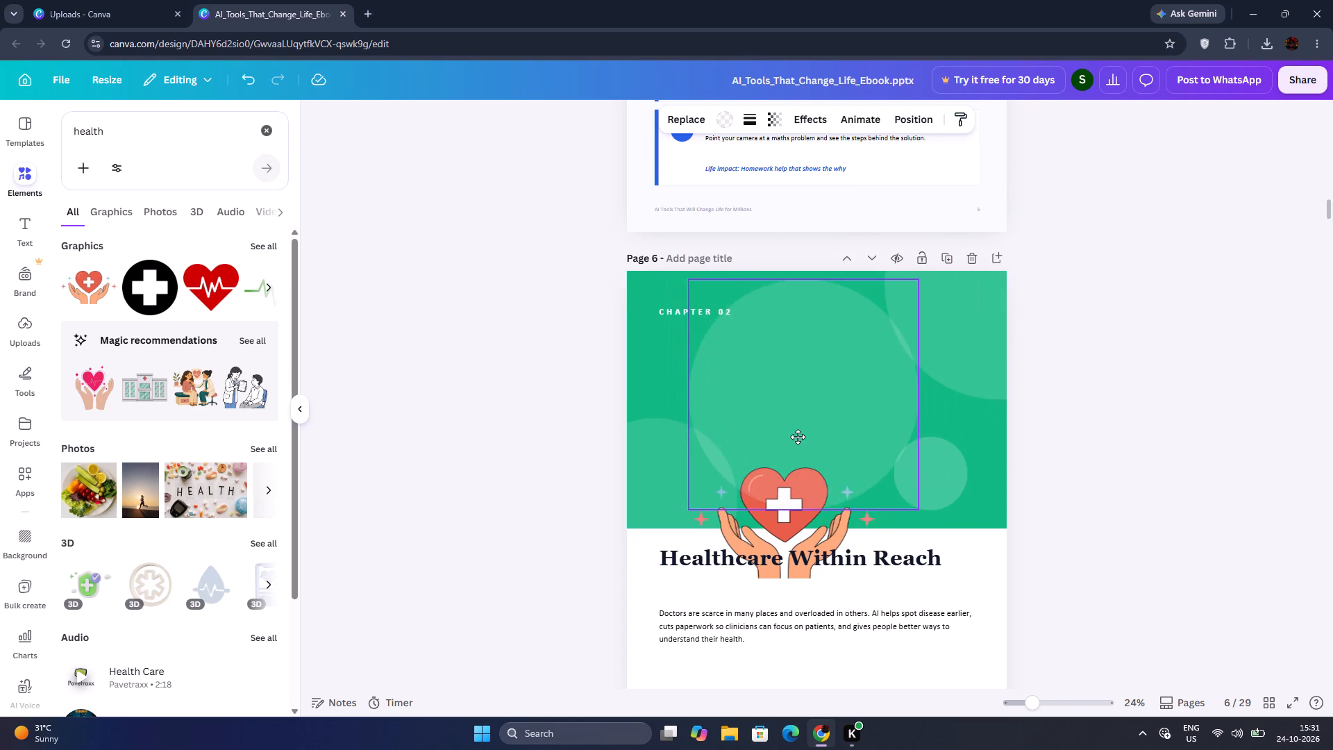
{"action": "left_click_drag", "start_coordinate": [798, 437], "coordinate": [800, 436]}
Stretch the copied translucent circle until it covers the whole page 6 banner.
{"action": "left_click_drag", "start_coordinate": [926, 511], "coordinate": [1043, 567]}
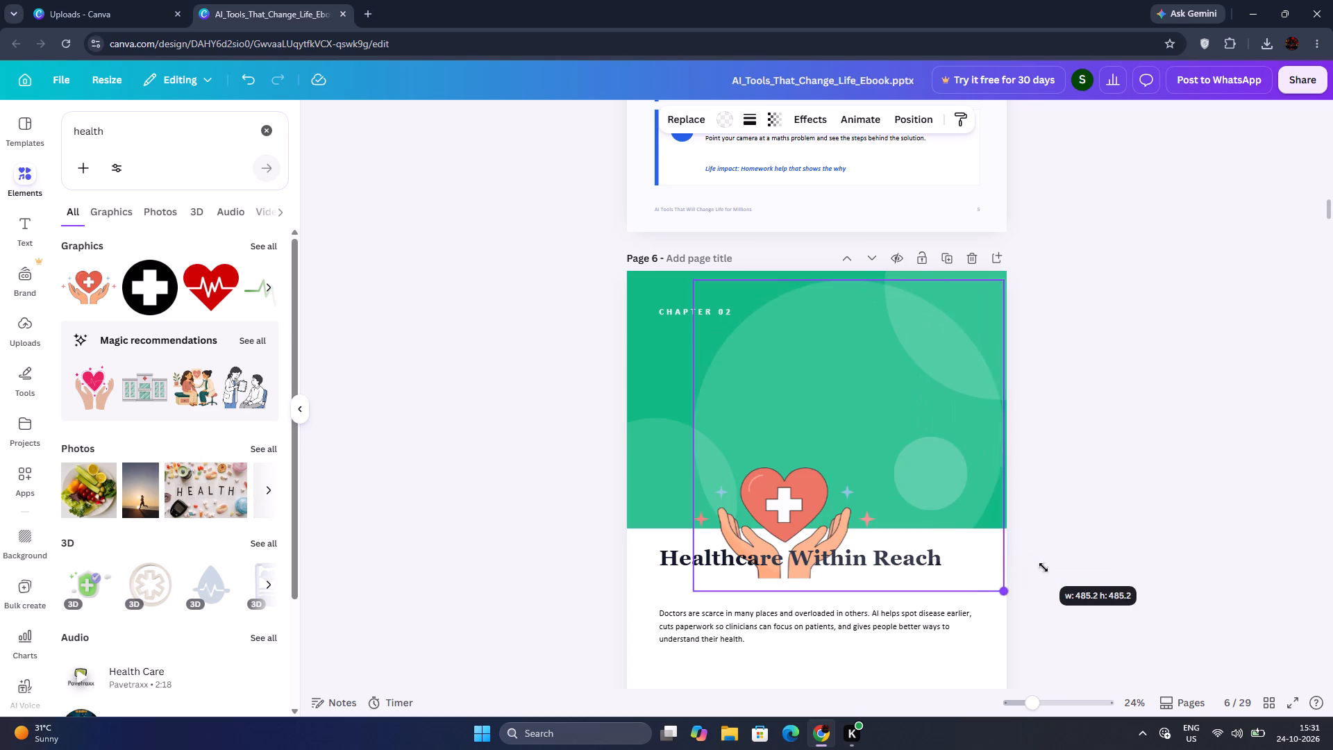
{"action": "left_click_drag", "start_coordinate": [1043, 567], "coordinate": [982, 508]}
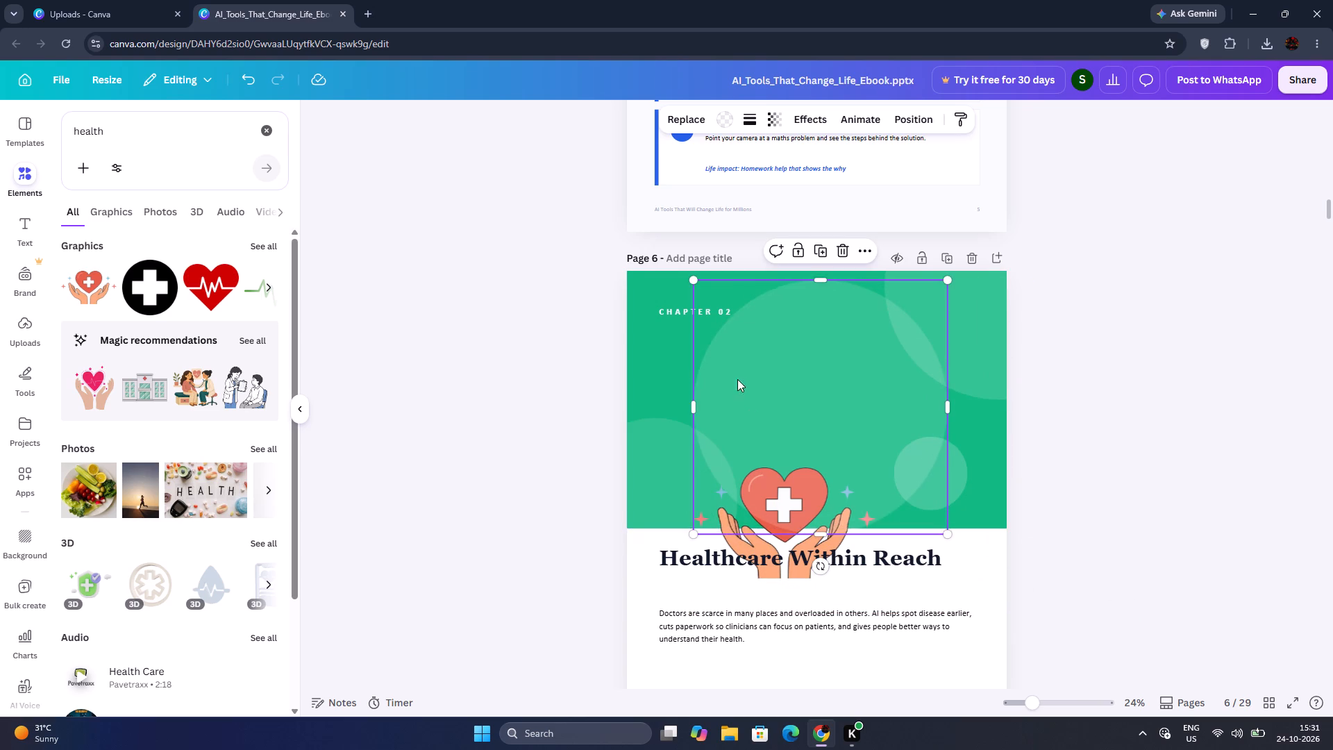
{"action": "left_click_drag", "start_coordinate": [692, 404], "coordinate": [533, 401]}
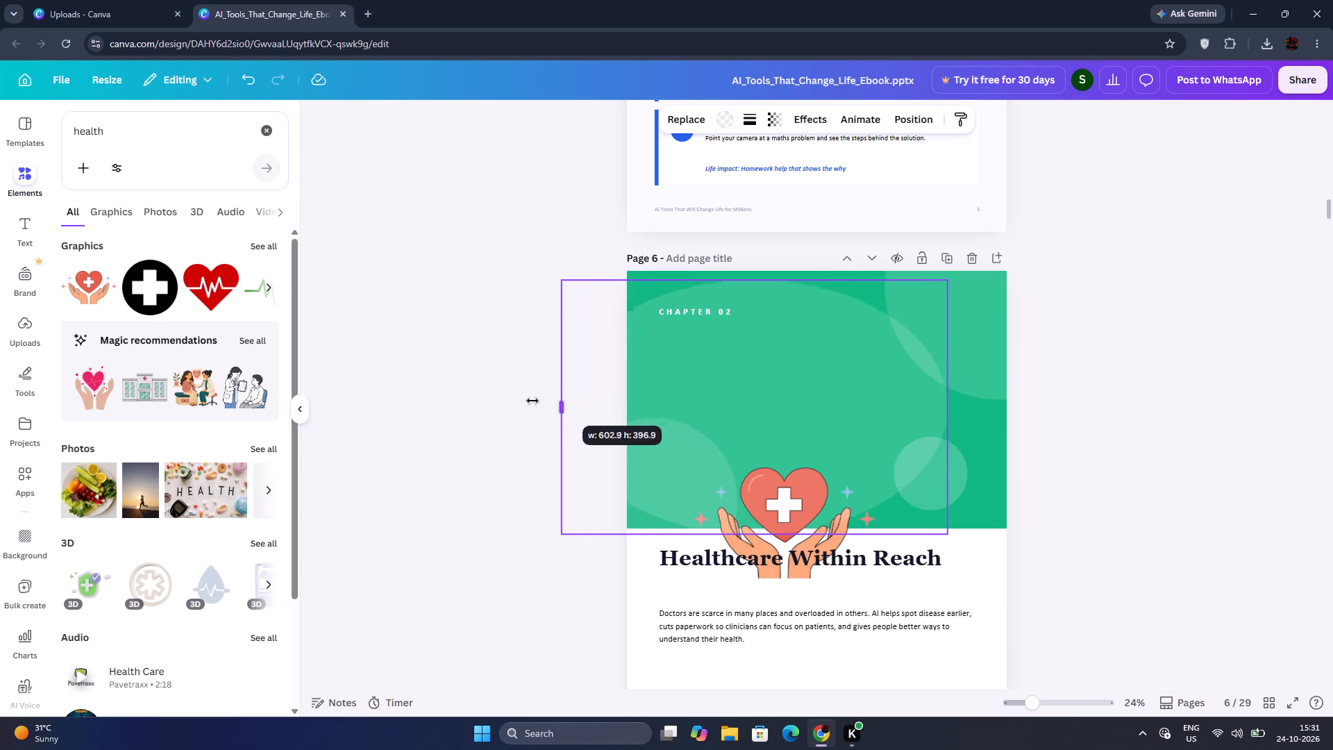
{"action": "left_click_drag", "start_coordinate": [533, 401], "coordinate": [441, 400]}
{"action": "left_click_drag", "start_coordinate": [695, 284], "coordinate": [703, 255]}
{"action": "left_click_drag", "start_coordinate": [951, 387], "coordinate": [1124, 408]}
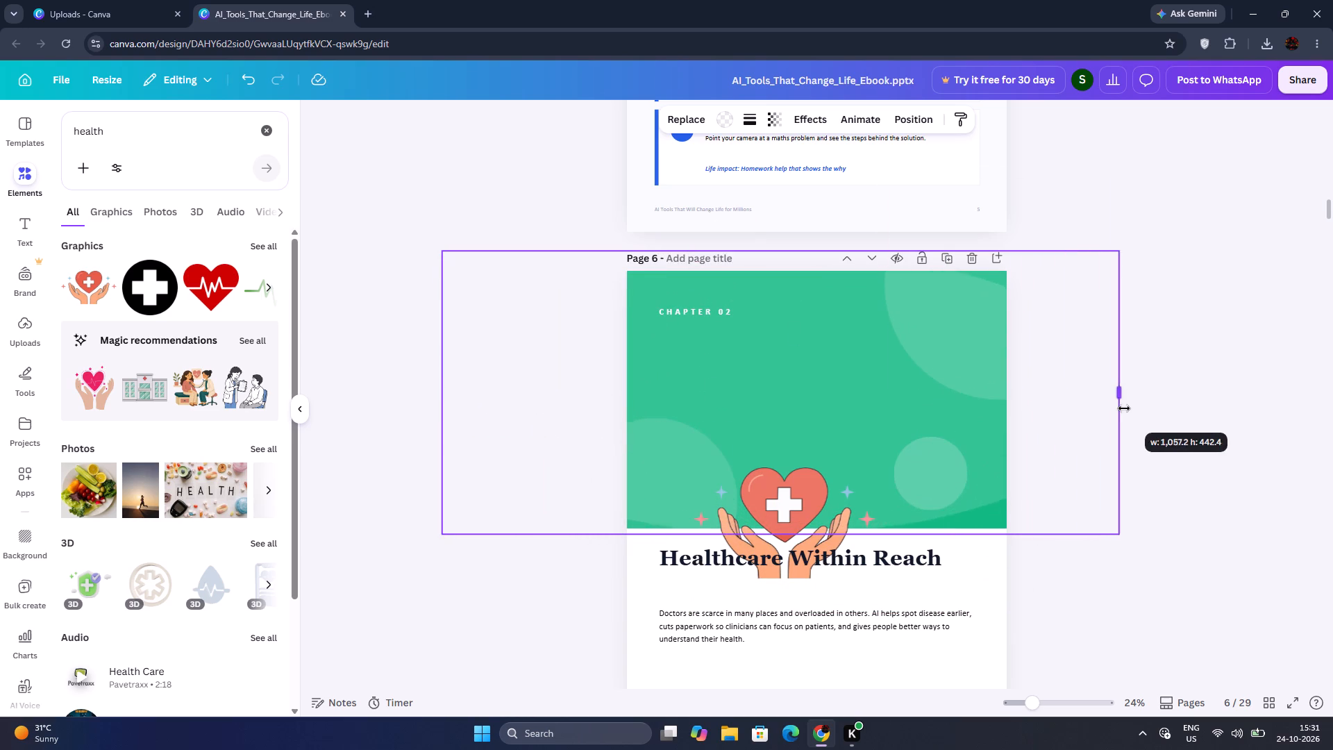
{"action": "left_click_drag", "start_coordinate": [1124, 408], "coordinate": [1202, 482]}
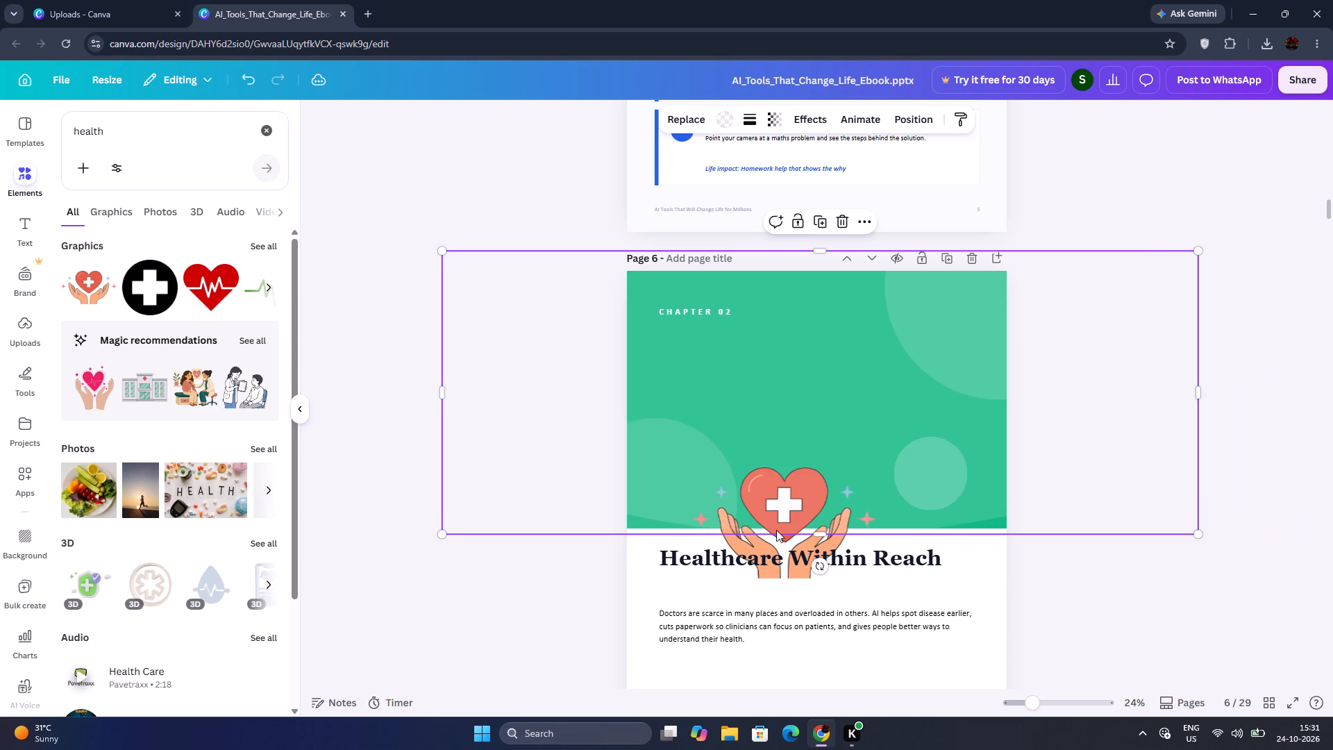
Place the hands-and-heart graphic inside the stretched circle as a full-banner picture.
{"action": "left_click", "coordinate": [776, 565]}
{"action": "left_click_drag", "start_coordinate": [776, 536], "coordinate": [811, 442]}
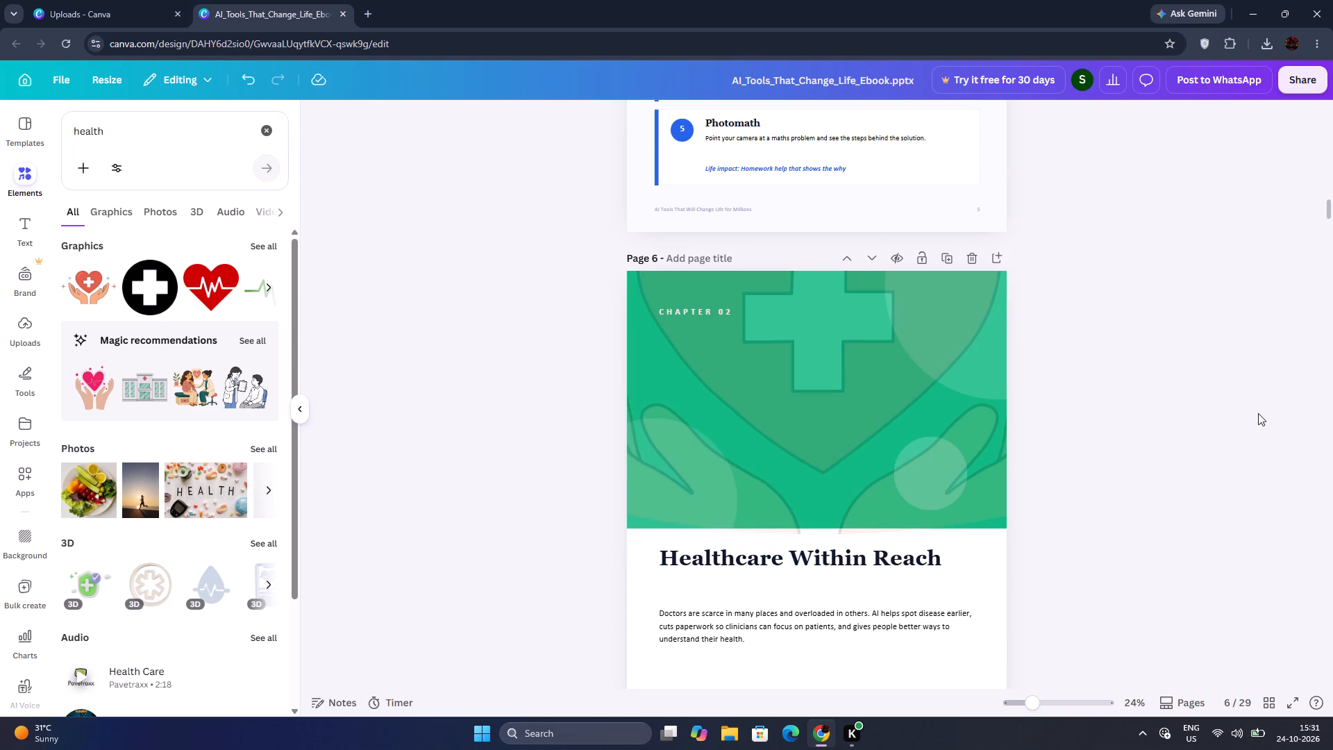
Undo the page 6 banner edits back to the original red banner with the heartbeat icon in its white circle.
{"action": "key", "text": "ctrl+z"}
{"action": "key", "text": "ctrl+z"}
{"action": "key", "text": "ctrl+z"}
{"action": "key", "text": "ctrl+z"}
{"action": "key", "text": "ctrl+z"}
{"action": "key", "text": "ctrl+z"}
{"action": "key", "text": "ctrl+z"}
{"action": "key", "text": "ctrl+z"}
{"action": "key", "text": "ctrl+z"}
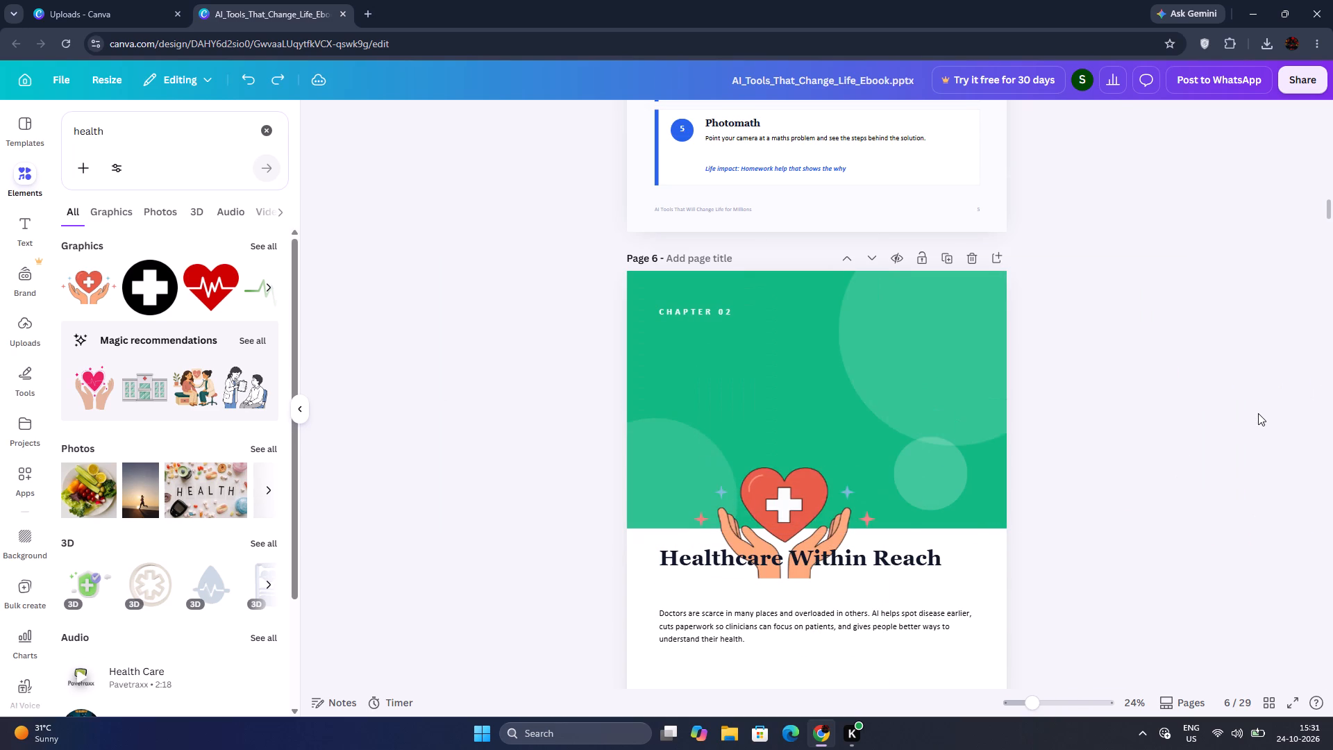
{"action": "key", "text": "ctrl+z"}
{"action": "key", "text": "ctrl+z"}
{"action": "key", "text": "ctrl+z"}
{"action": "key", "text": "ctrl+z"}
{"action": "key", "text": "ctrl+z"}
{"action": "key", "text": "ctrl+z"}
{"action": "key", "text": "ctrl+z"}
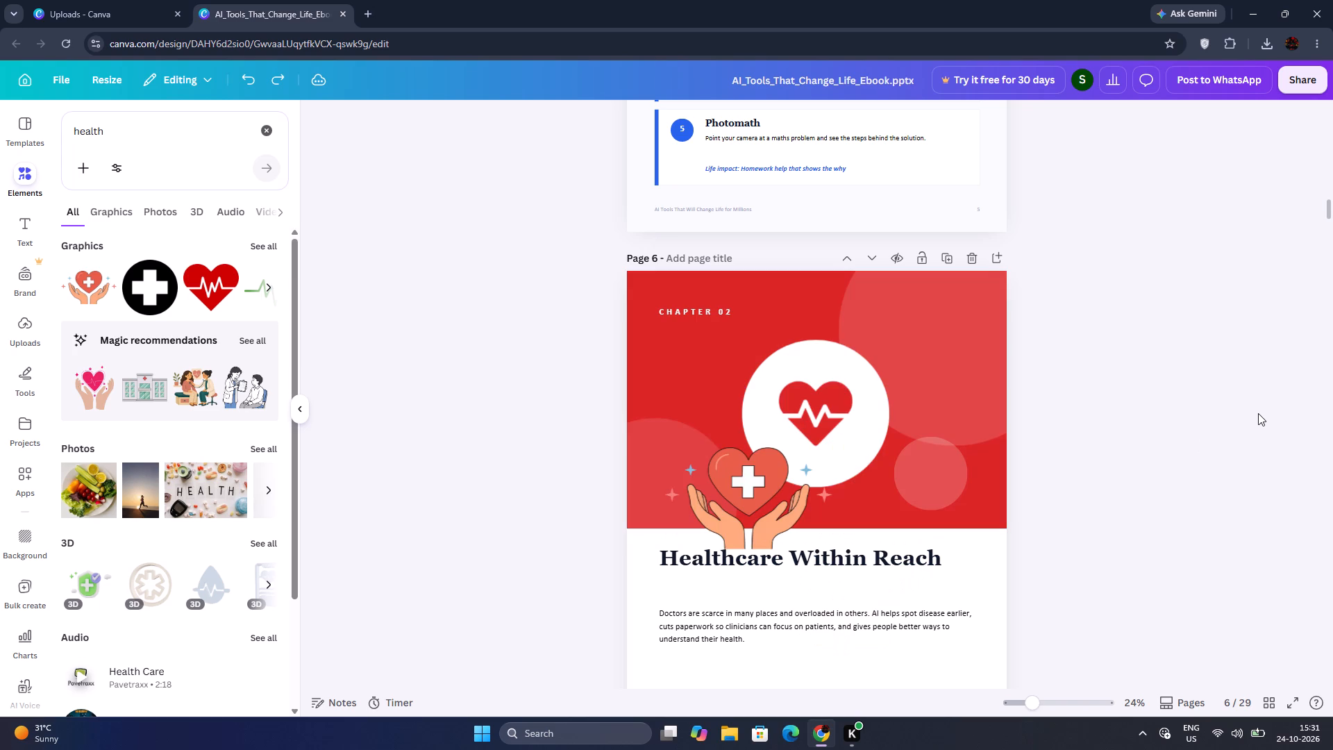
{"action": "key", "text": "ctrl+z"}
{"action": "key", "text": "ctrl+z"}
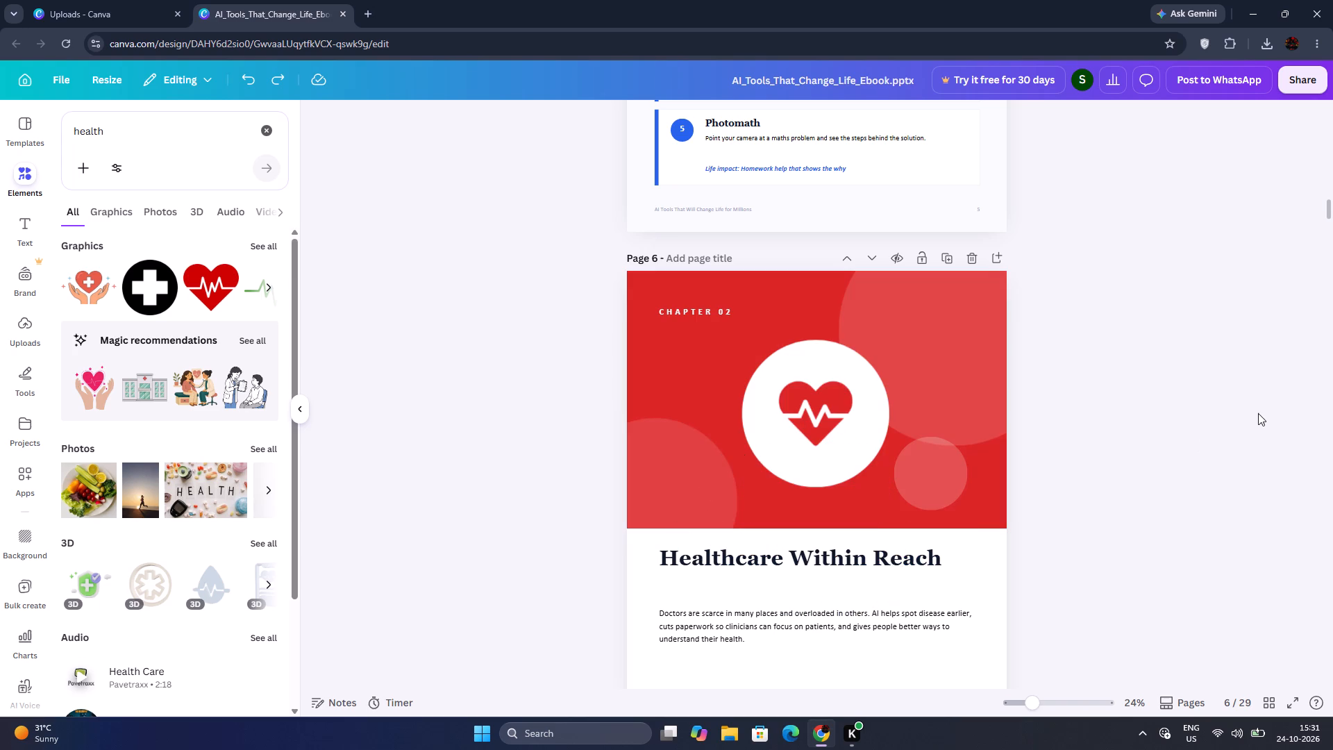
Review the chapter layouts on pages 4 and 5 against page 6, checking the titles and the Big Idea boxes.
{"action": "left_click", "coordinate": [1018, 379]}
{"action": "scroll", "coordinate": [1065, 309], "scroll_direction": "up", "scroll_amount": 9}
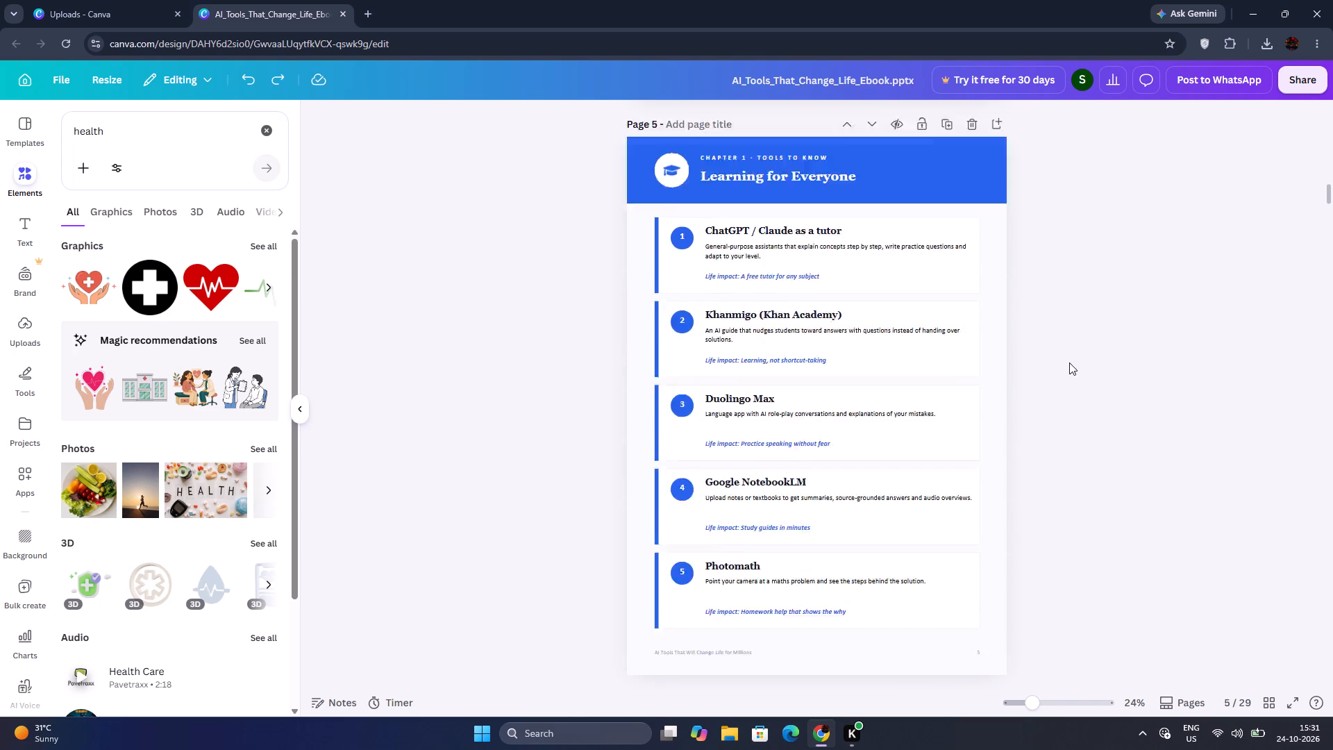
{"action": "scroll", "coordinate": [1069, 362], "scroll_direction": "up", "scroll_amount": 7}
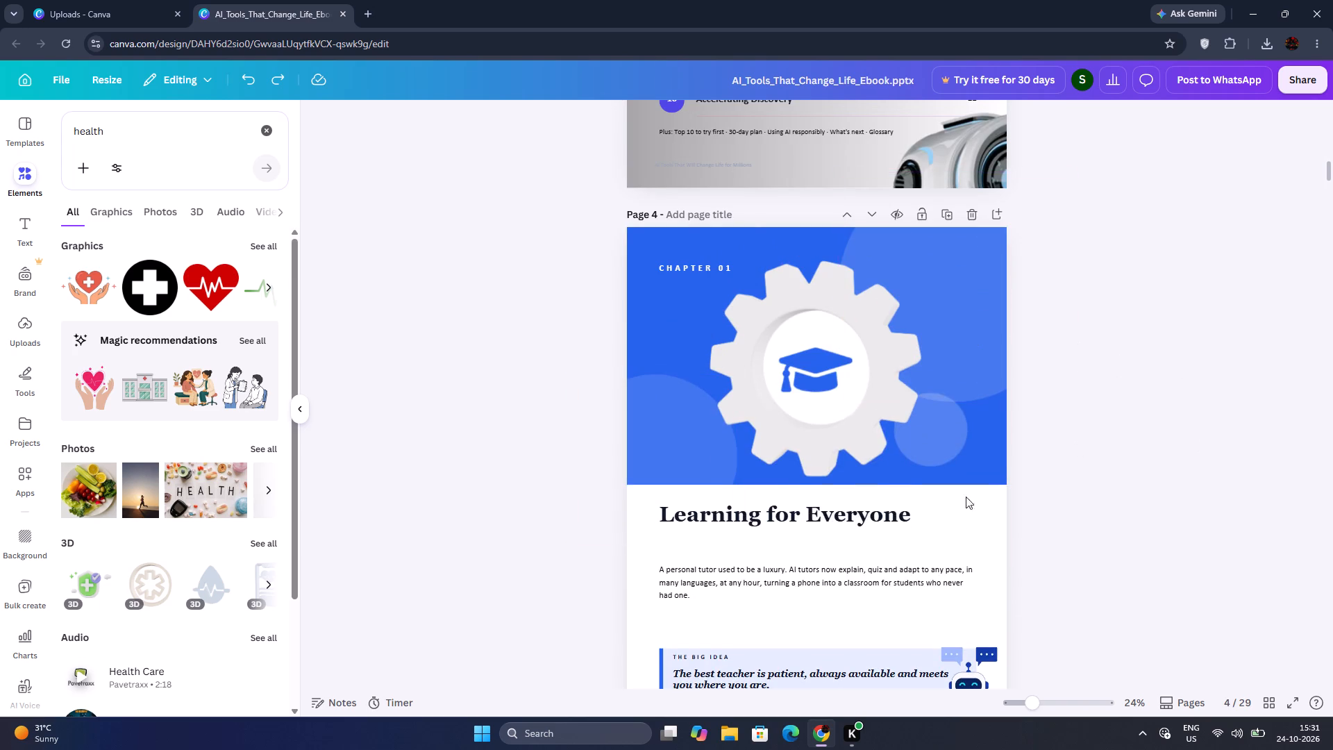
{"action": "scroll", "coordinate": [853, 524], "scroll_direction": "down", "scroll_amount": 2}
{"action": "left_click", "coordinate": [812, 238]}
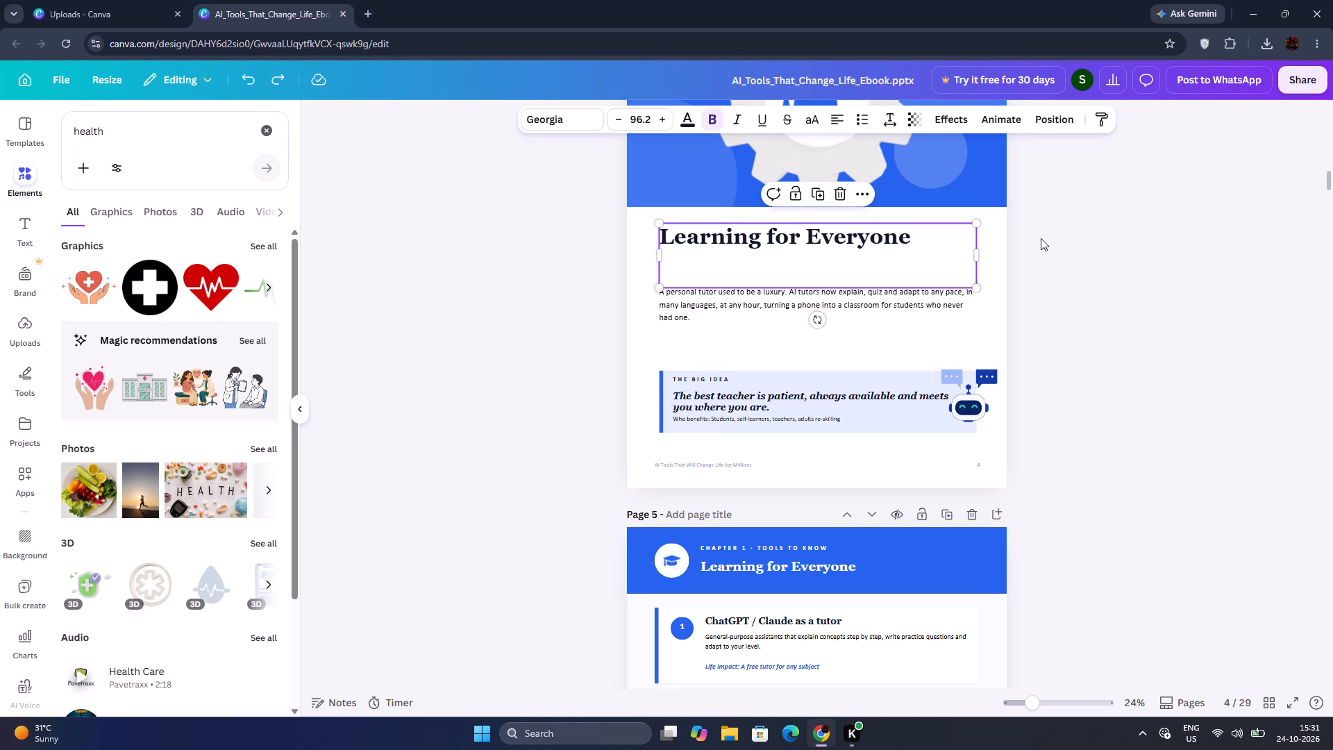
{"action": "scroll", "coordinate": [1114, 540], "scroll_direction": "down", "scroll_amount": 11}
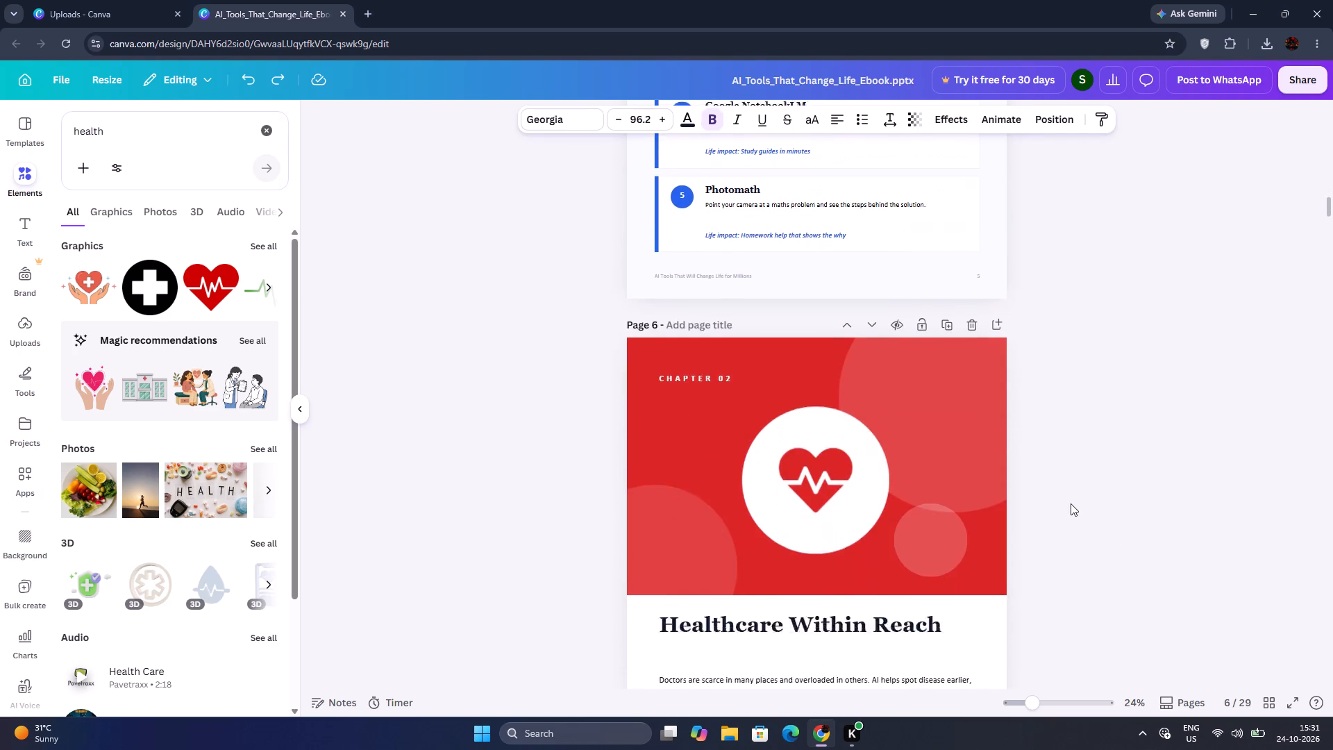
{"action": "scroll", "coordinate": [1071, 503], "scroll_direction": "down", "scroll_amount": 4}
{"action": "left_click", "coordinate": [919, 361]}
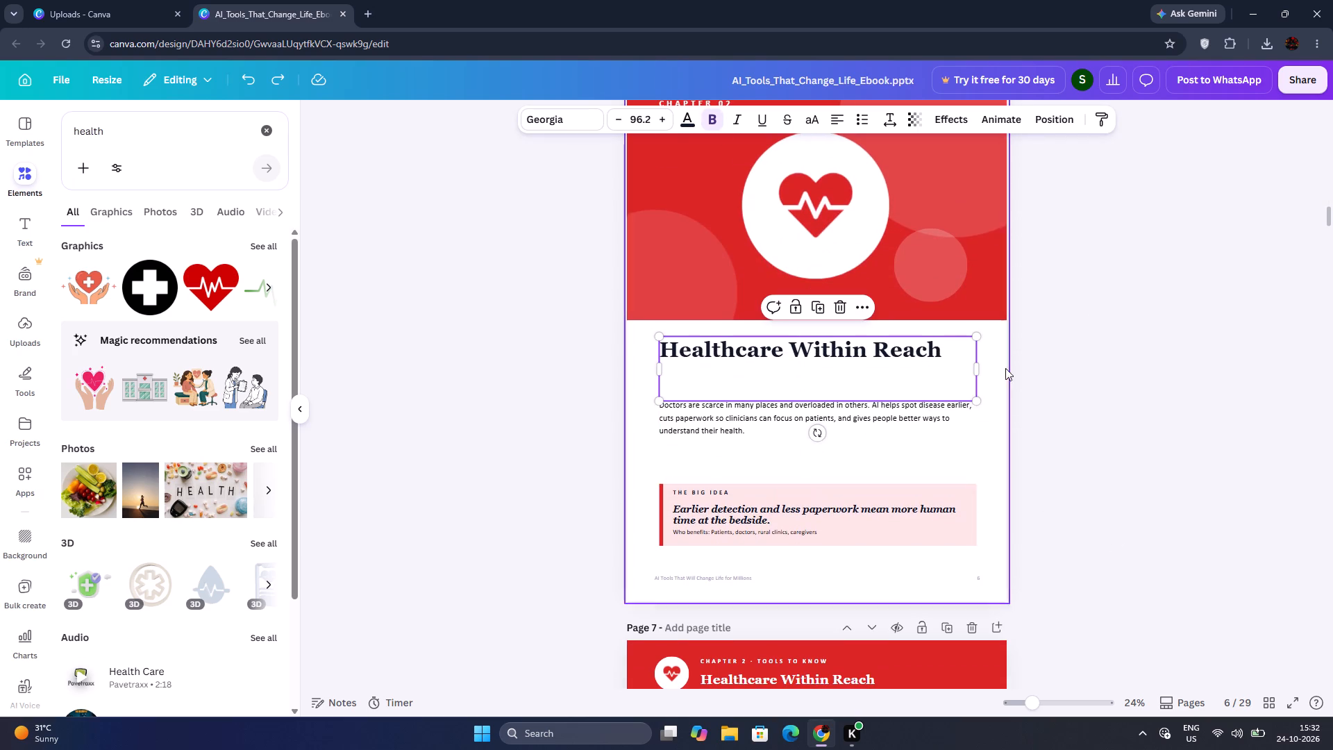
{"action": "left_click", "coordinate": [473, 403]}
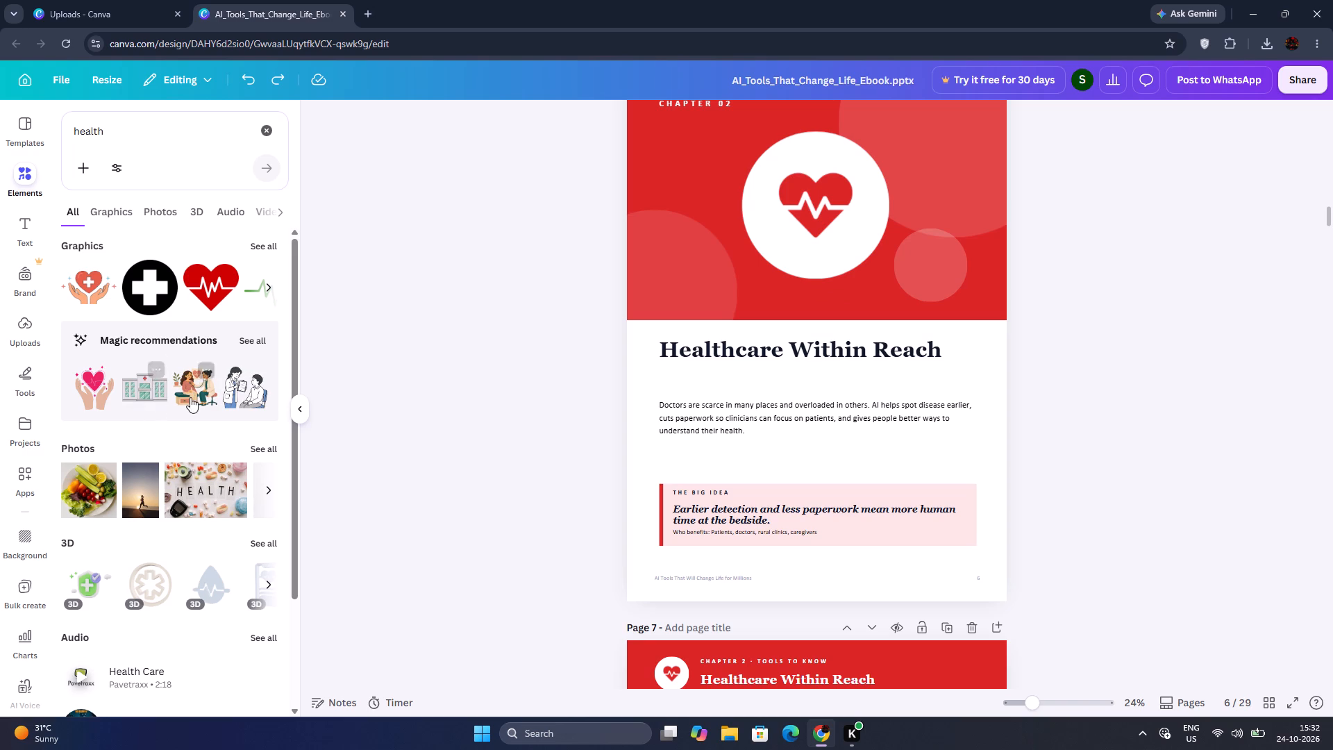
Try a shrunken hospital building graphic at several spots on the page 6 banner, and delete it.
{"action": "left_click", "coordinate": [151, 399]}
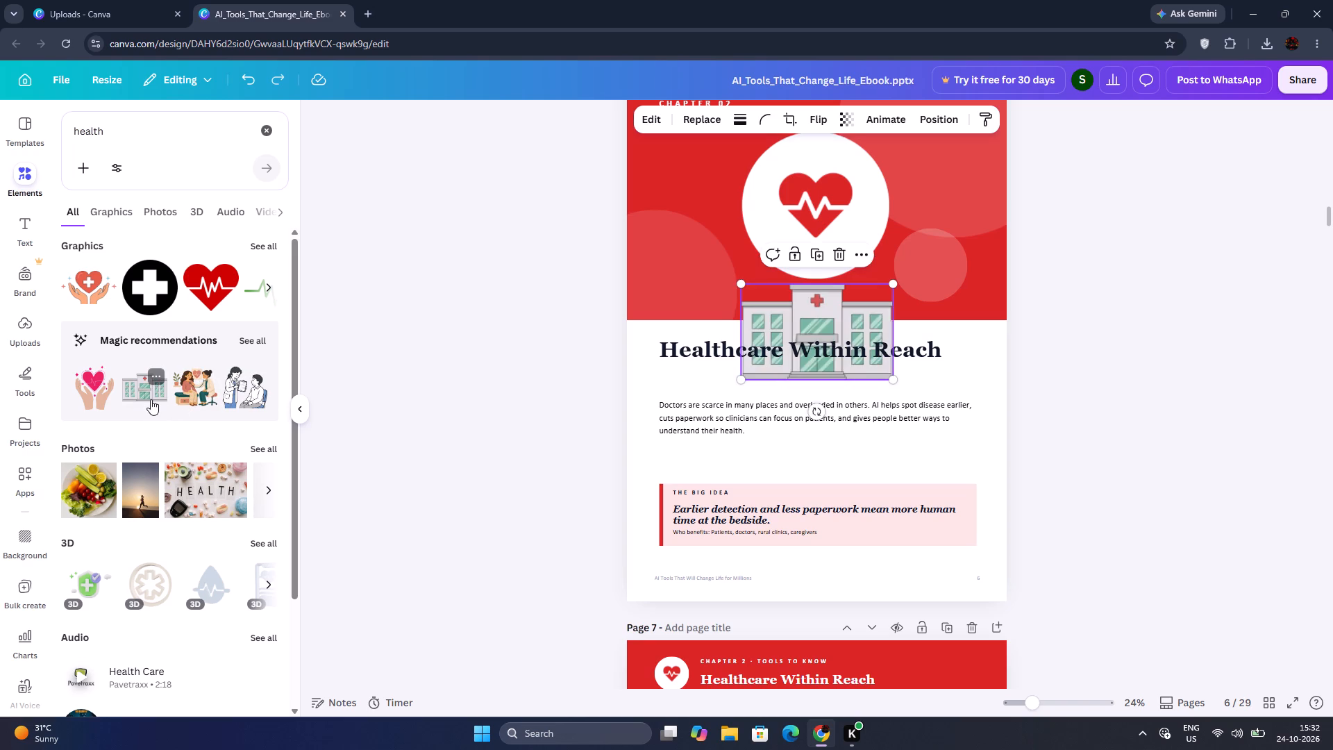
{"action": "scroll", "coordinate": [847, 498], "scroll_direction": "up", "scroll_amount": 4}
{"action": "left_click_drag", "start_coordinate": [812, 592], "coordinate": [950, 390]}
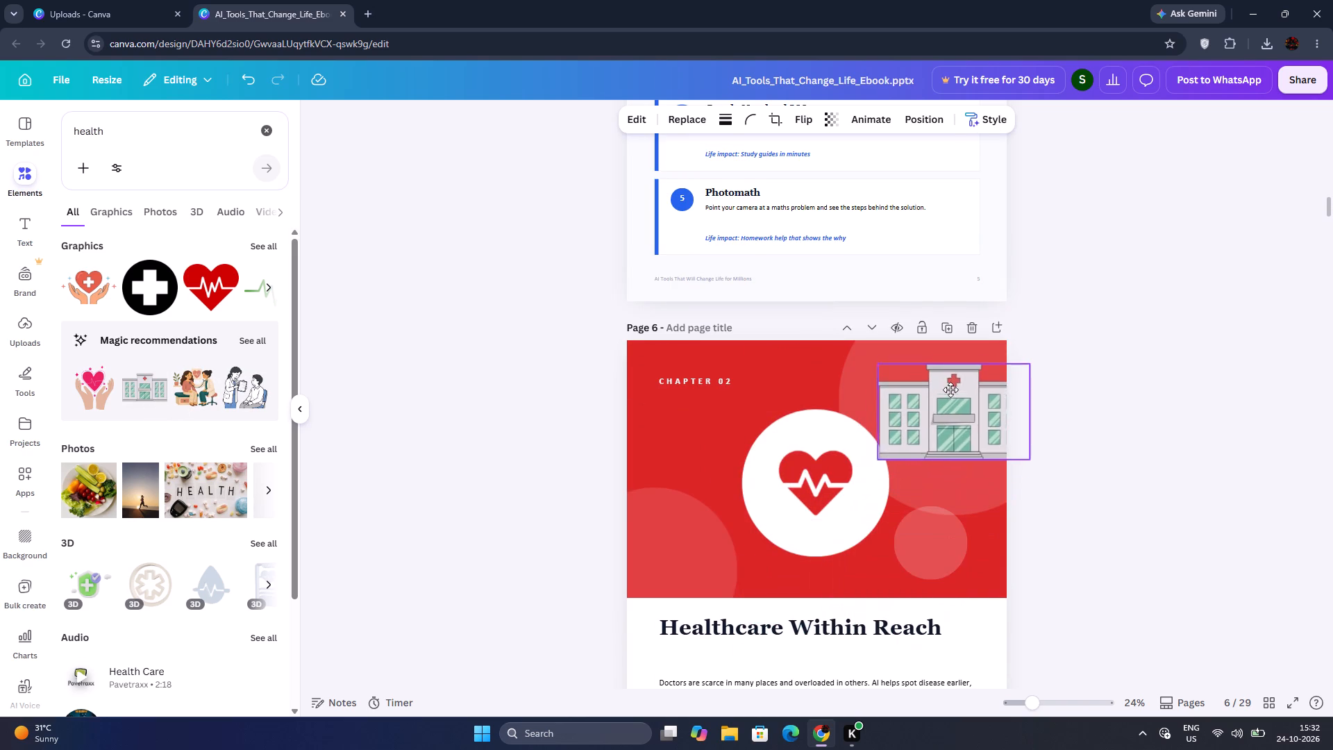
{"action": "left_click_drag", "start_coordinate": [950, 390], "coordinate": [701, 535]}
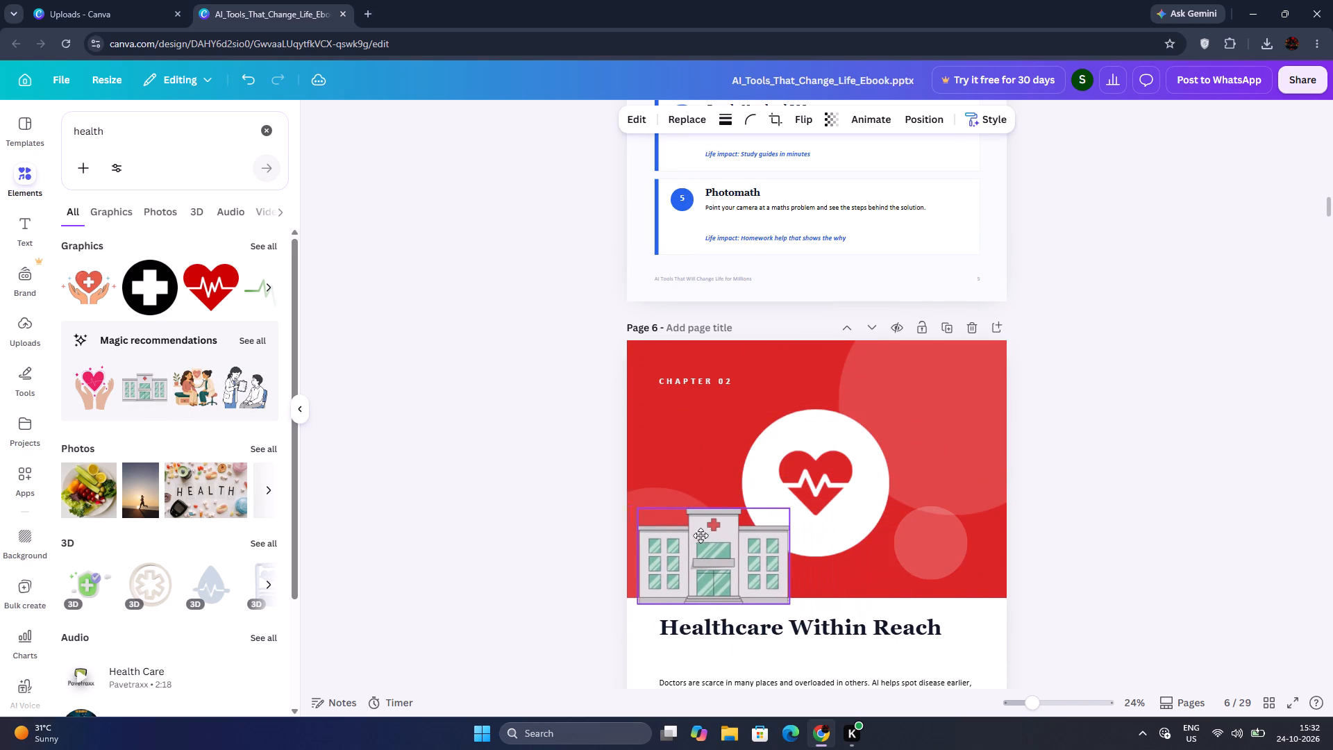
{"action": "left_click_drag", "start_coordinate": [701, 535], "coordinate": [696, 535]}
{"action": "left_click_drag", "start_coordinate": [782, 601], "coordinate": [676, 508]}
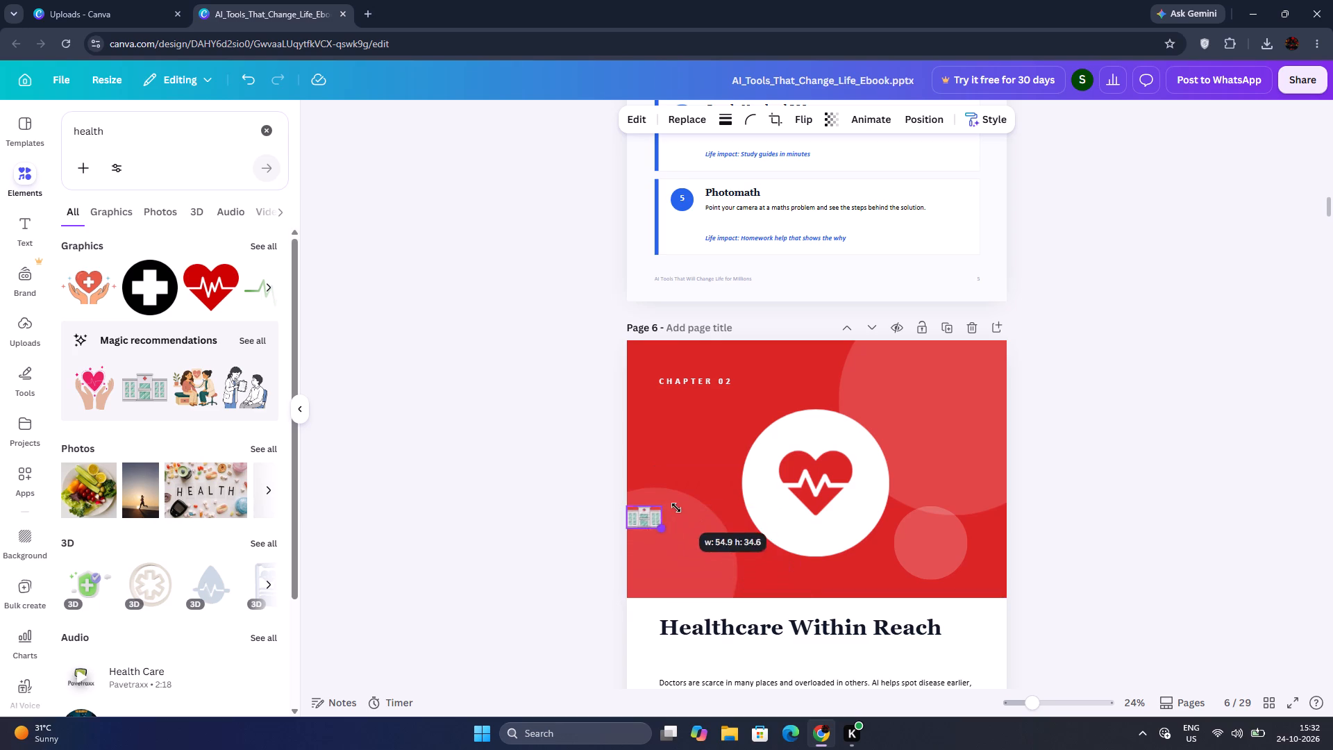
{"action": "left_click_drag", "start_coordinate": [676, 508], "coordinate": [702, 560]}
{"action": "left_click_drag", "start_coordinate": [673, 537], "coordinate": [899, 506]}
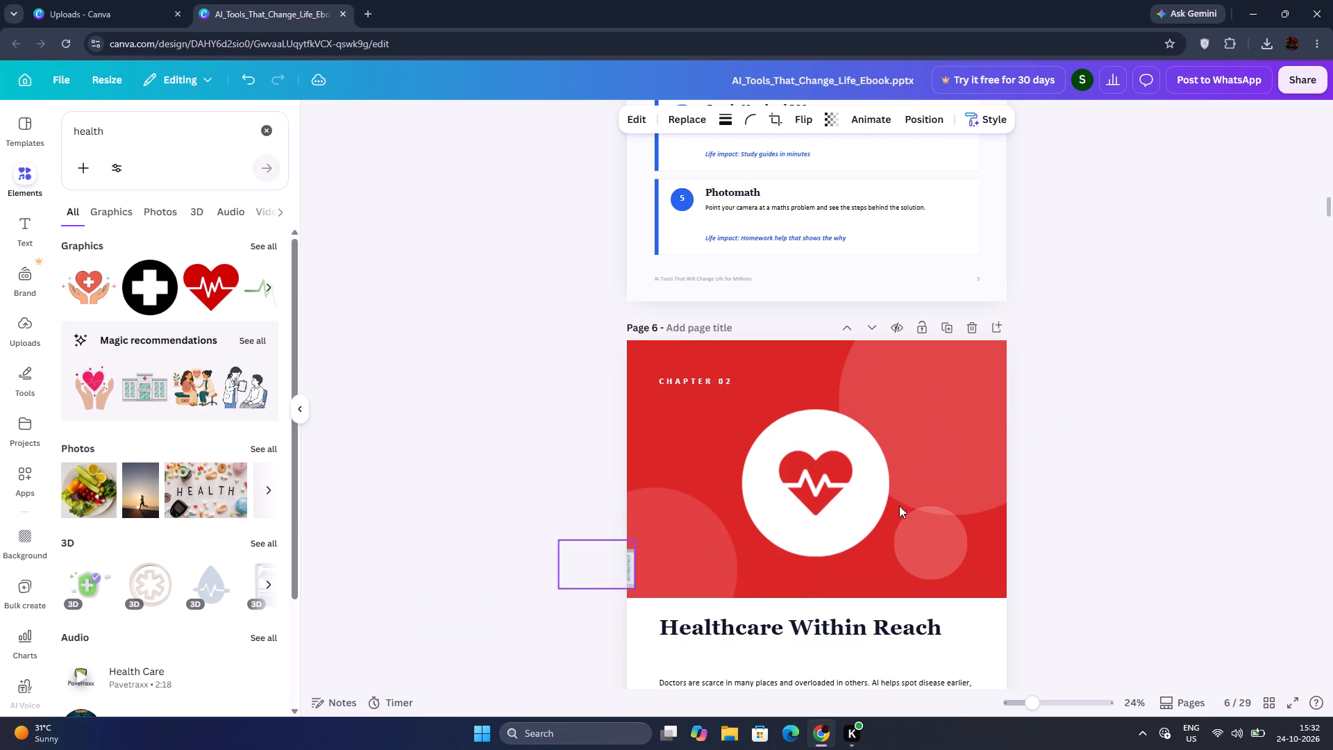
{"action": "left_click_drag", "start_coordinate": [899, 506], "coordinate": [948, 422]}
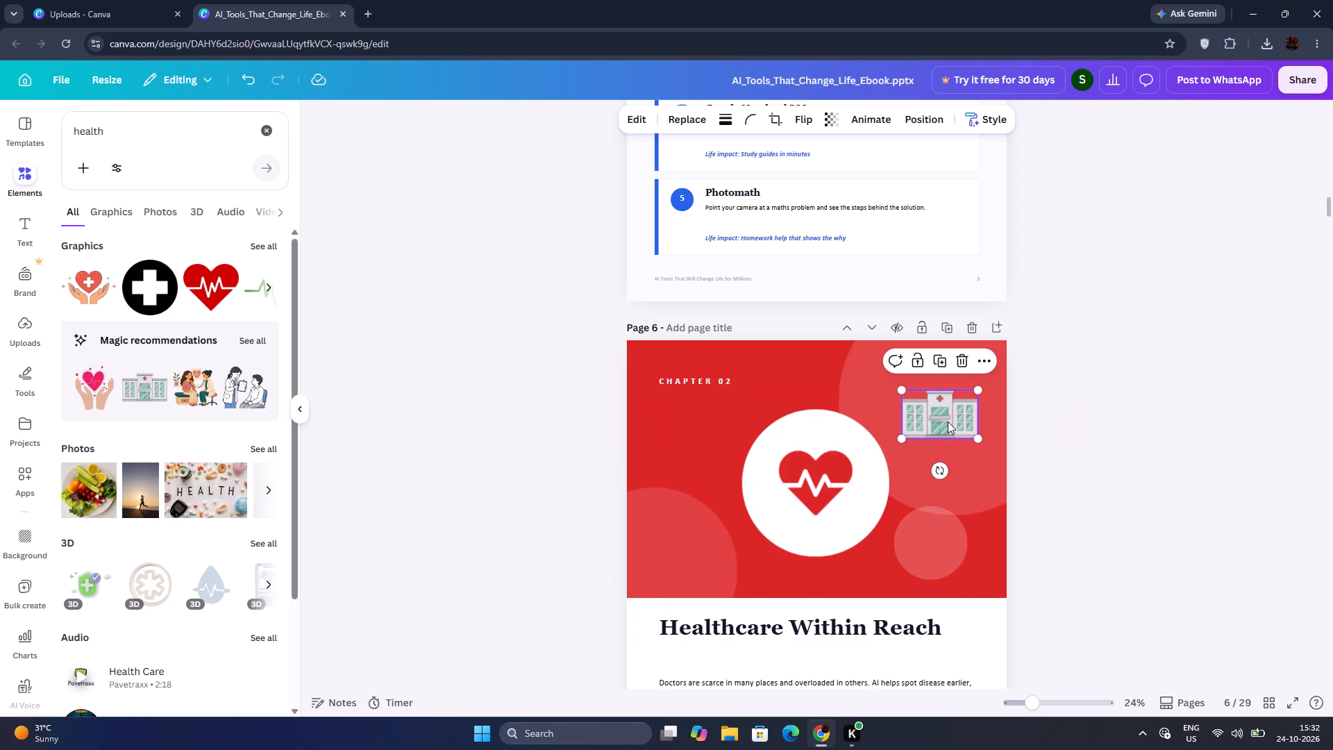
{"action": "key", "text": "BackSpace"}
Add the illustration of a doctor examining a woman with a stethoscope and place it inside the banner's large translucent circle.
{"action": "left_click", "coordinate": [196, 376]}
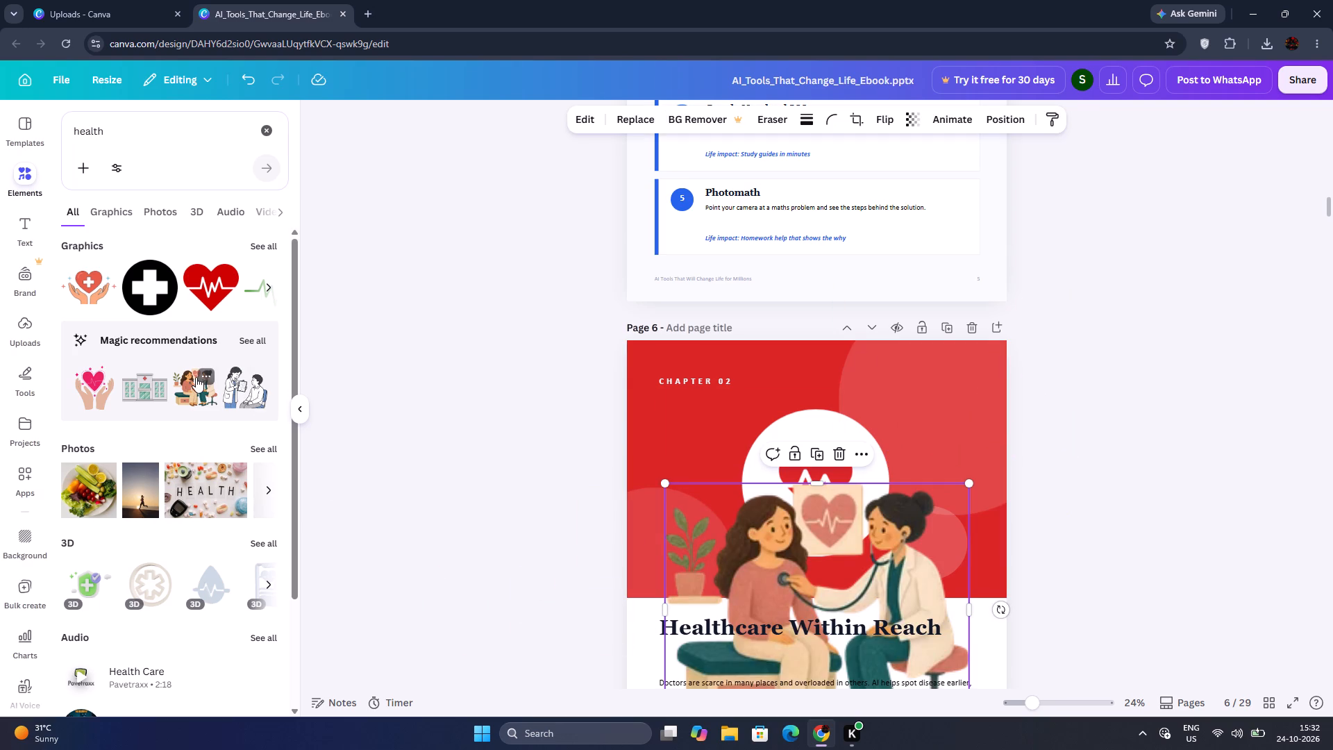
{"action": "left_click_drag", "start_coordinate": [853, 562], "coordinate": [873, 410]}
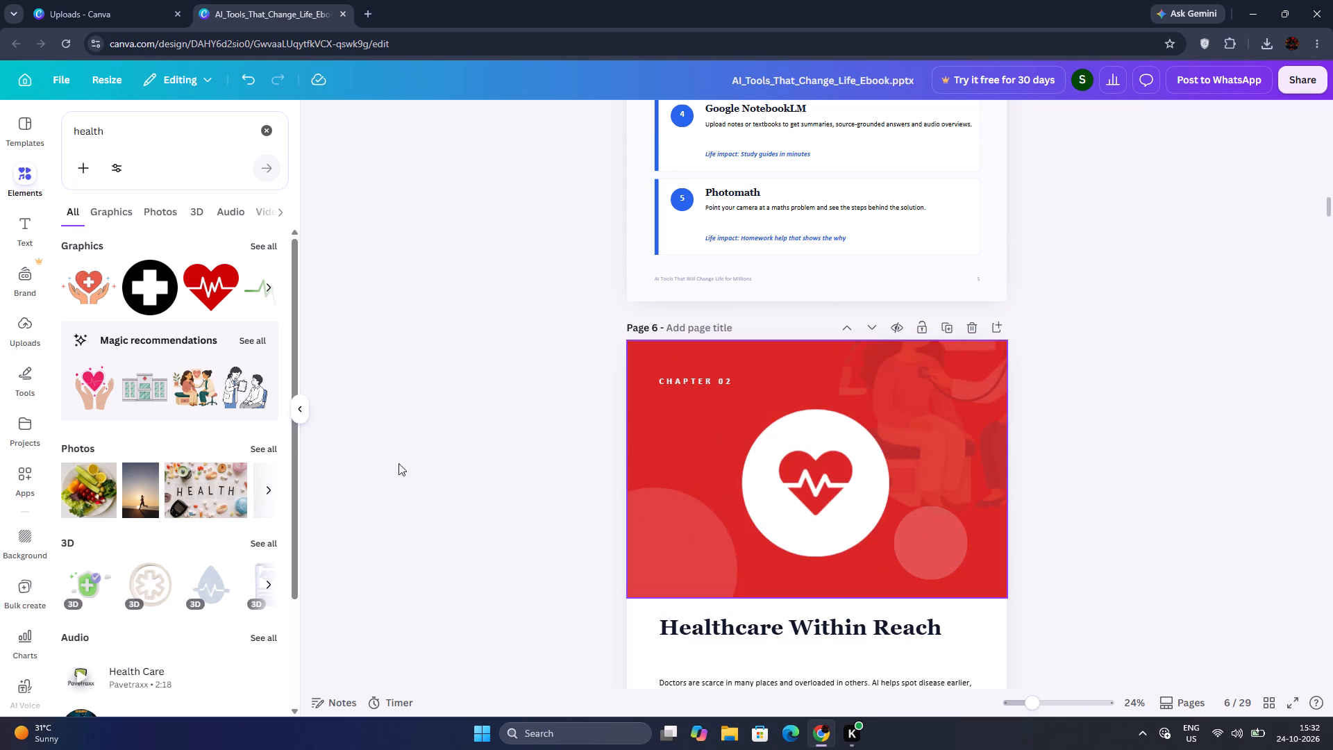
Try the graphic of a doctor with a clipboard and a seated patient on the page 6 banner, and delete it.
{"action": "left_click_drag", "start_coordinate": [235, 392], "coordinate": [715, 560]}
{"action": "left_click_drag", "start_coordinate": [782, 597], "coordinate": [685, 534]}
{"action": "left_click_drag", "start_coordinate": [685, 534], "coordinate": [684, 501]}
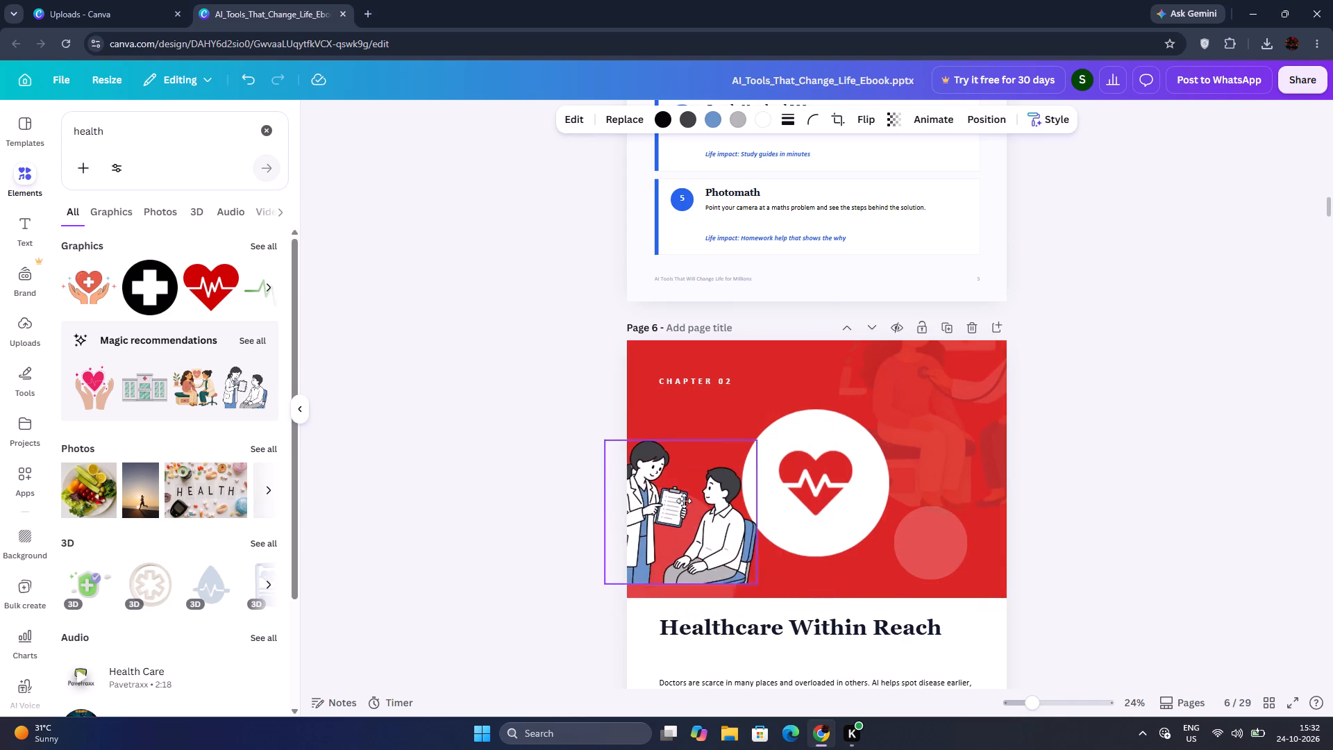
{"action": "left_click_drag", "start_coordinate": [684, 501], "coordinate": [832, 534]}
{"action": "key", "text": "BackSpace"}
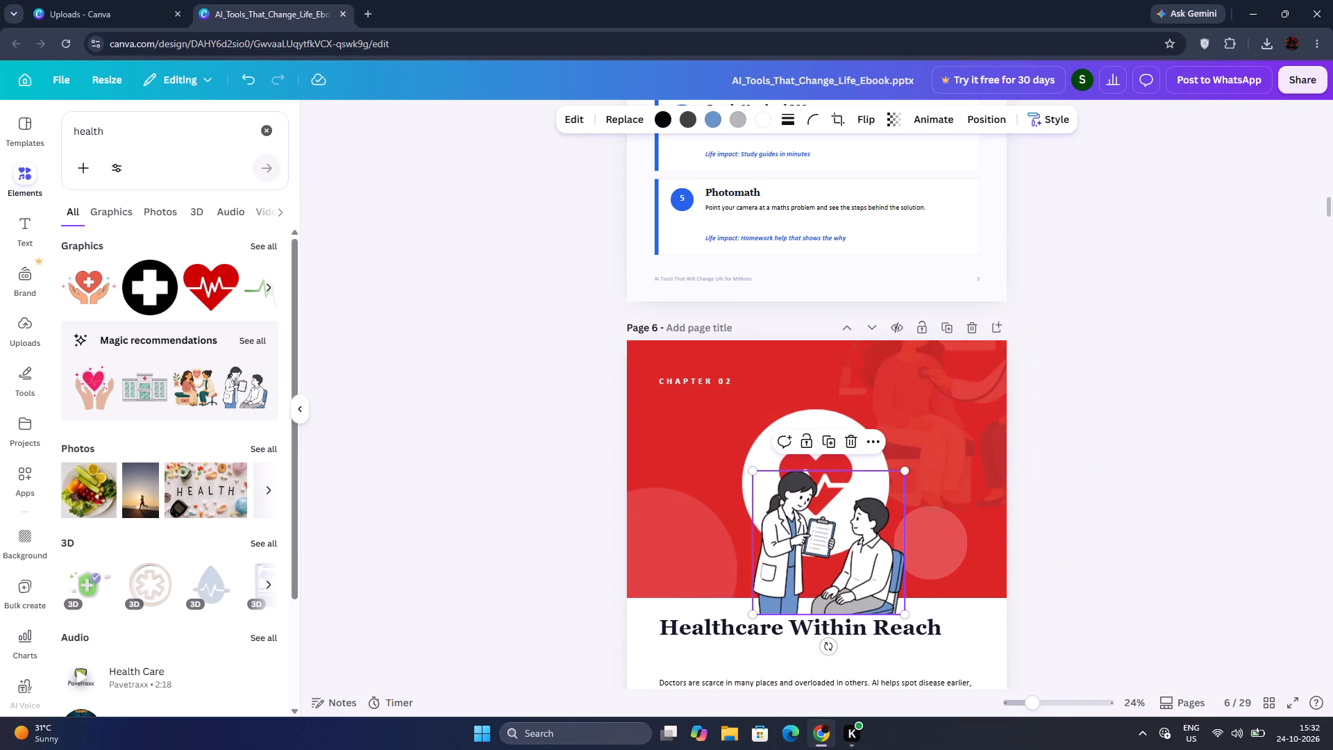
From the full set of recommended graphics, fill the page 6 banner's lower-left translucent circle with the illustration of three medical staff.
{"action": "left_click", "coordinate": [260, 343]}
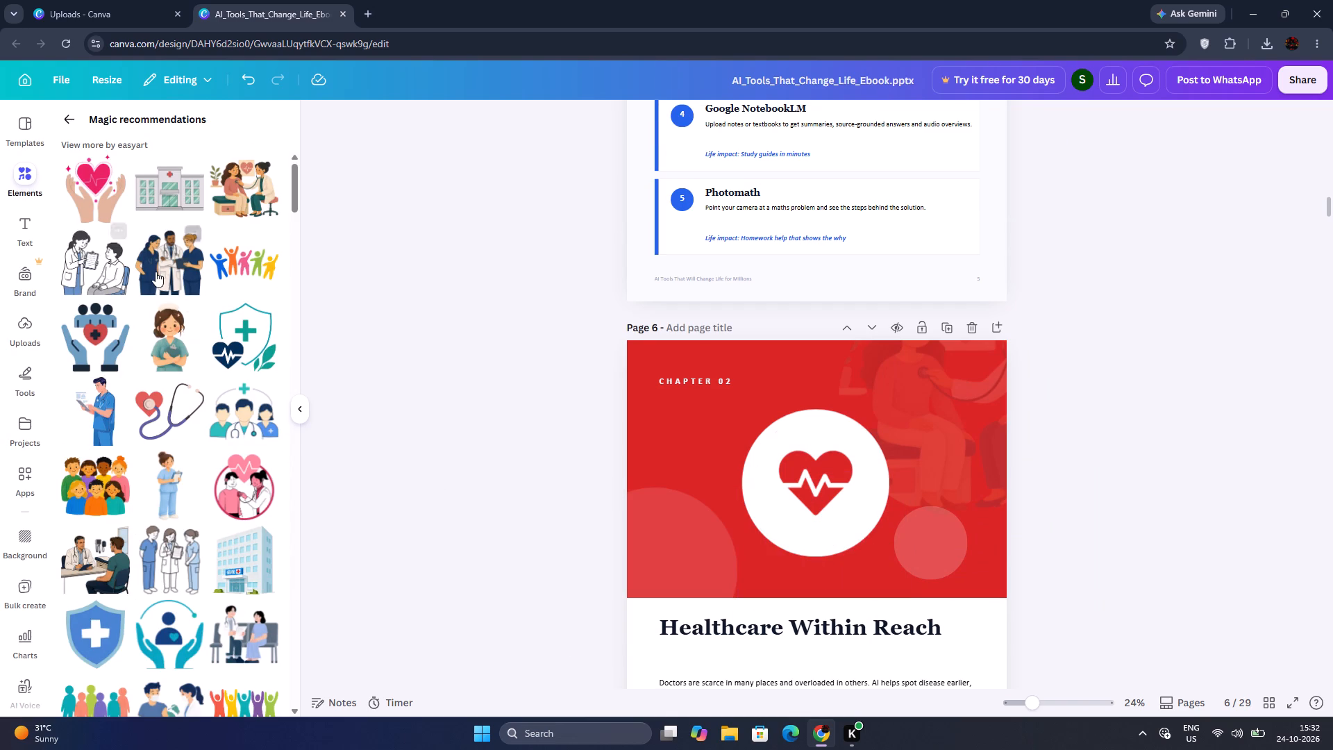
{"action": "left_click_drag", "start_coordinate": [156, 272], "coordinate": [717, 518]}
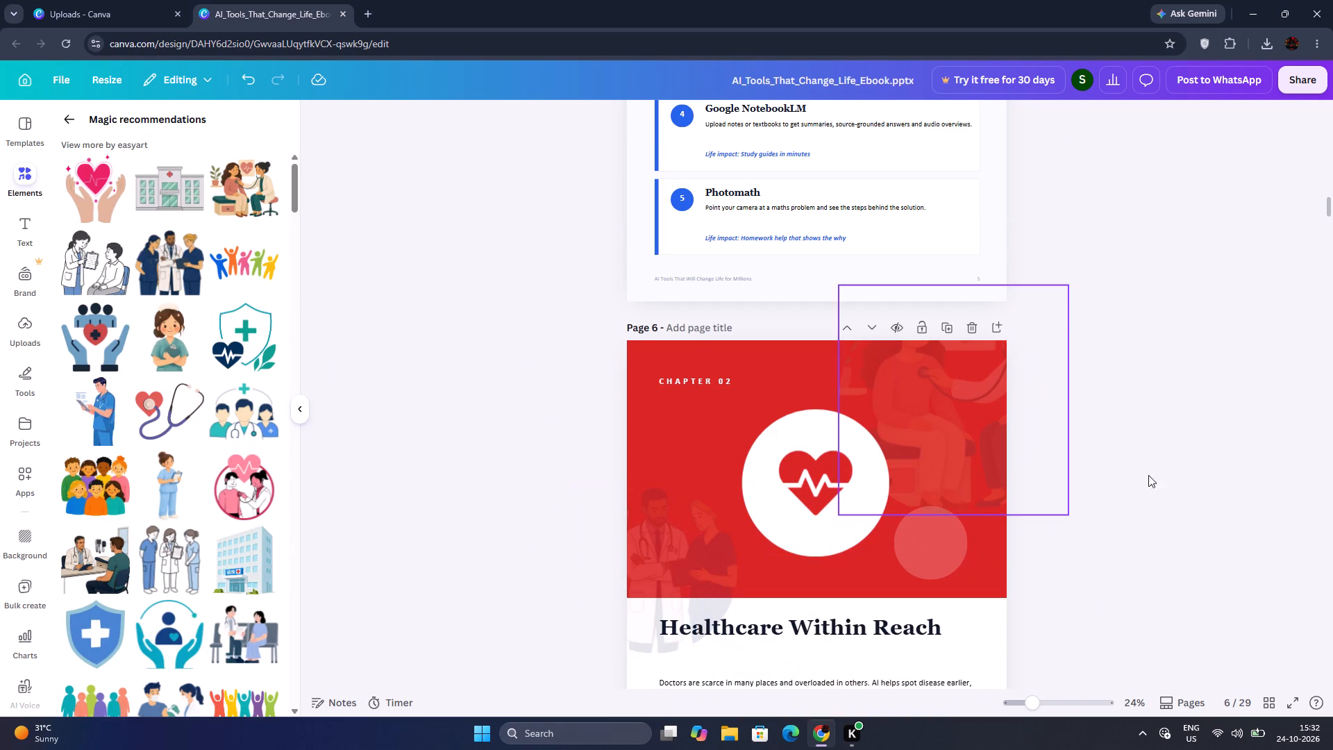
{"action": "left_click", "coordinate": [1196, 463]}
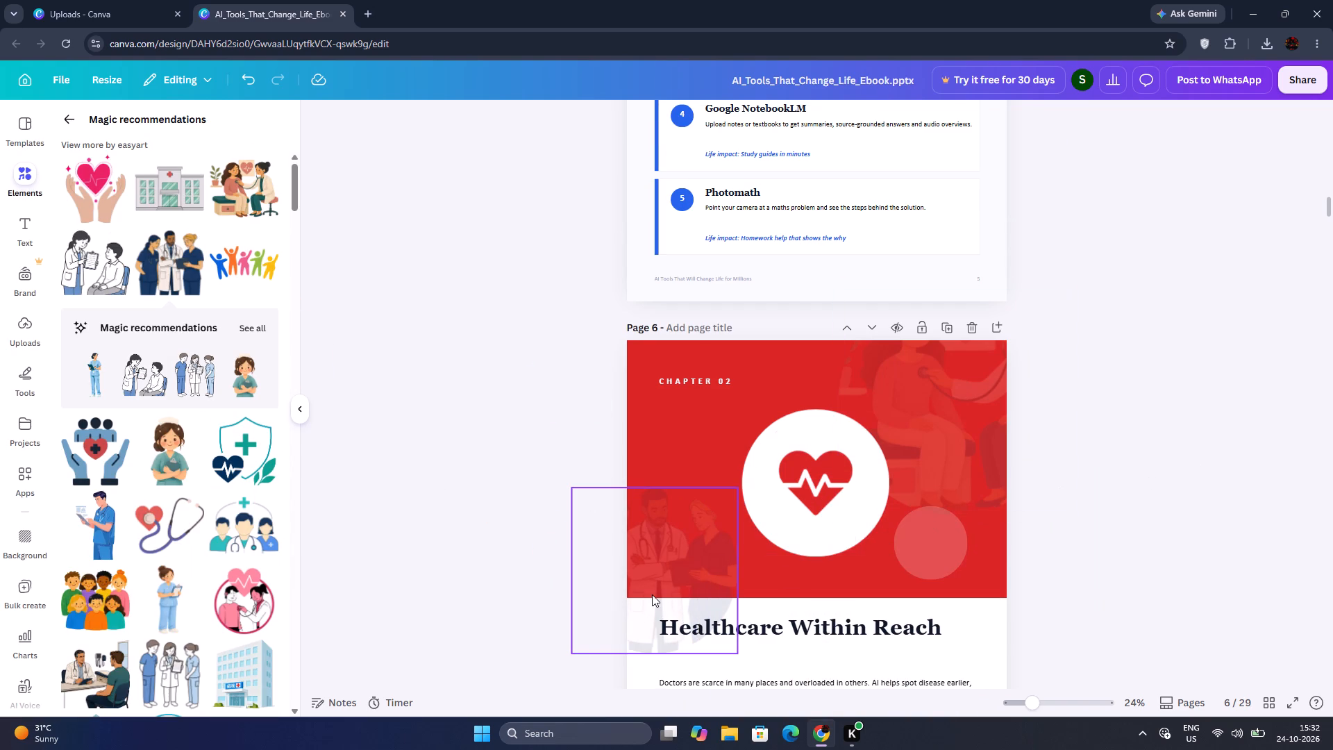
{"action": "key", "text": "ctrl+z"}
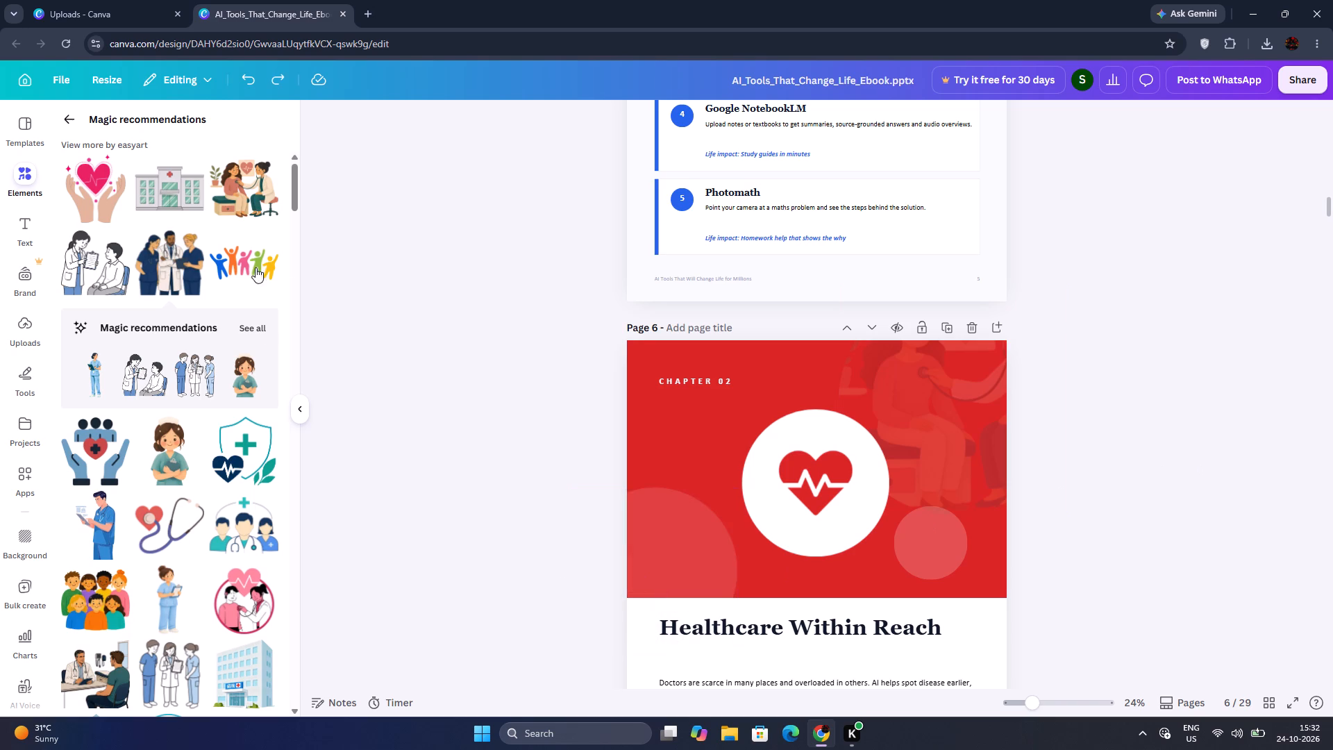
{"action": "left_click_drag", "start_coordinate": [181, 259], "coordinate": [183, 259]}
{"action": "left_click_drag", "start_coordinate": [183, 259], "coordinate": [669, 527]}
{"action": "left_click", "coordinate": [671, 586]}
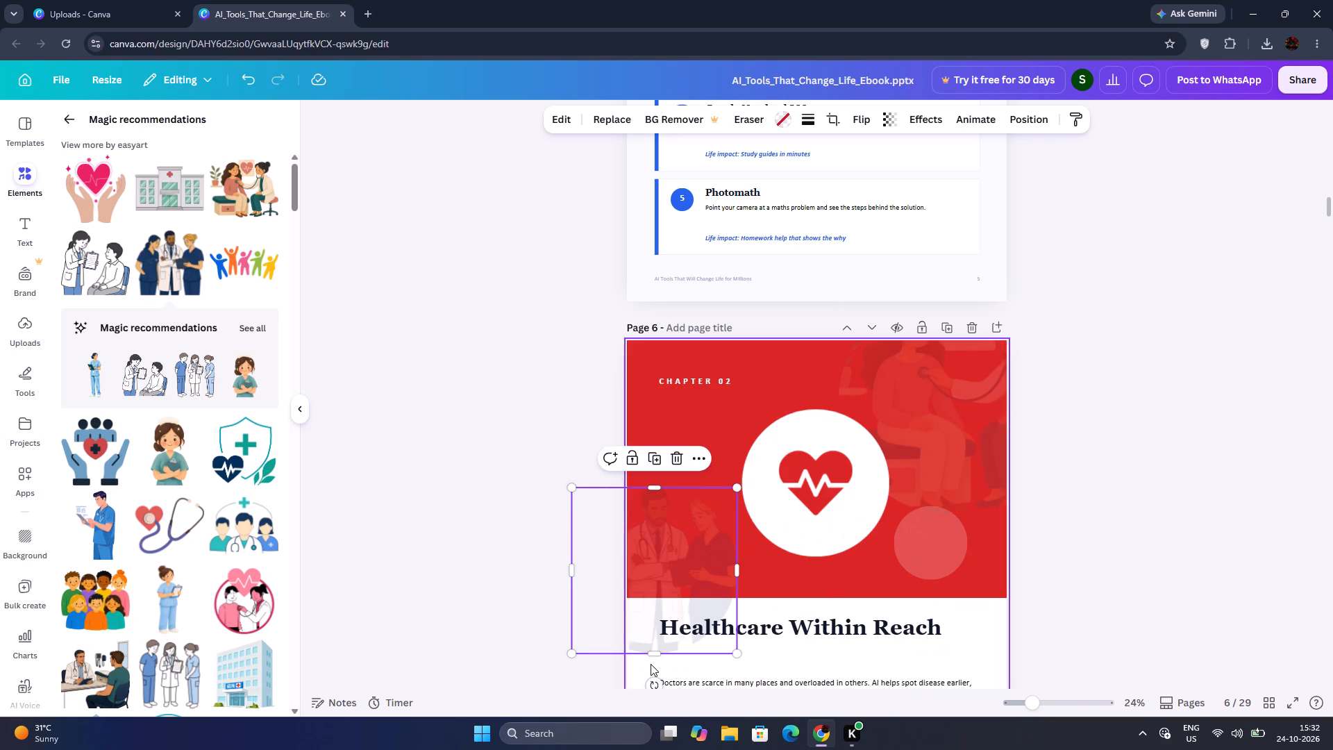
Cut the medical staff frame off at the banner's lower edge, extend its top to about 259 high, and shift it slightly left.
{"action": "left_click_drag", "start_coordinate": [651, 651], "coordinate": [655, 639]}
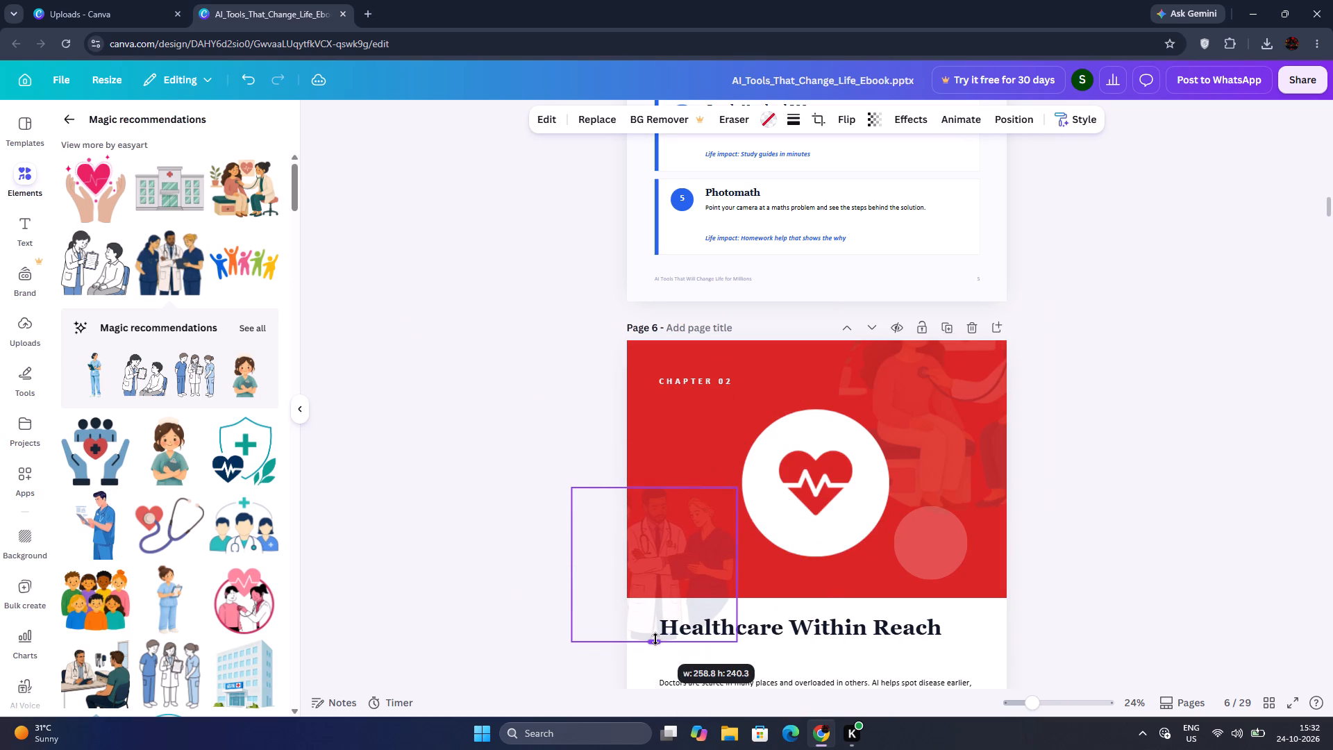
{"action": "left_click_drag", "start_coordinate": [655, 639], "coordinate": [657, 595]}
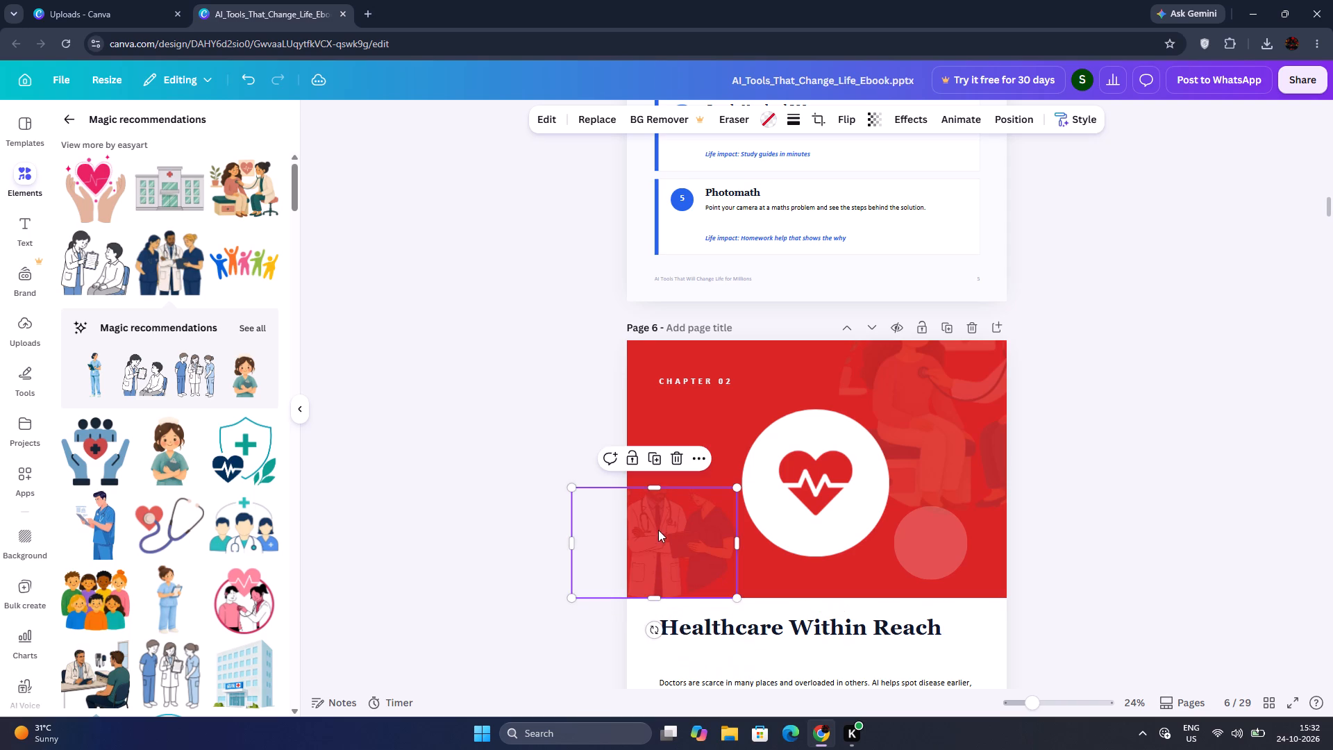
{"action": "left_click_drag", "start_coordinate": [659, 491], "coordinate": [665, 452]}
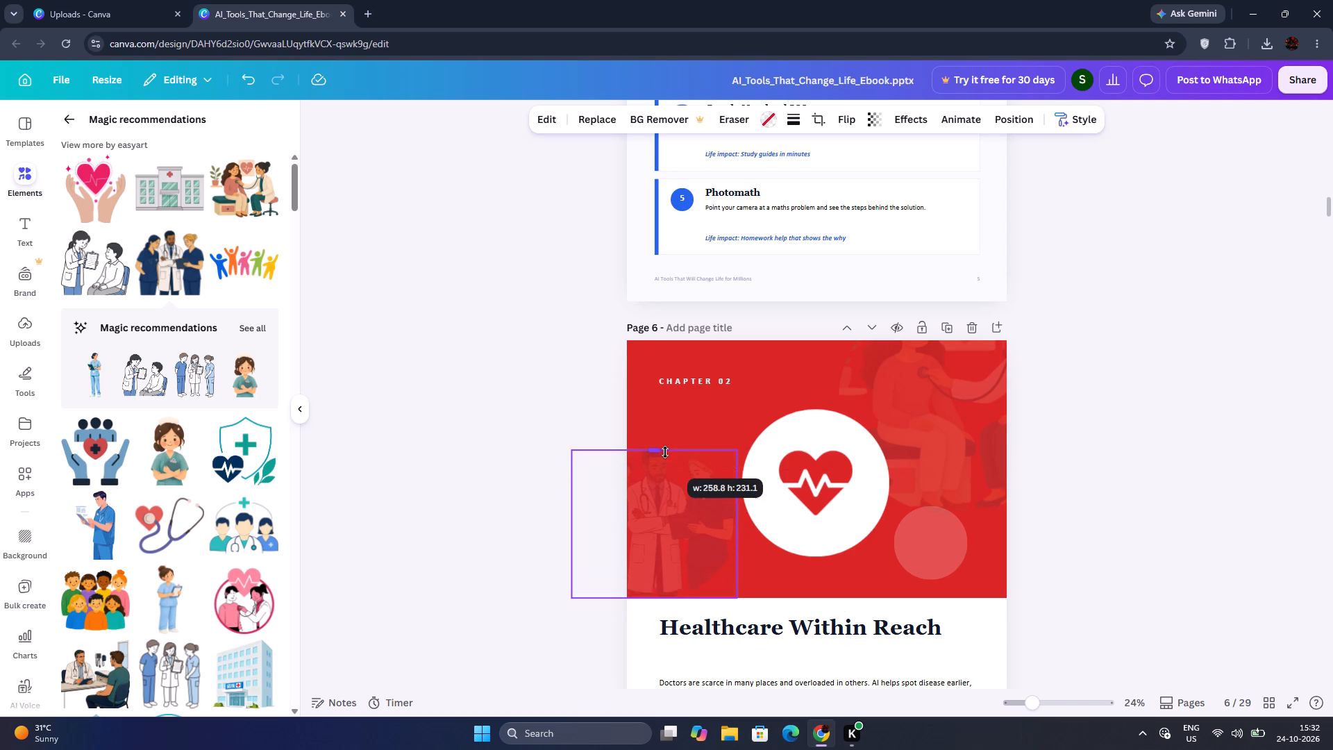
{"action": "left_click_drag", "start_coordinate": [665, 452], "coordinate": [666, 434]}
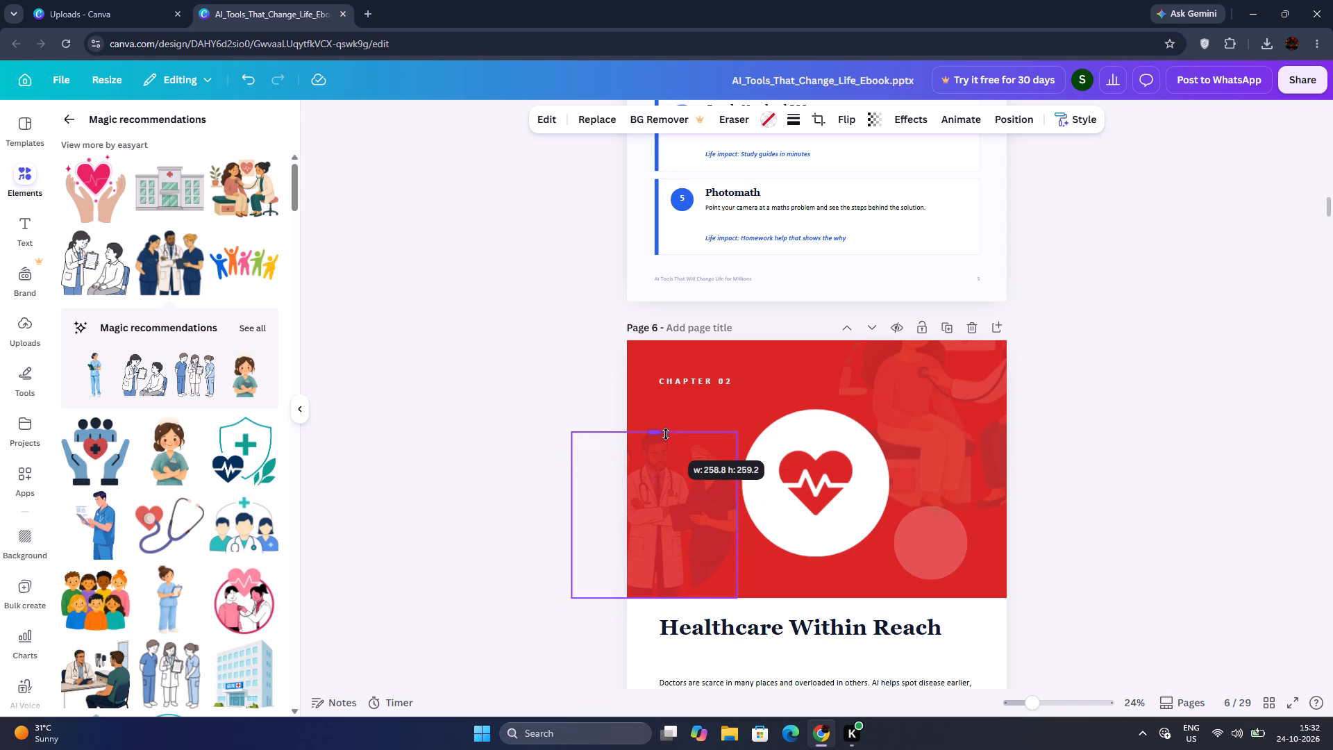
{"action": "left_click_drag", "start_coordinate": [666, 434], "coordinate": [666, 437]}
{"action": "left_click", "coordinate": [546, 397]}
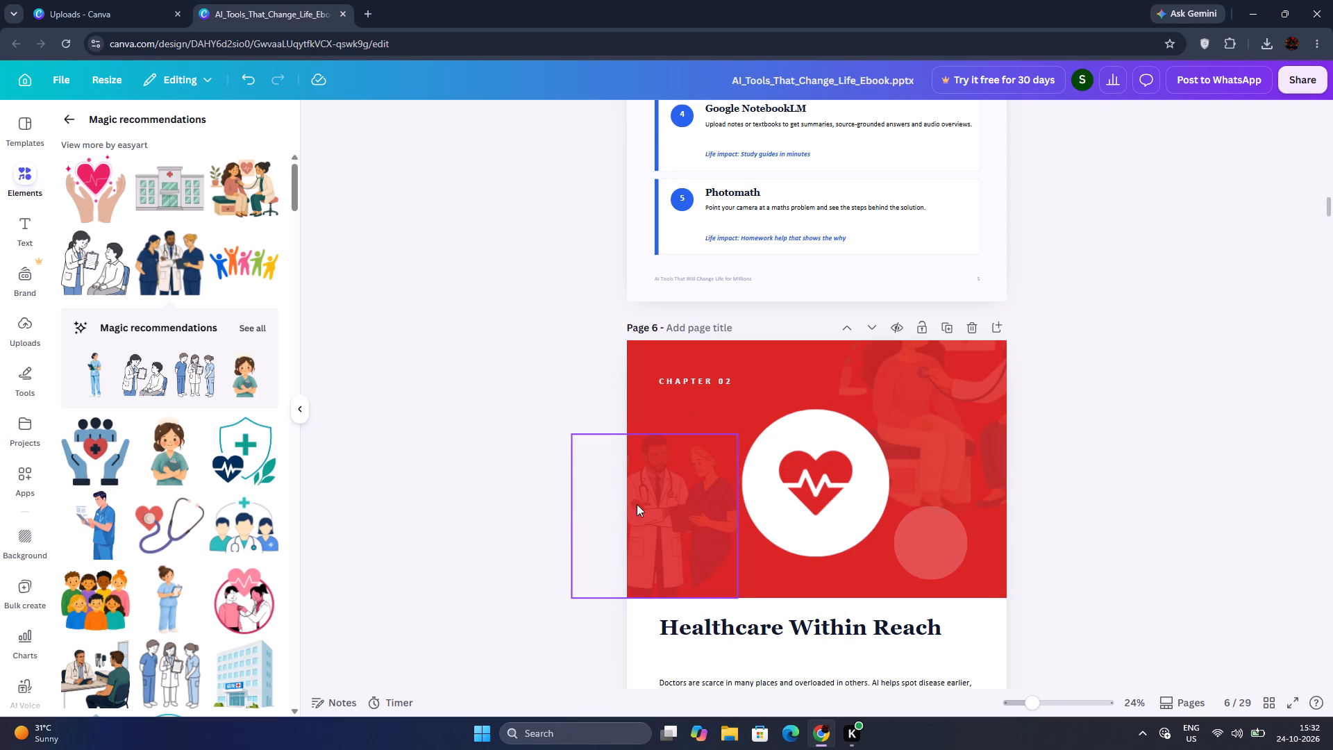
{"action": "left_click_drag", "start_coordinate": [671, 503], "coordinate": [662, 503]}
{"action": "left_click", "coordinate": [394, 310]}
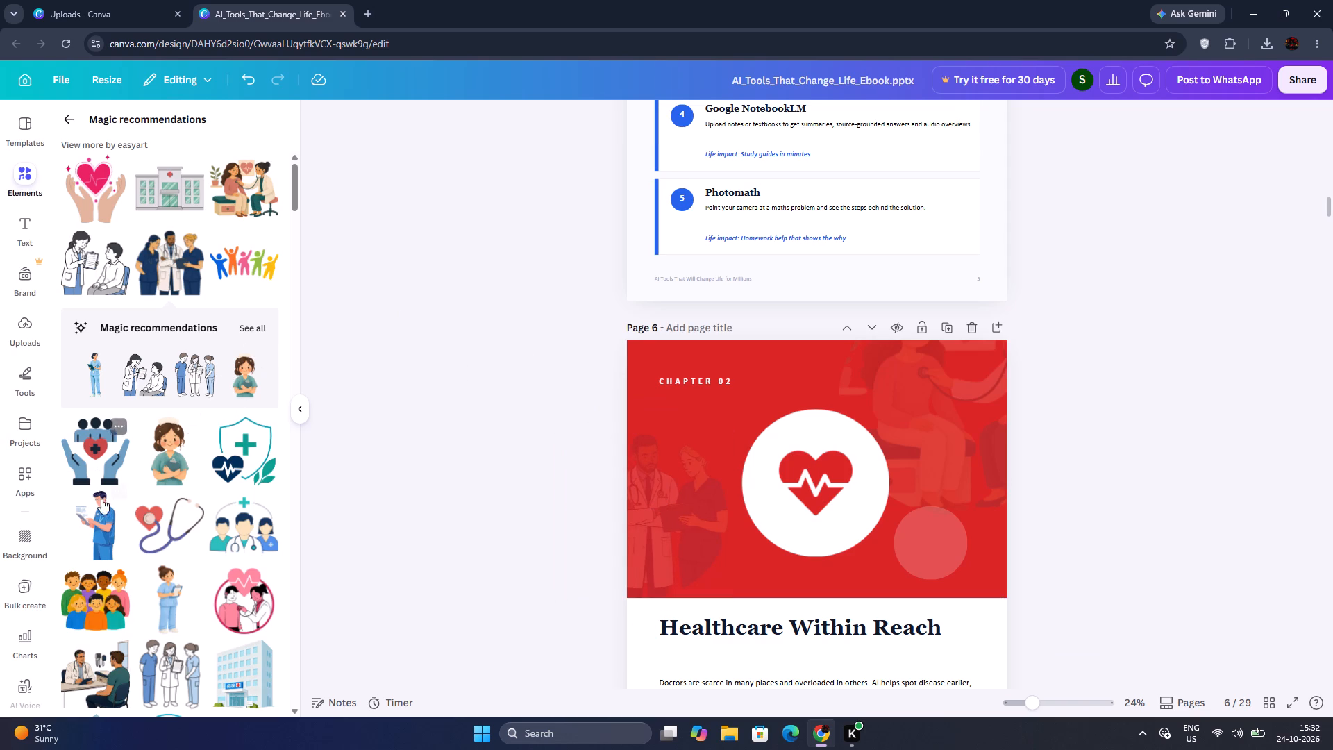
Add the heart-and-stethoscope graphic to page 6, try it on the banner, and place it at the page's lower-right corner.
{"action": "left_click_drag", "start_coordinate": [162, 531], "coordinate": [920, 549]}
{"action": "left_click_drag", "start_coordinate": [962, 572], "coordinate": [692, 498]}
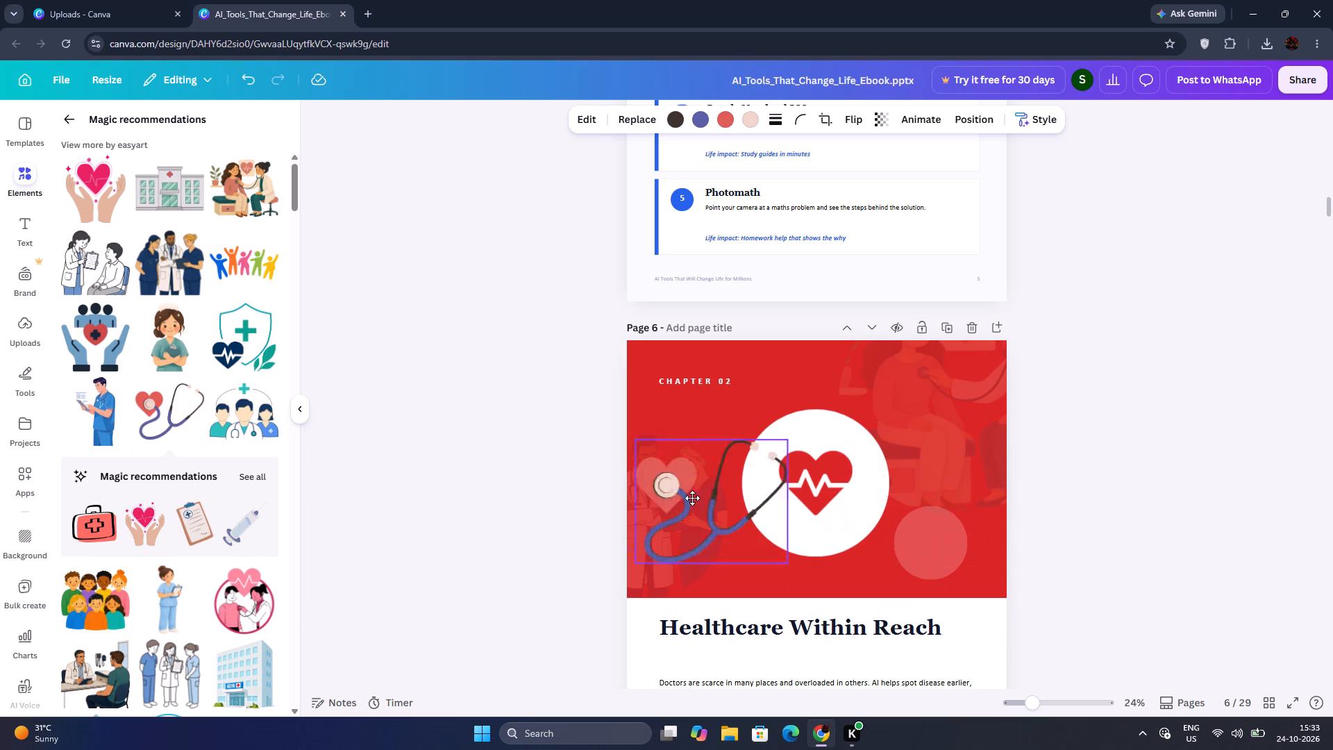
{"action": "left_click_drag", "start_coordinate": [692, 498], "coordinate": [653, 512]}
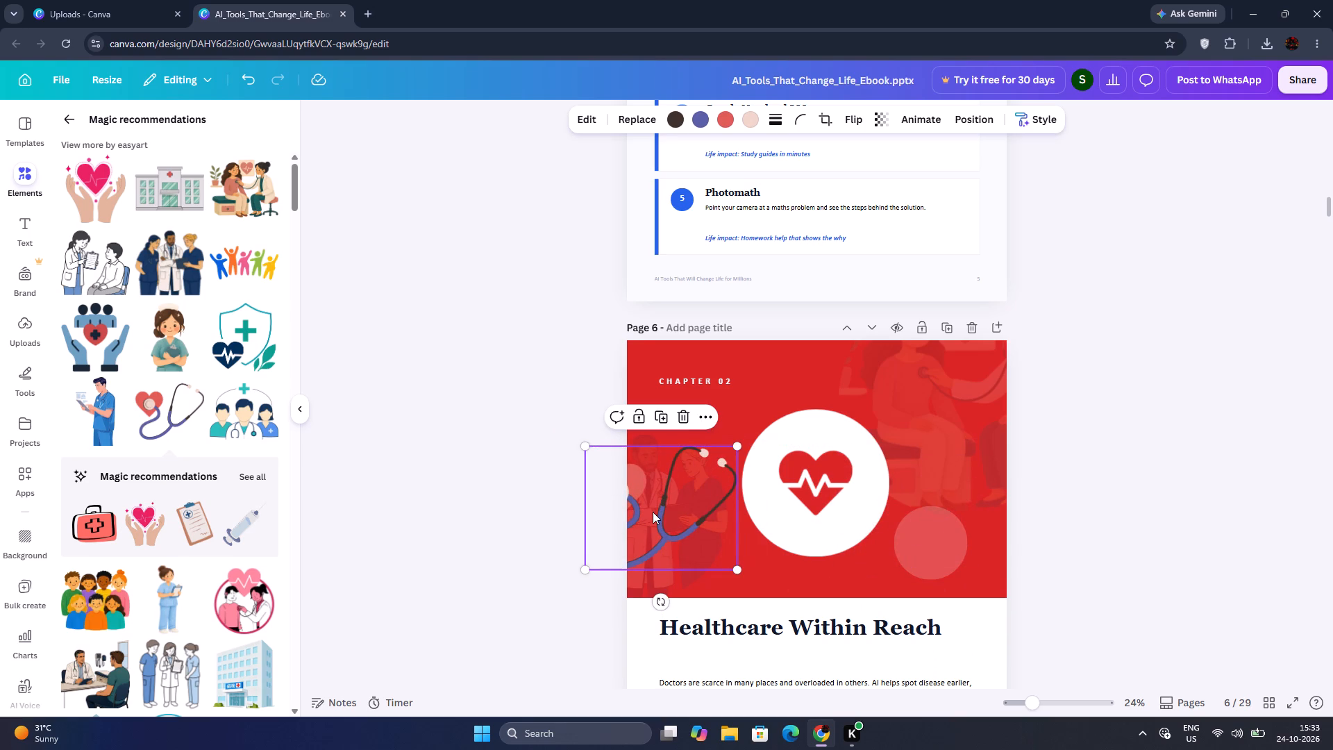
{"action": "scroll", "coordinate": [695, 503], "scroll_direction": "down", "scroll_amount": 3}
{"action": "left_click_drag", "start_coordinate": [691, 319], "coordinate": [871, 590]}
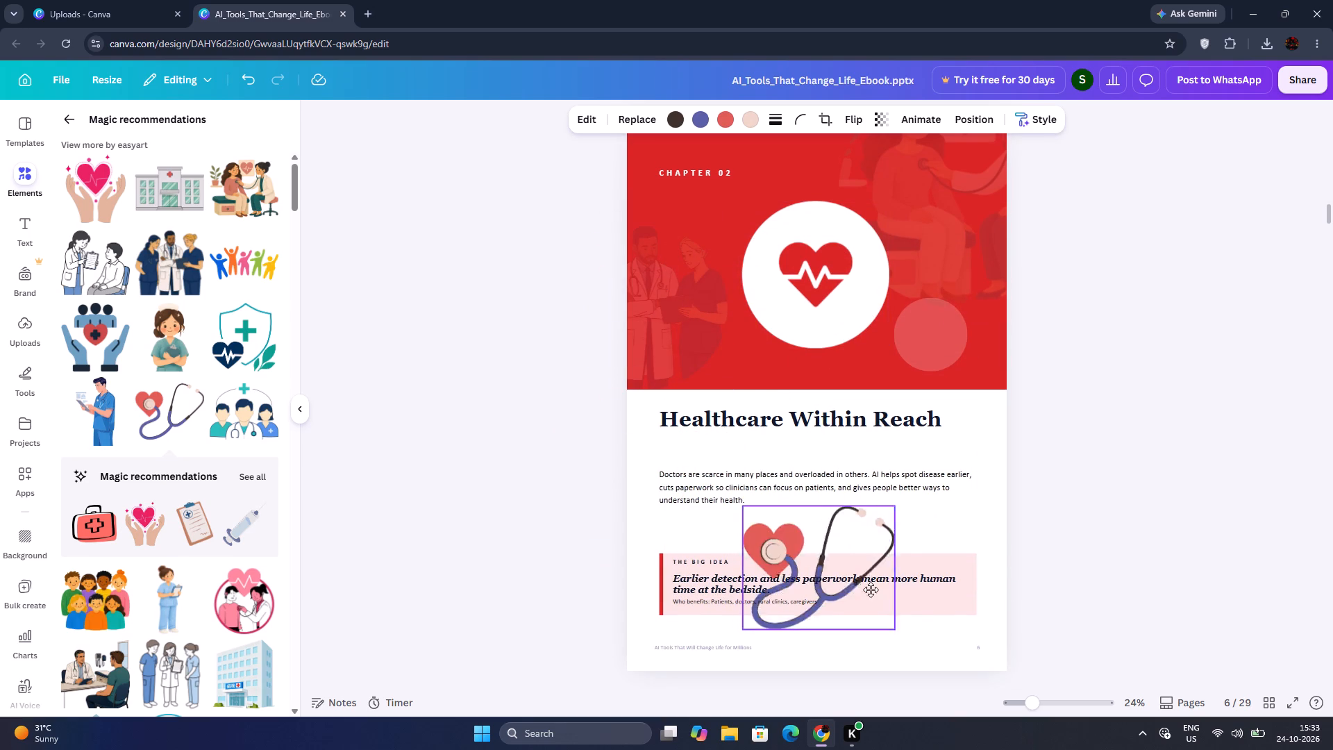
{"action": "left_click_drag", "start_coordinate": [871, 590], "coordinate": [952, 672]}
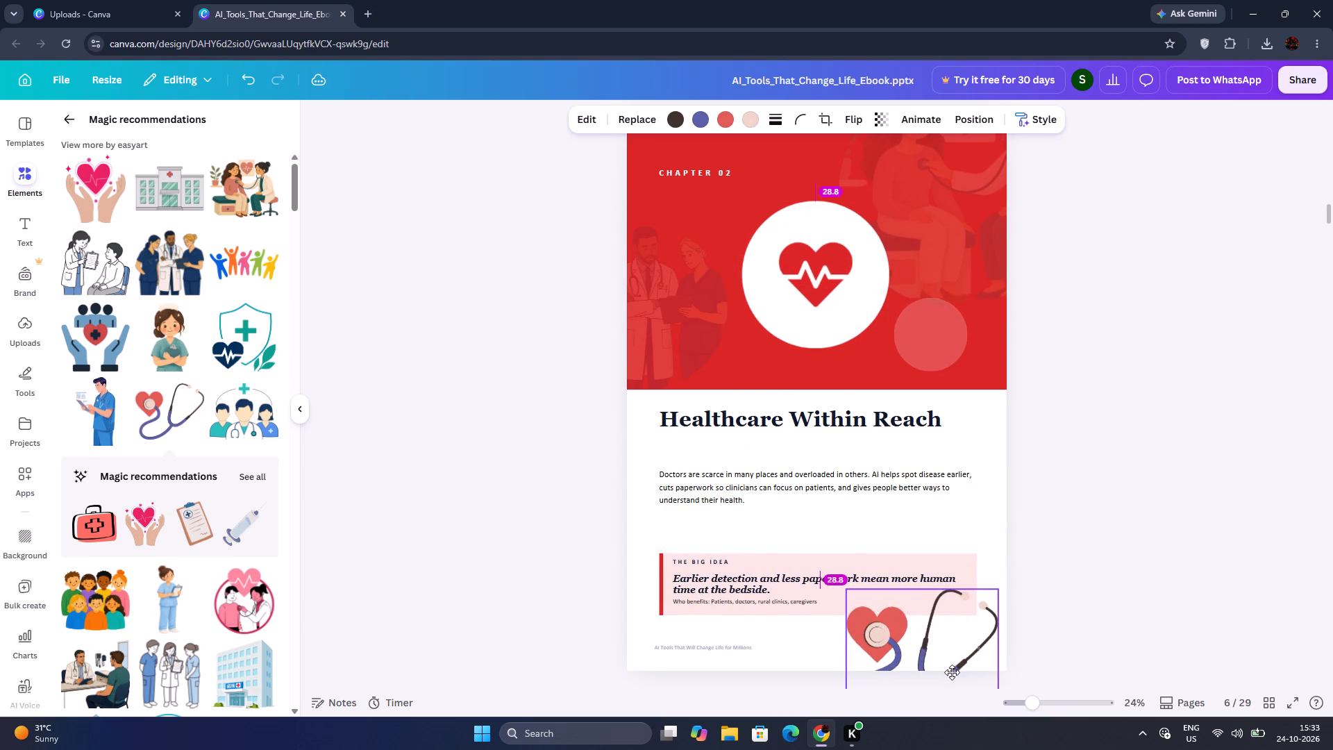
{"action": "left_click_drag", "start_coordinate": [952, 672], "coordinate": [954, 686]}
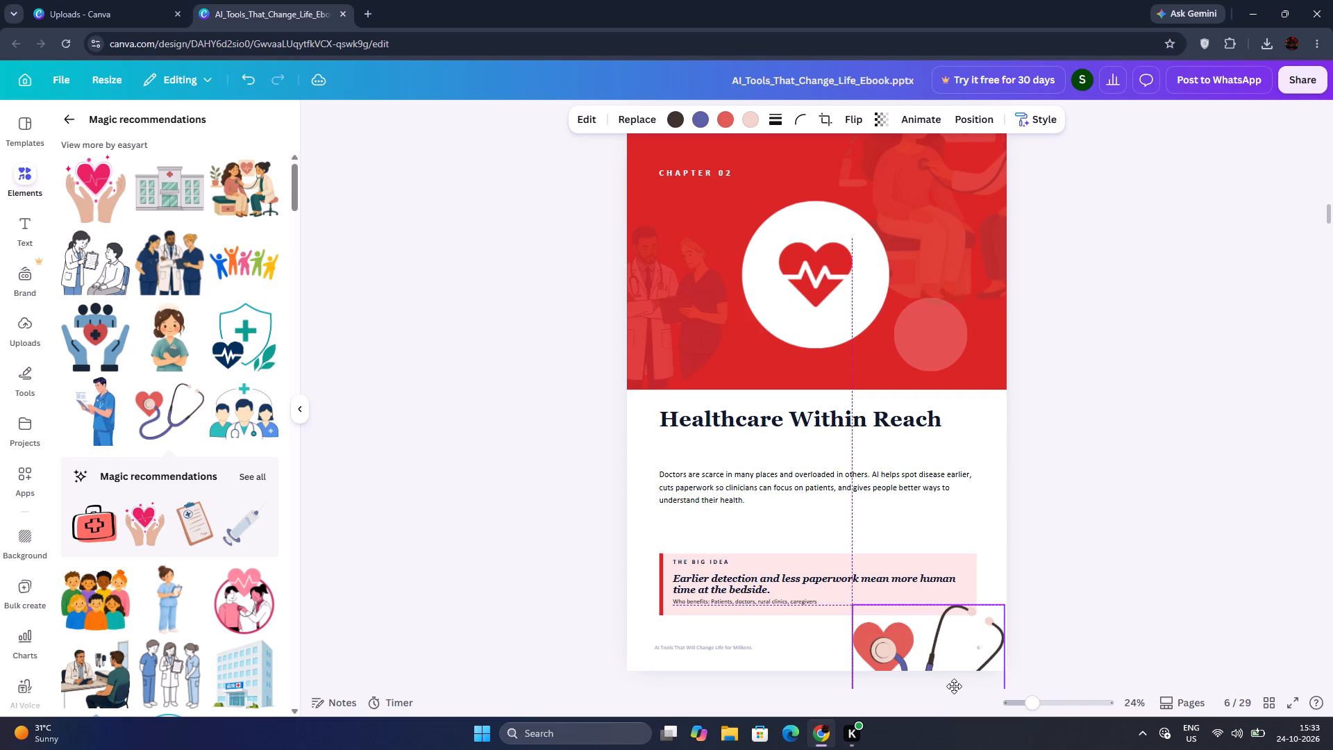
{"action": "left_click_drag", "start_coordinate": [954, 686], "coordinate": [957, 668]}
{"action": "left_click", "coordinate": [1155, 533]}
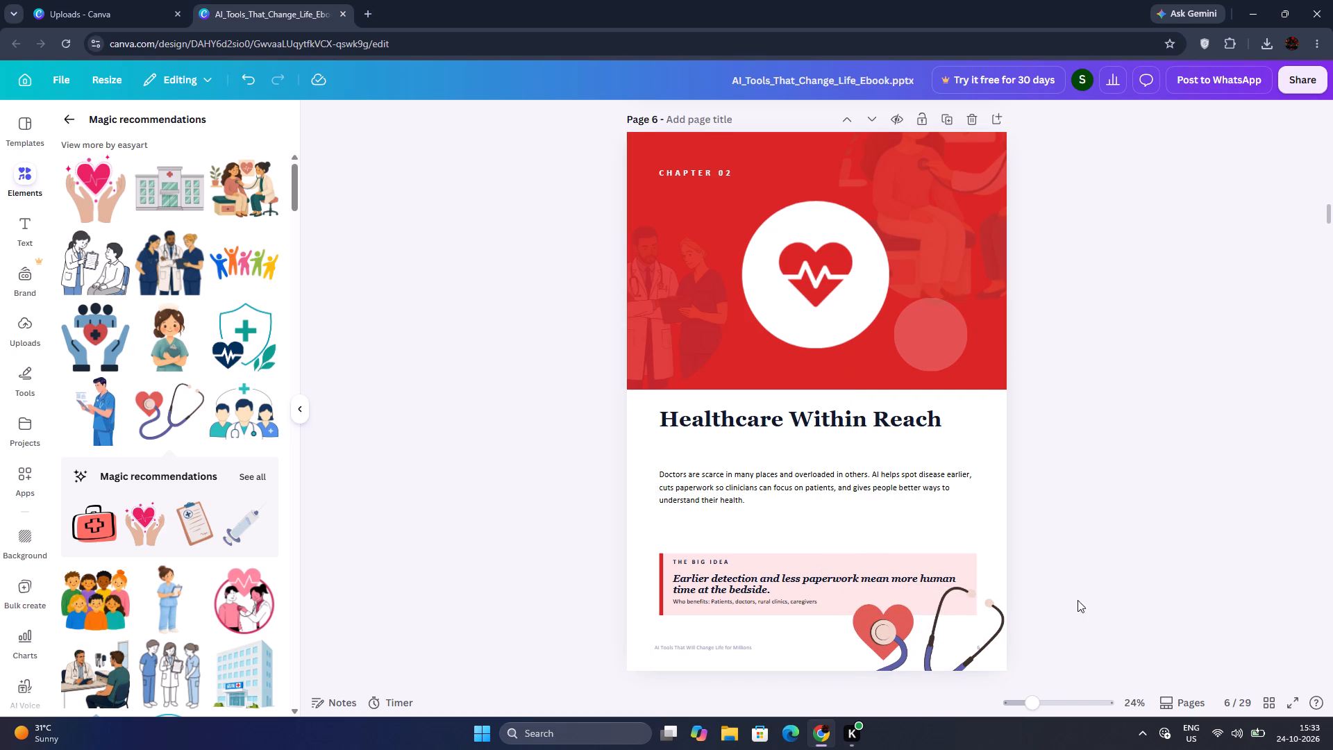
{"action": "left_click_drag", "start_coordinate": [912, 649], "coordinate": [897, 649]}
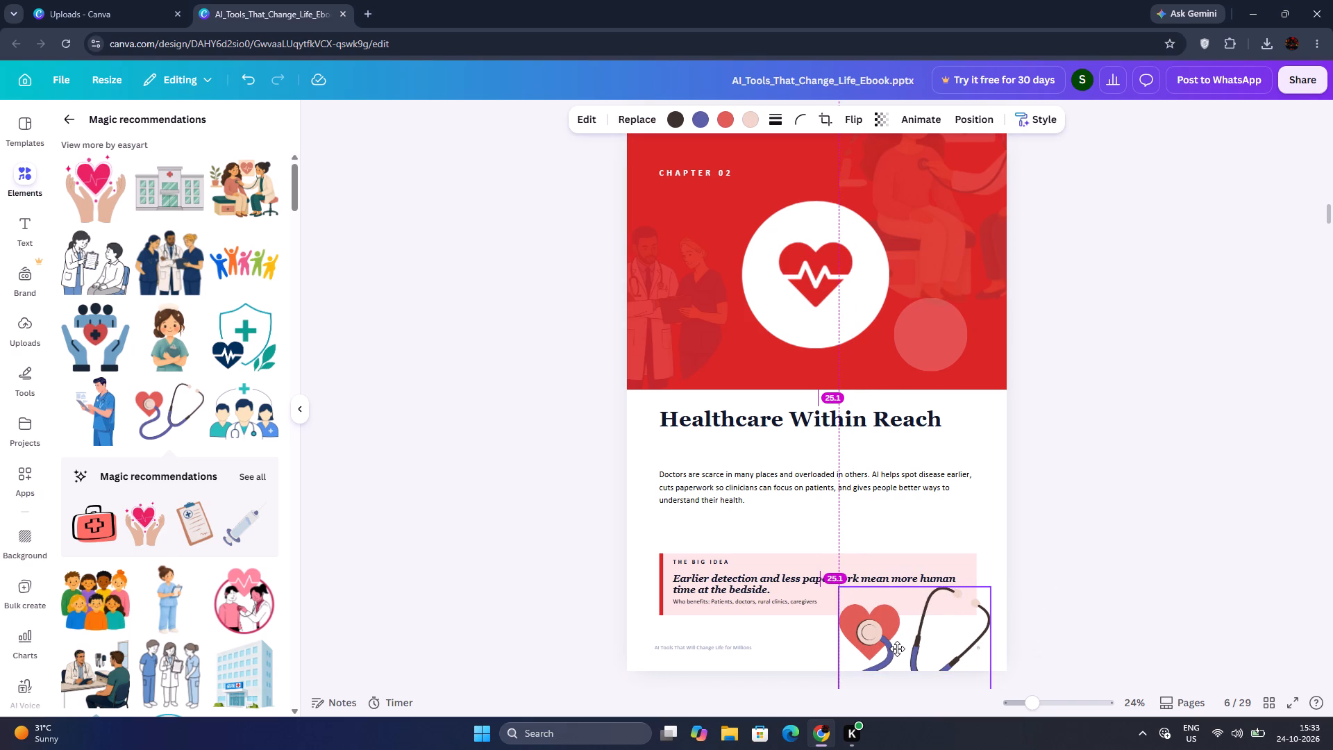
{"action": "left_click_drag", "start_coordinate": [897, 649], "coordinate": [898, 649]}
{"action": "left_click_drag", "start_coordinate": [969, 628], "coordinate": [972, 640]}
{"action": "left_click", "coordinate": [1102, 574]}
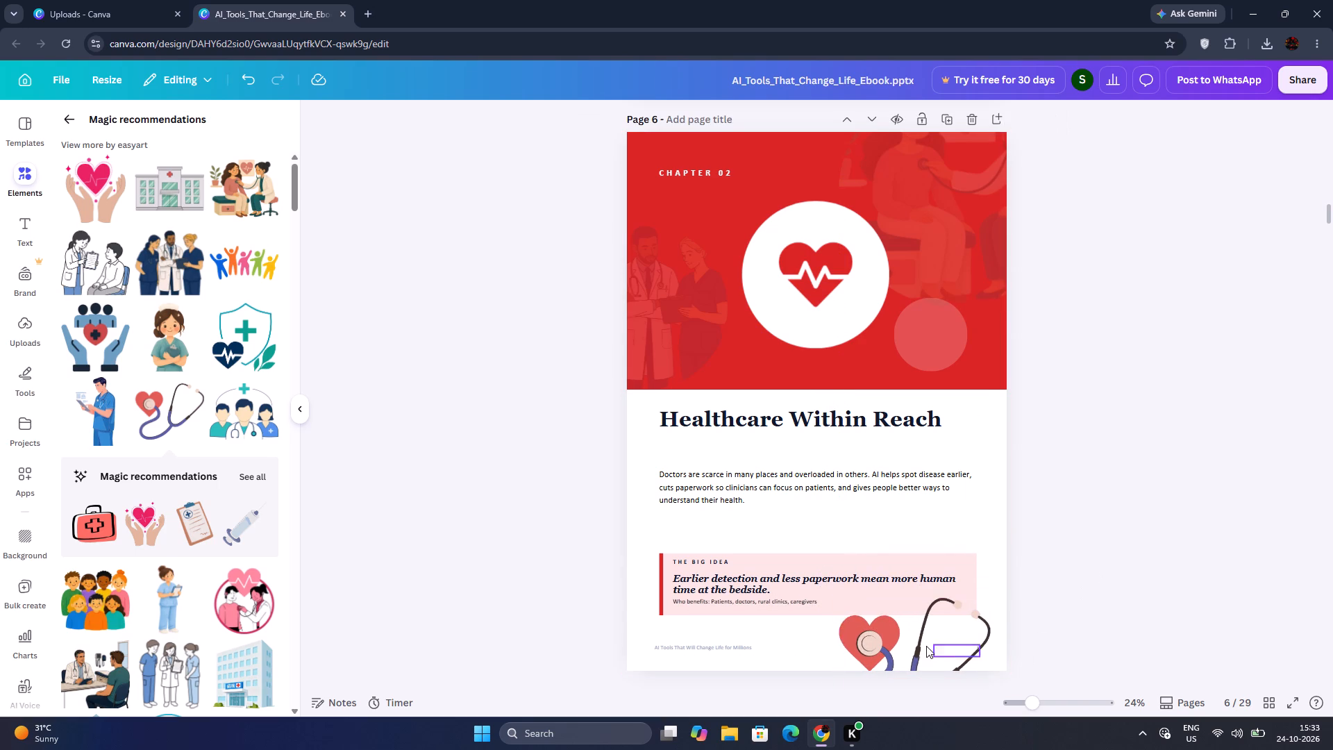
Shrink the heart-and-stethoscope graphic to a small accent and place it over the Big Idea box's upper-right corner.
{"action": "left_click_drag", "start_coordinate": [926, 646], "coordinate": [934, 558]}
{"action": "left_click_drag", "start_coordinate": [998, 636], "coordinate": [938, 562]}
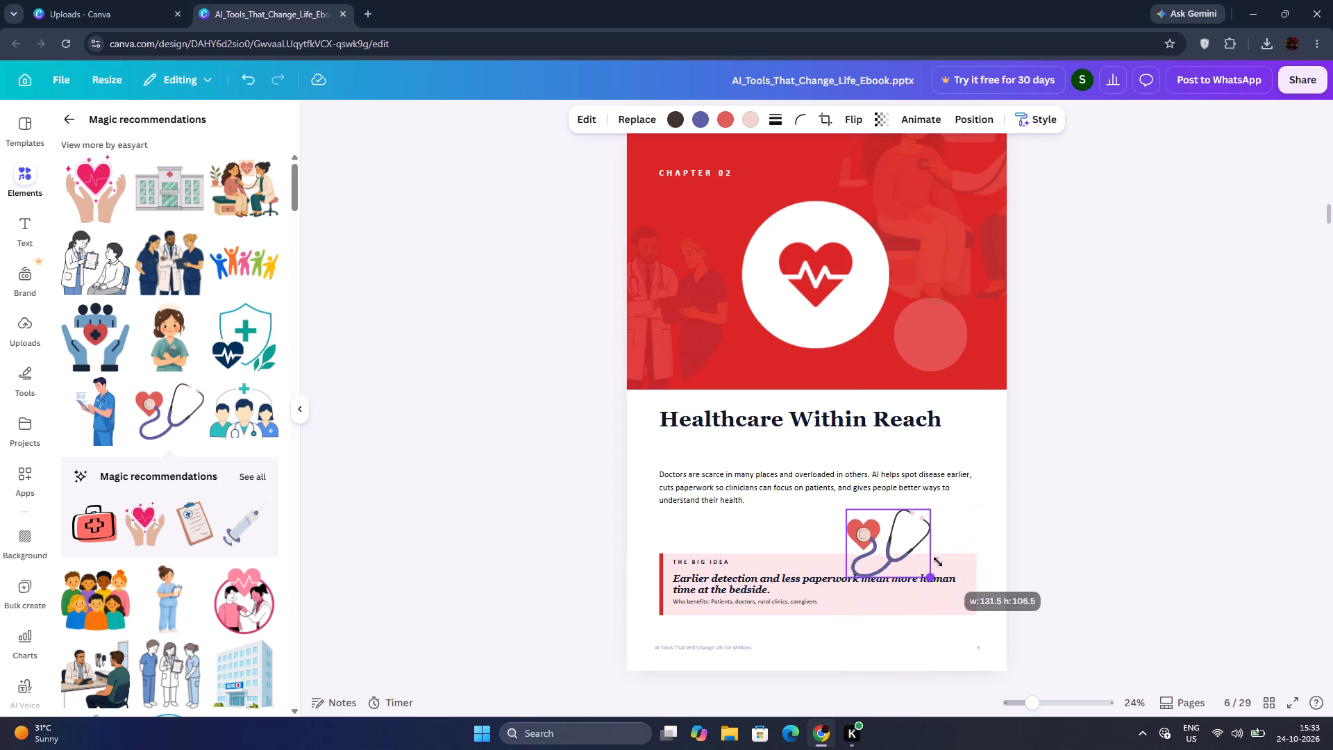
{"action": "left_click_drag", "start_coordinate": [938, 562], "coordinate": [912, 547]}
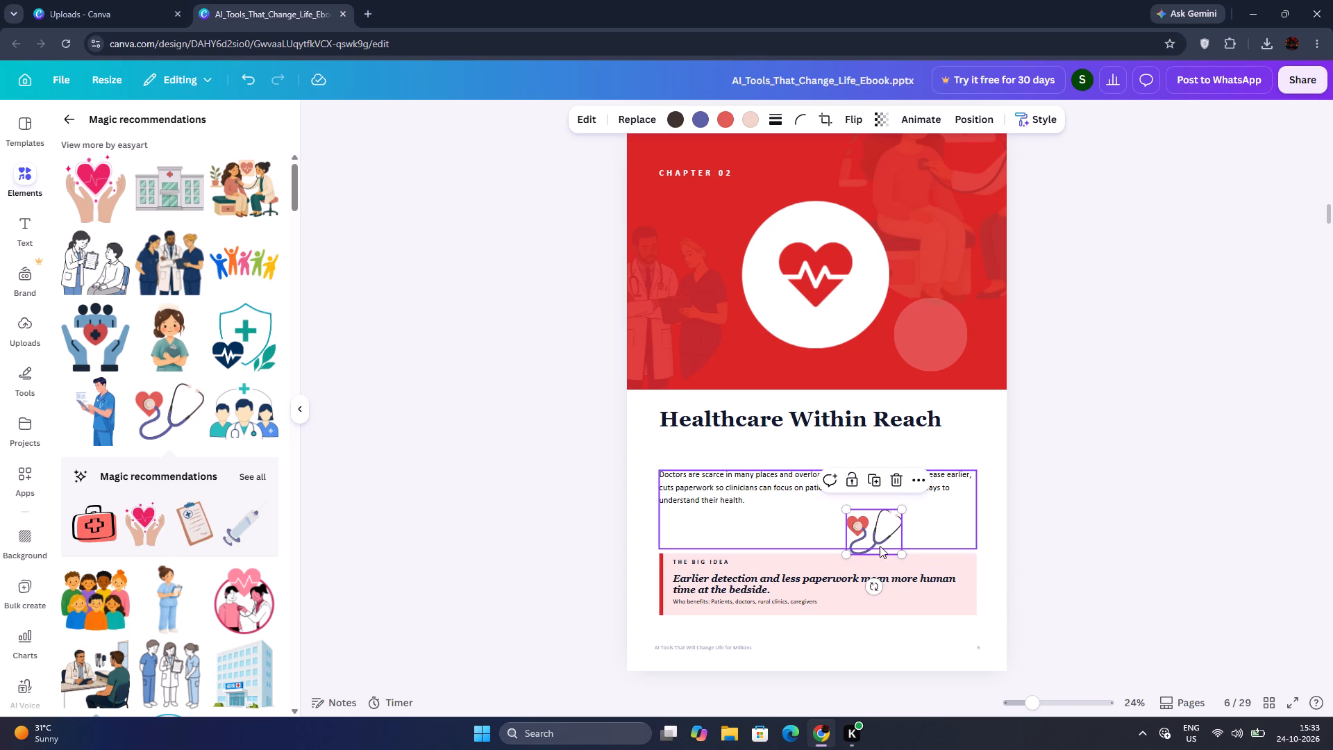
{"action": "left_click_drag", "start_coordinate": [881, 551], "coordinate": [990, 594]}
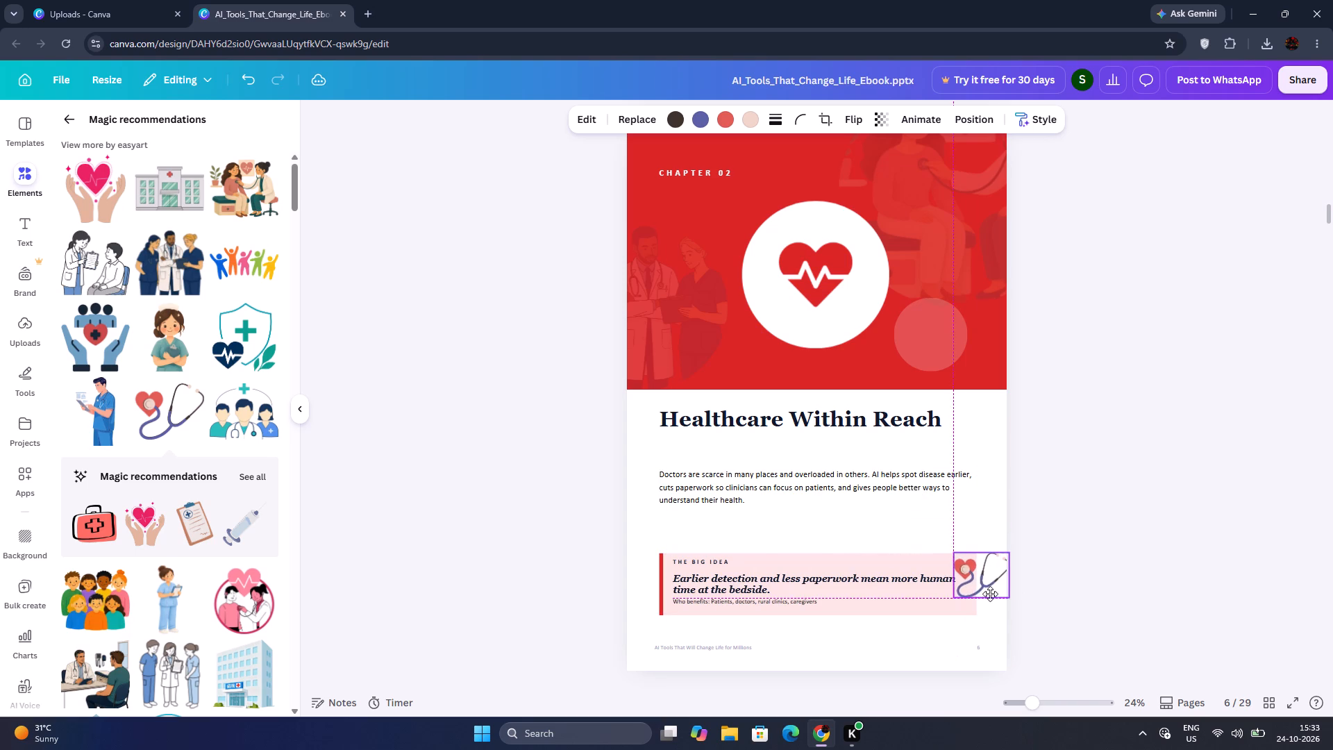
{"action": "left_click_drag", "start_coordinate": [990, 594], "coordinate": [962, 568]}
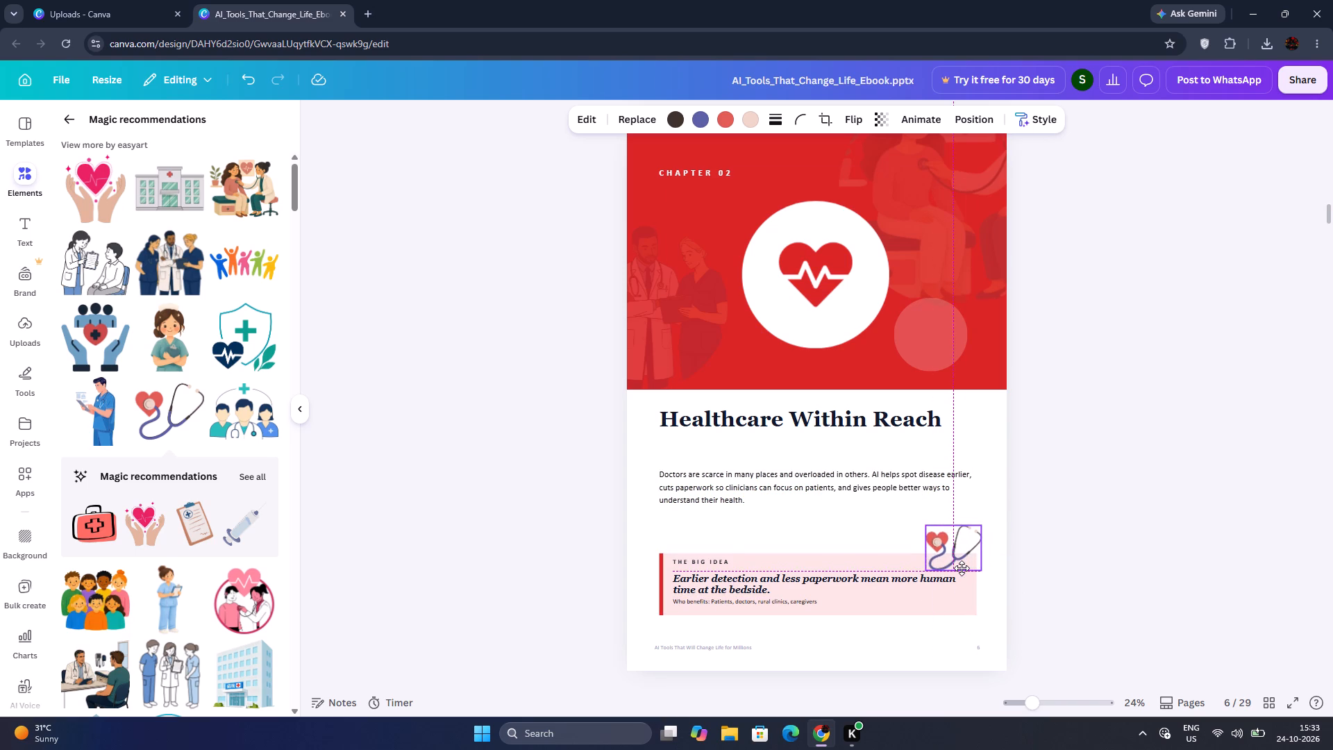
{"action": "left_click_drag", "start_coordinate": [962, 568], "coordinate": [971, 567]}
{"action": "left_click", "coordinate": [1148, 537]}
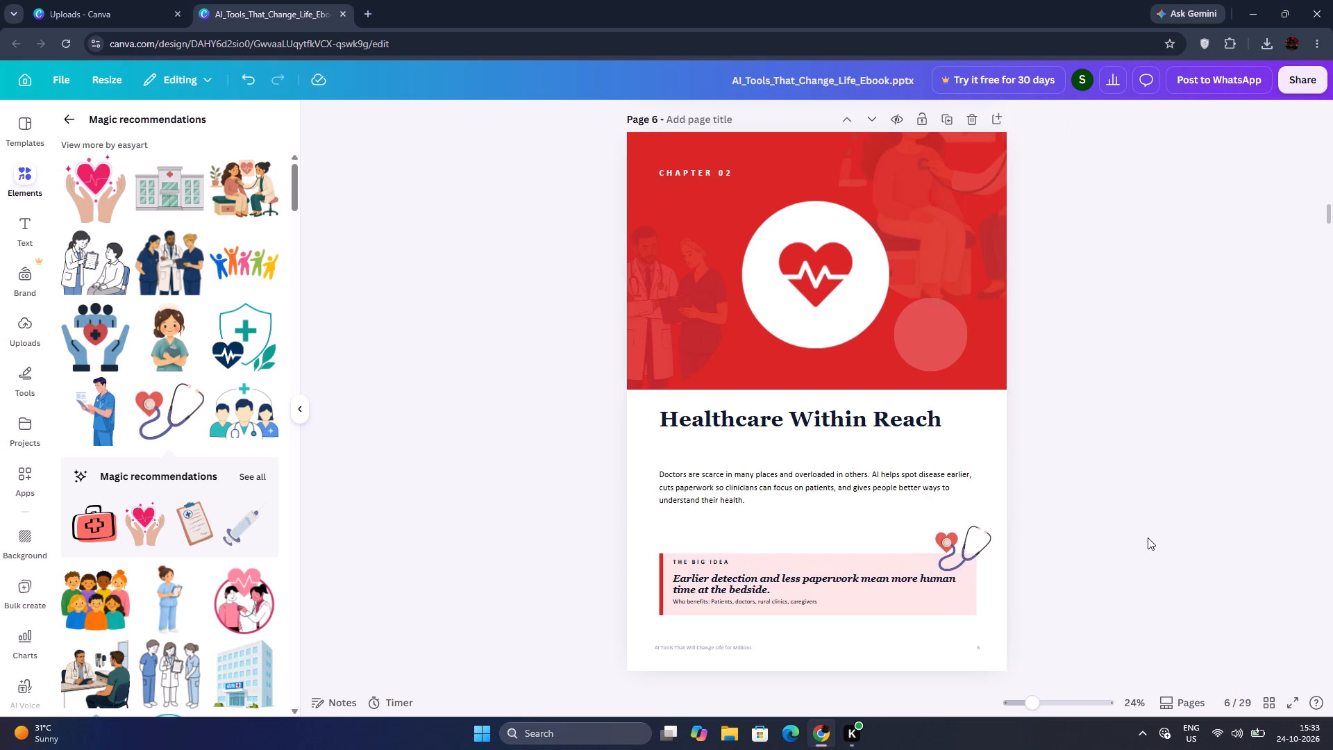
Move the small heart-and-stethoscope graphic to the Big Idea box's lower-right corner, slightly overlapping its edge.
{"action": "left_click_drag", "start_coordinate": [962, 552], "coordinate": [969, 590]}
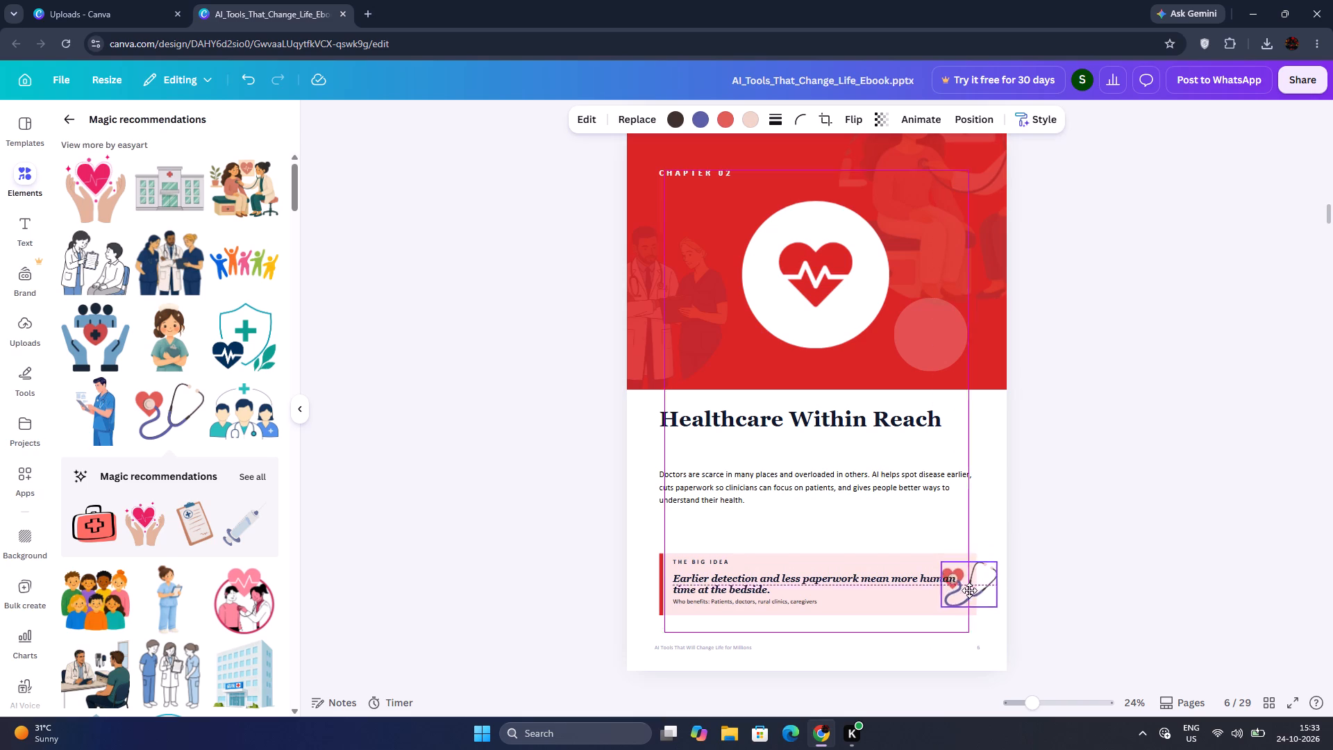
{"action": "left_click_drag", "start_coordinate": [969, 590], "coordinate": [955, 609]}
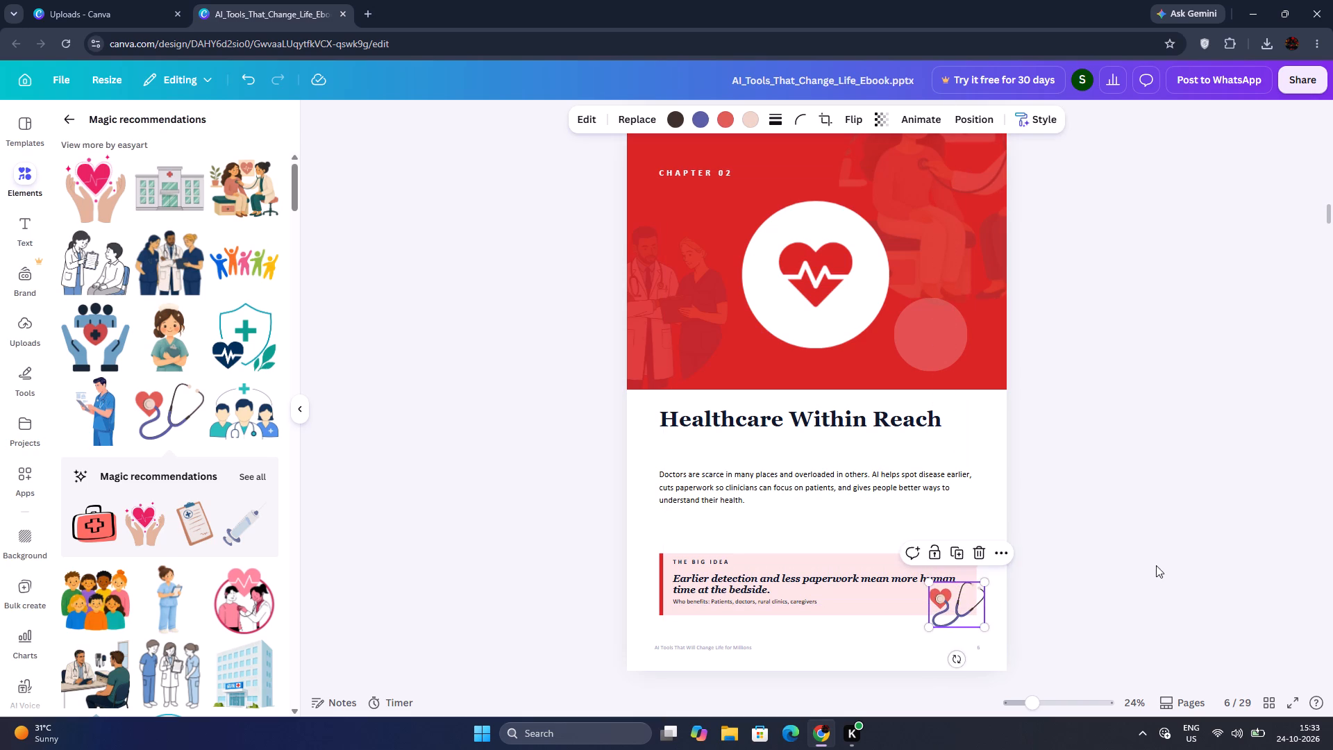
{"action": "left_click", "coordinate": [1156, 565]}
{"action": "left_click", "coordinate": [937, 596]}
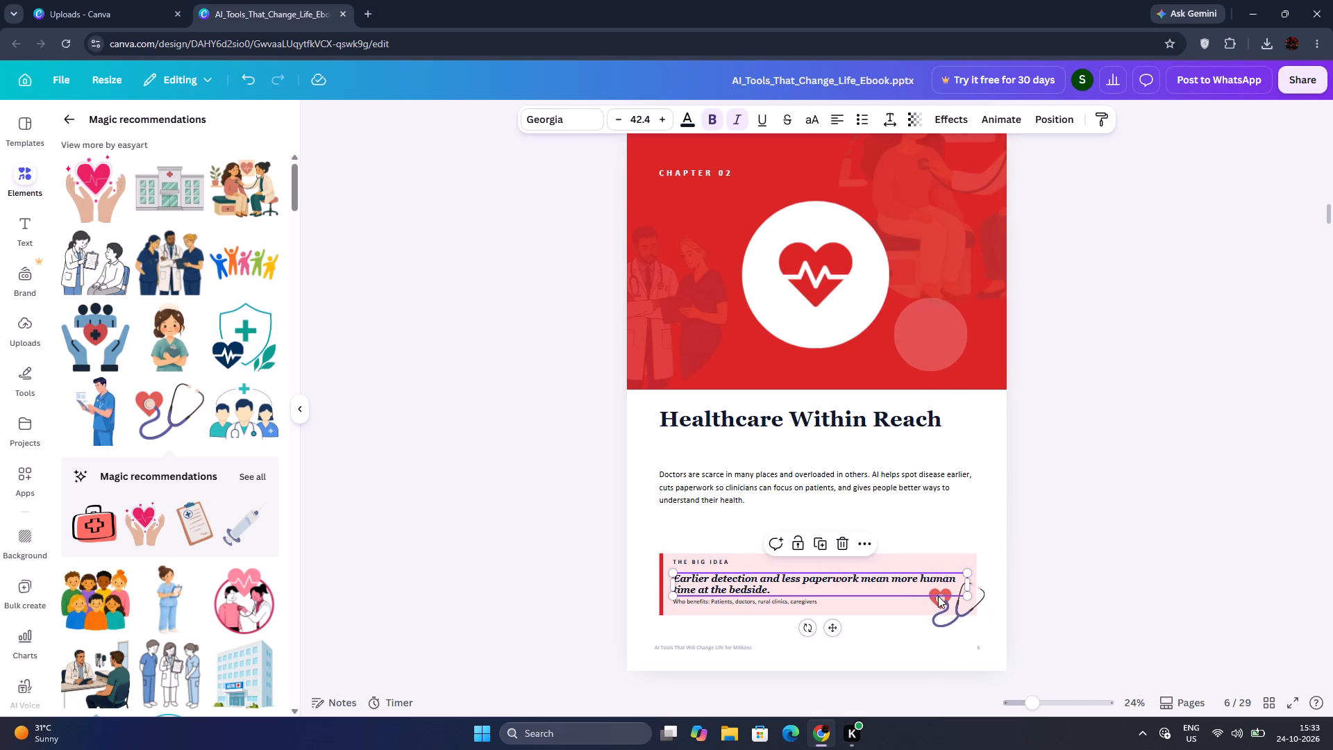
{"action": "left_click", "coordinate": [944, 602]}
{"action": "left_click", "coordinate": [979, 590]}
{"action": "left_click_drag", "start_coordinate": [973, 597], "coordinate": [980, 599]}
{"action": "left_click", "coordinate": [1072, 568]}
Delete the large gear graphic behind the graduation cap circle on the page 4 banner.
{"action": "scroll", "coordinate": [976, 512], "scroll_direction": "up", "scroll_amount": 1}
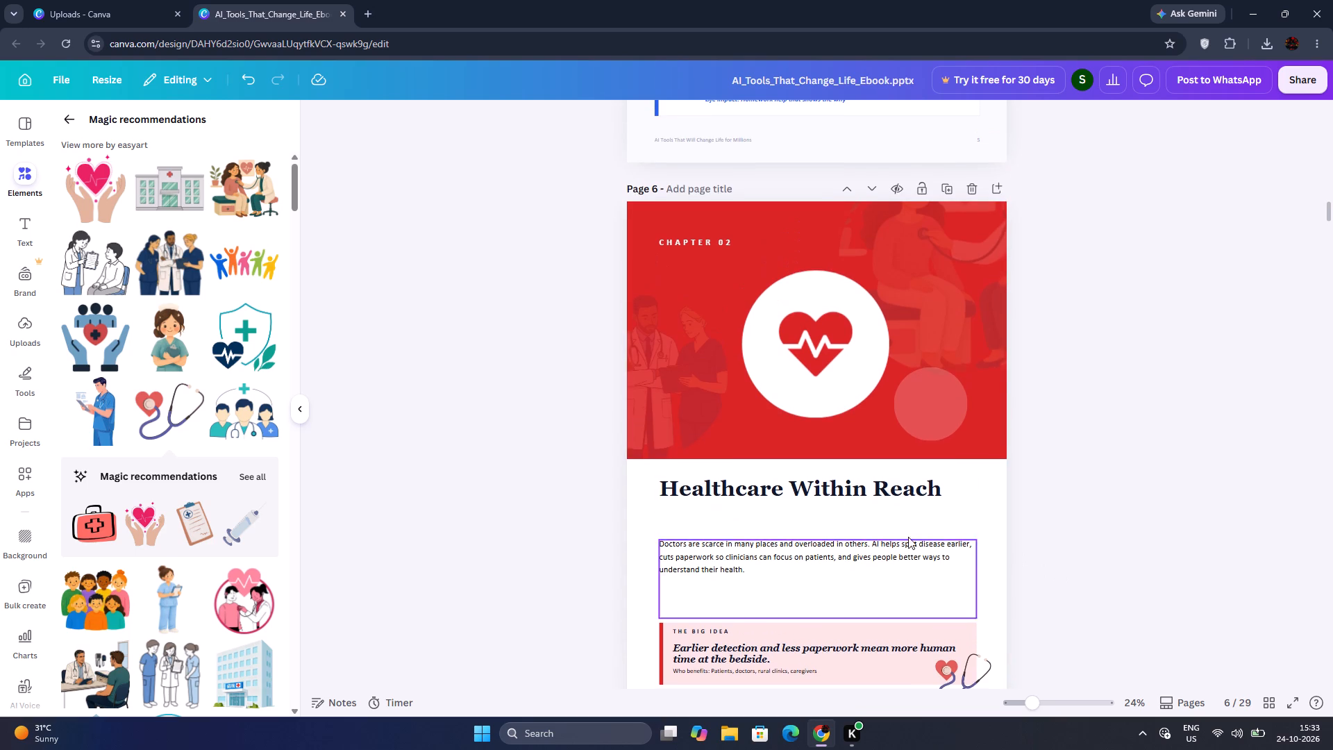
{"action": "scroll", "coordinate": [1027, 426], "scroll_direction": "up", "scroll_amount": 9}
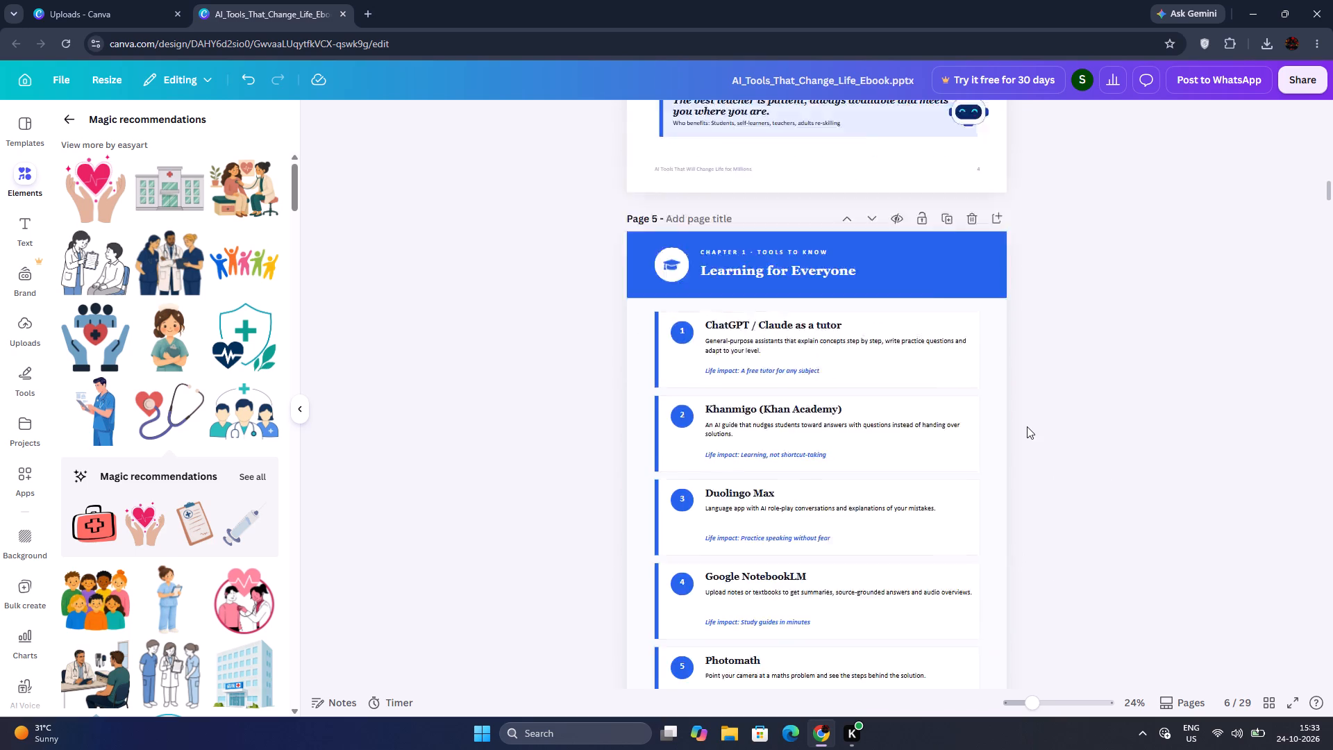
{"action": "scroll", "coordinate": [1027, 426], "scroll_direction": "up", "scroll_amount": 9}
{"action": "left_click", "coordinate": [981, 419]}
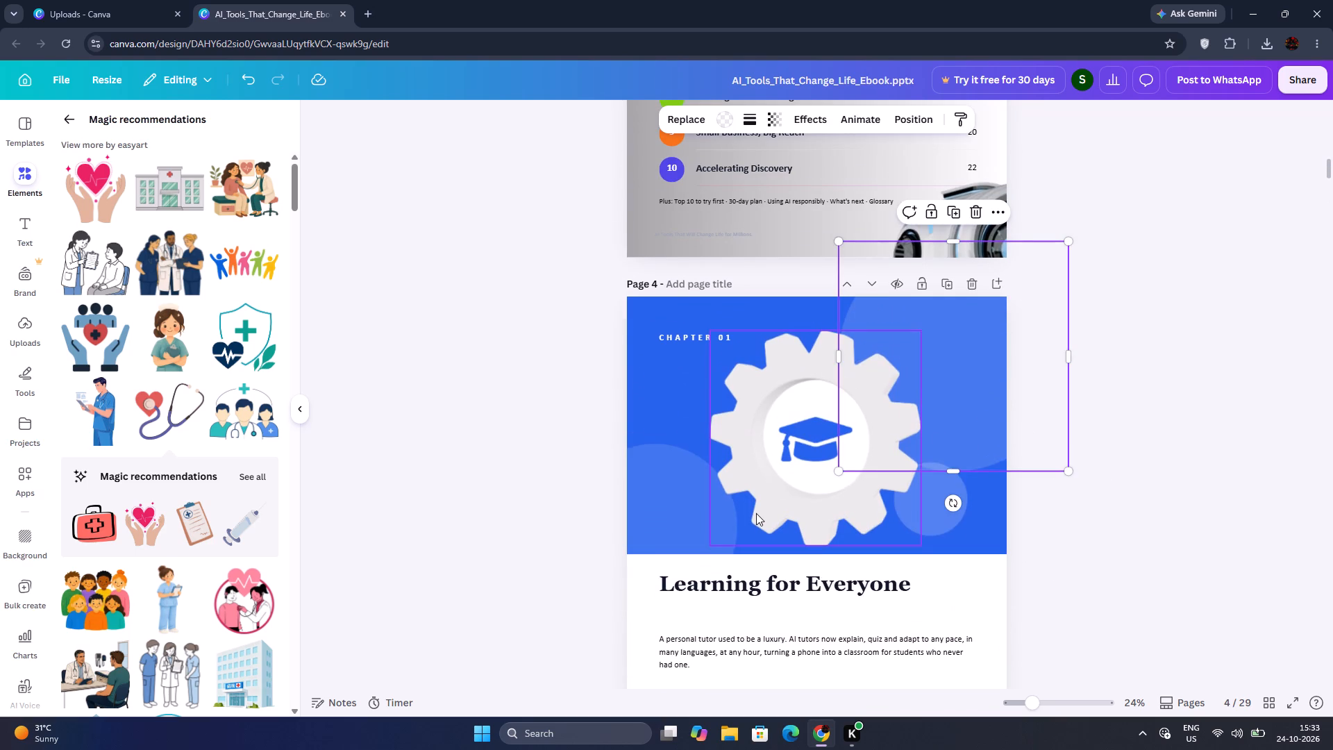
{"action": "left_click", "coordinate": [756, 513]}
{"action": "key", "text": "BackSpace"}
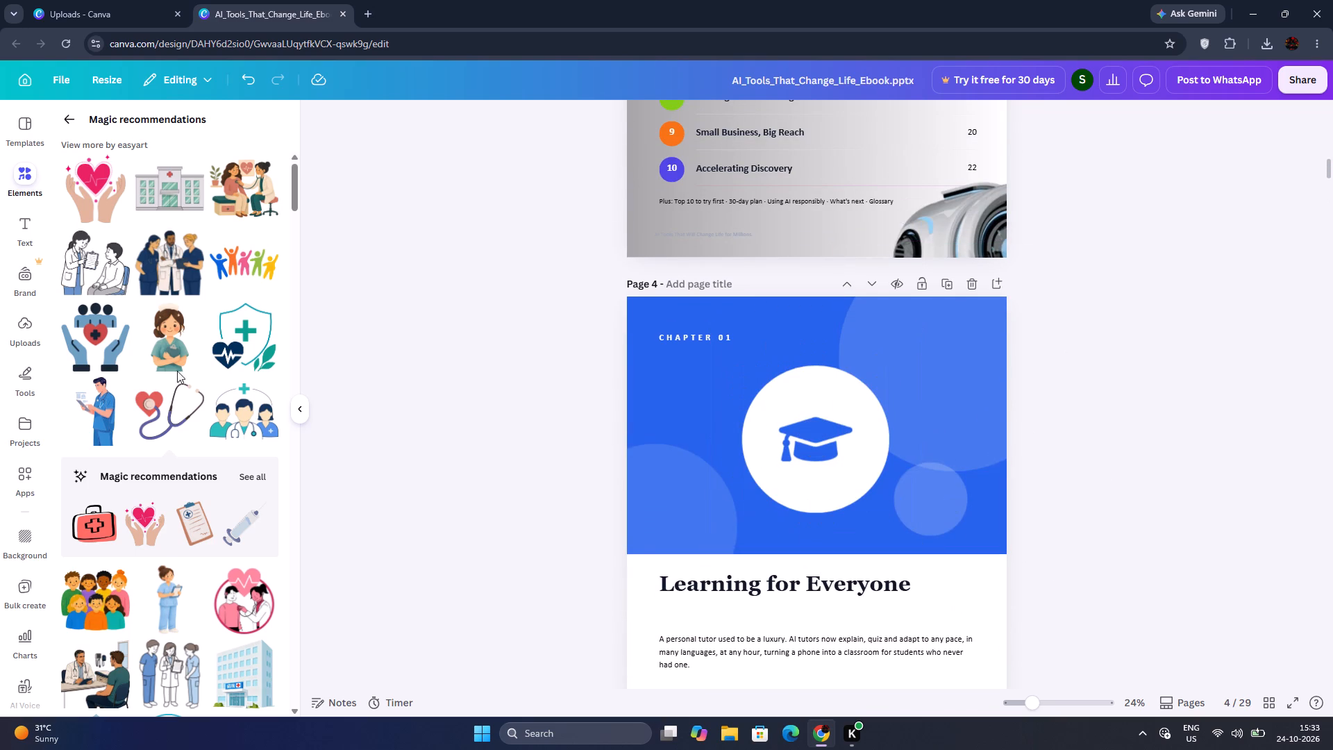
Fill the large upper-right translucent circle on page 4's blue banner with the illustration of a diverse group of people.
{"action": "scroll", "coordinate": [184, 455], "scroll_direction": "up", "scroll_amount": 16}
{"action": "left_click_drag", "start_coordinate": [84, 601], "coordinate": [903, 399]}
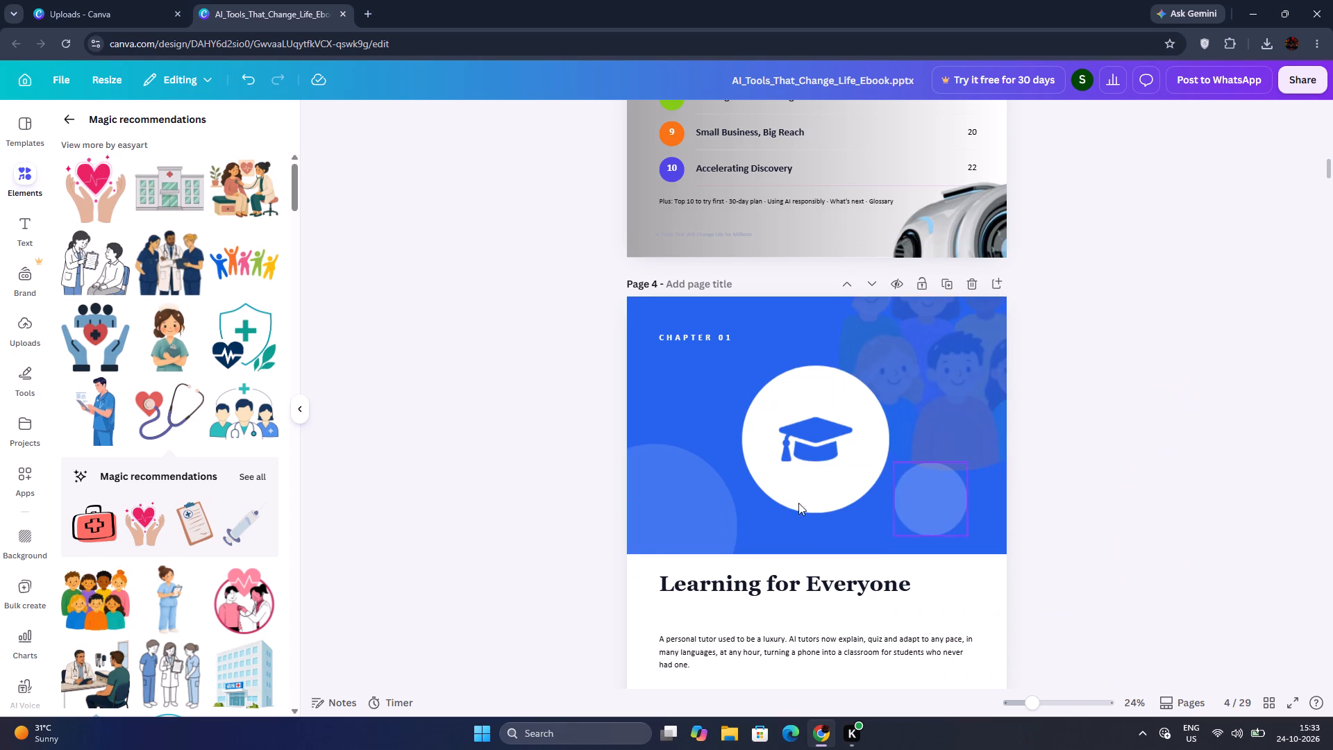
{"action": "scroll", "coordinate": [190, 497], "scroll_direction": "down", "scroll_amount": 2}
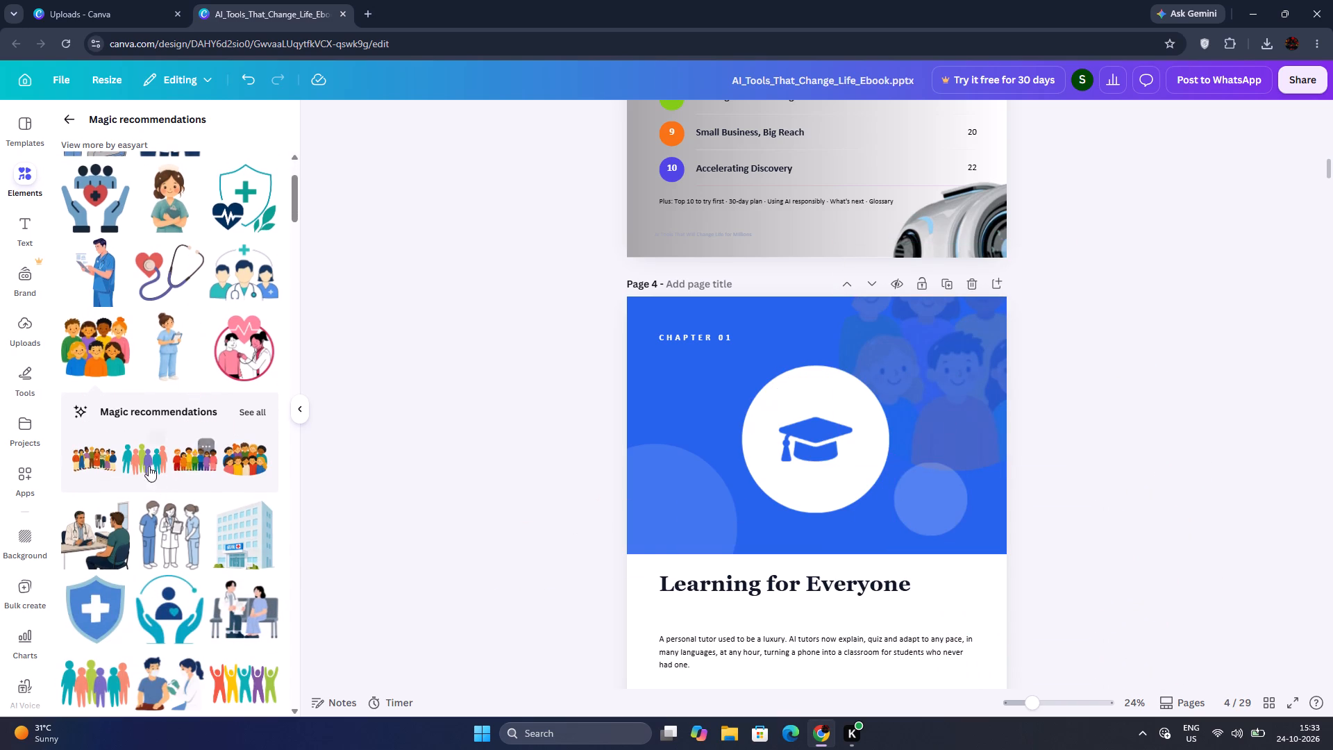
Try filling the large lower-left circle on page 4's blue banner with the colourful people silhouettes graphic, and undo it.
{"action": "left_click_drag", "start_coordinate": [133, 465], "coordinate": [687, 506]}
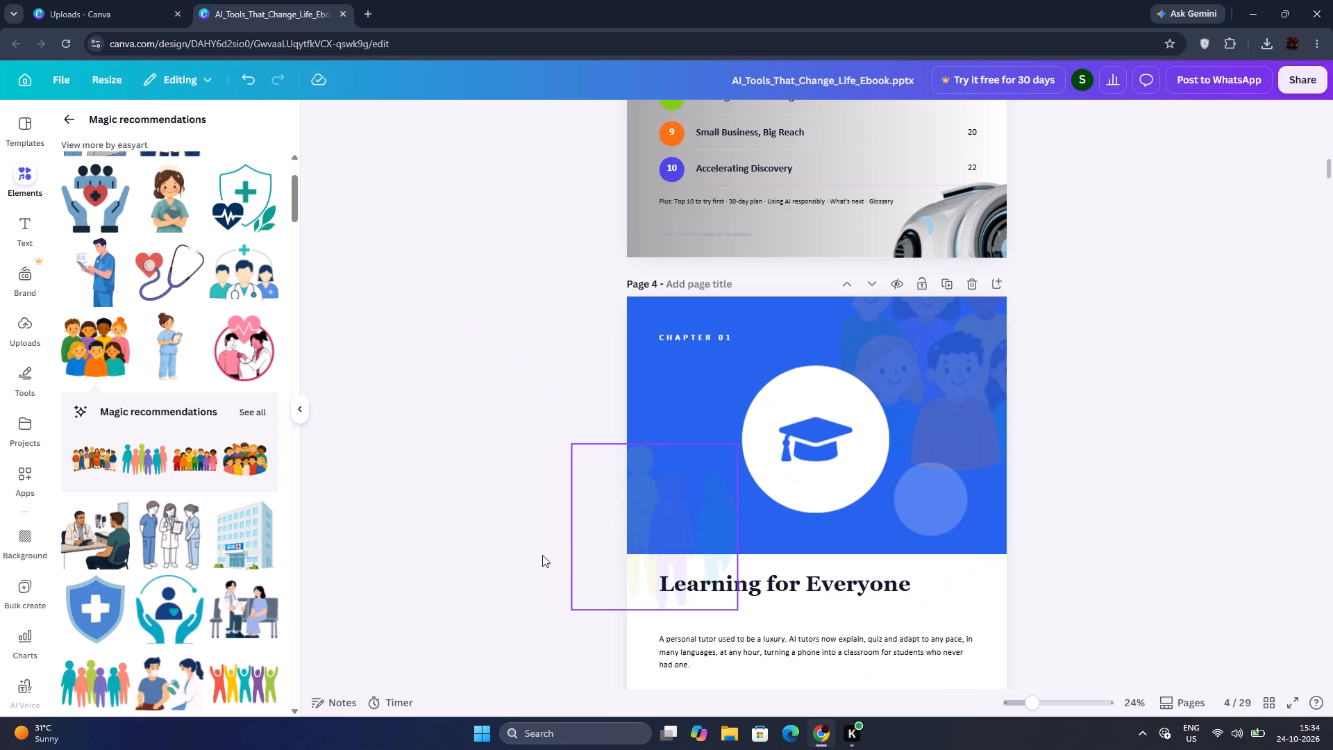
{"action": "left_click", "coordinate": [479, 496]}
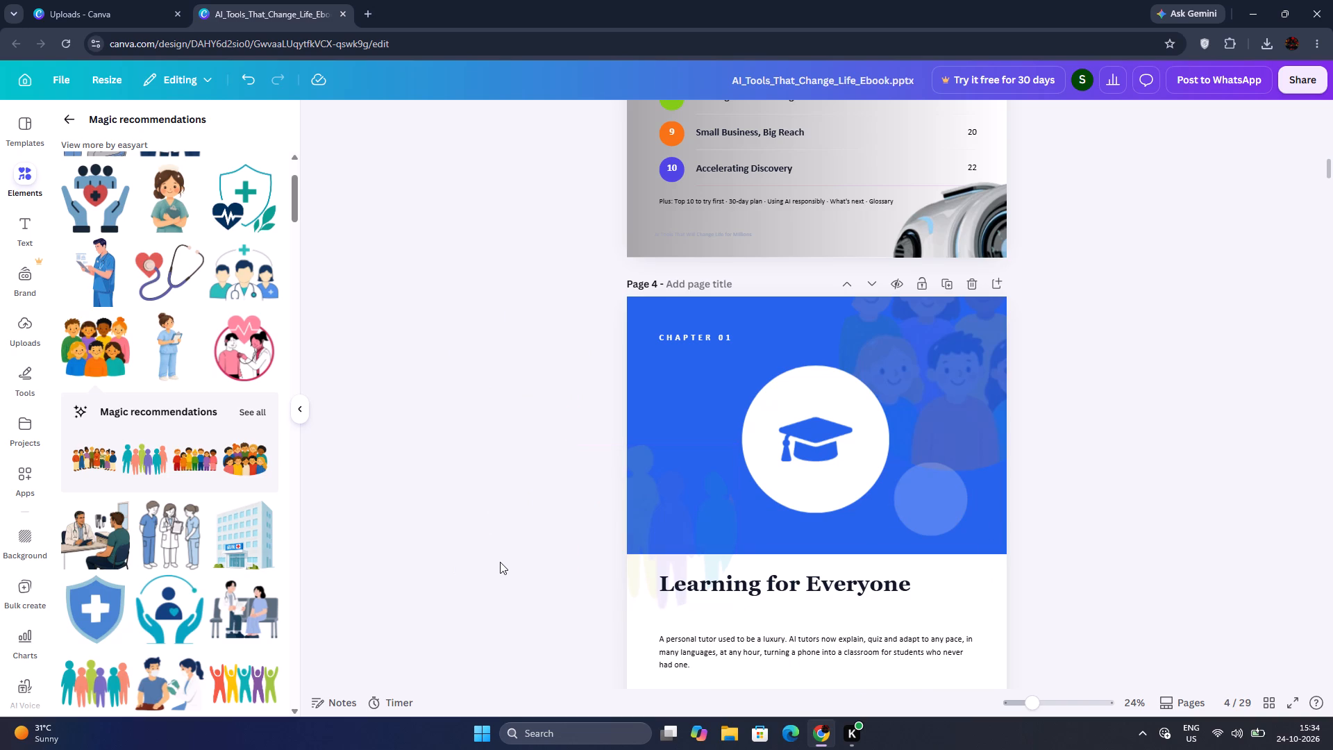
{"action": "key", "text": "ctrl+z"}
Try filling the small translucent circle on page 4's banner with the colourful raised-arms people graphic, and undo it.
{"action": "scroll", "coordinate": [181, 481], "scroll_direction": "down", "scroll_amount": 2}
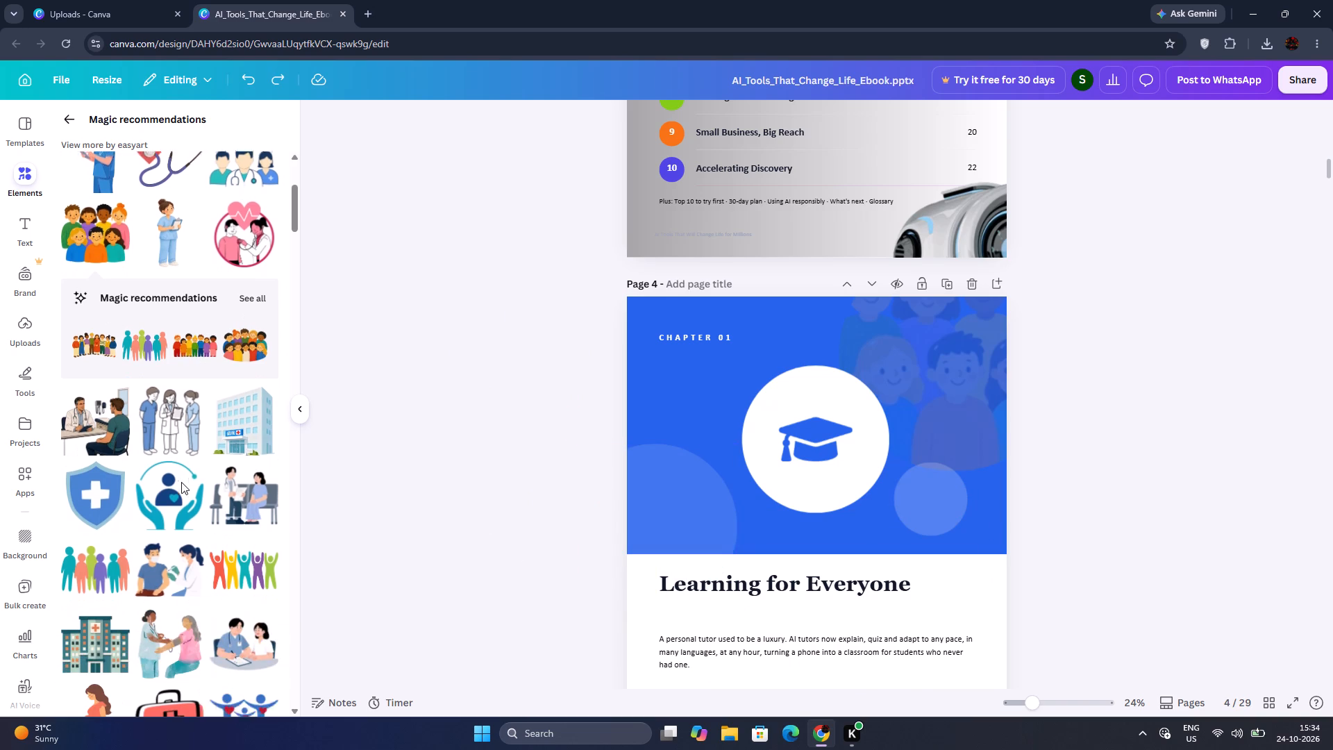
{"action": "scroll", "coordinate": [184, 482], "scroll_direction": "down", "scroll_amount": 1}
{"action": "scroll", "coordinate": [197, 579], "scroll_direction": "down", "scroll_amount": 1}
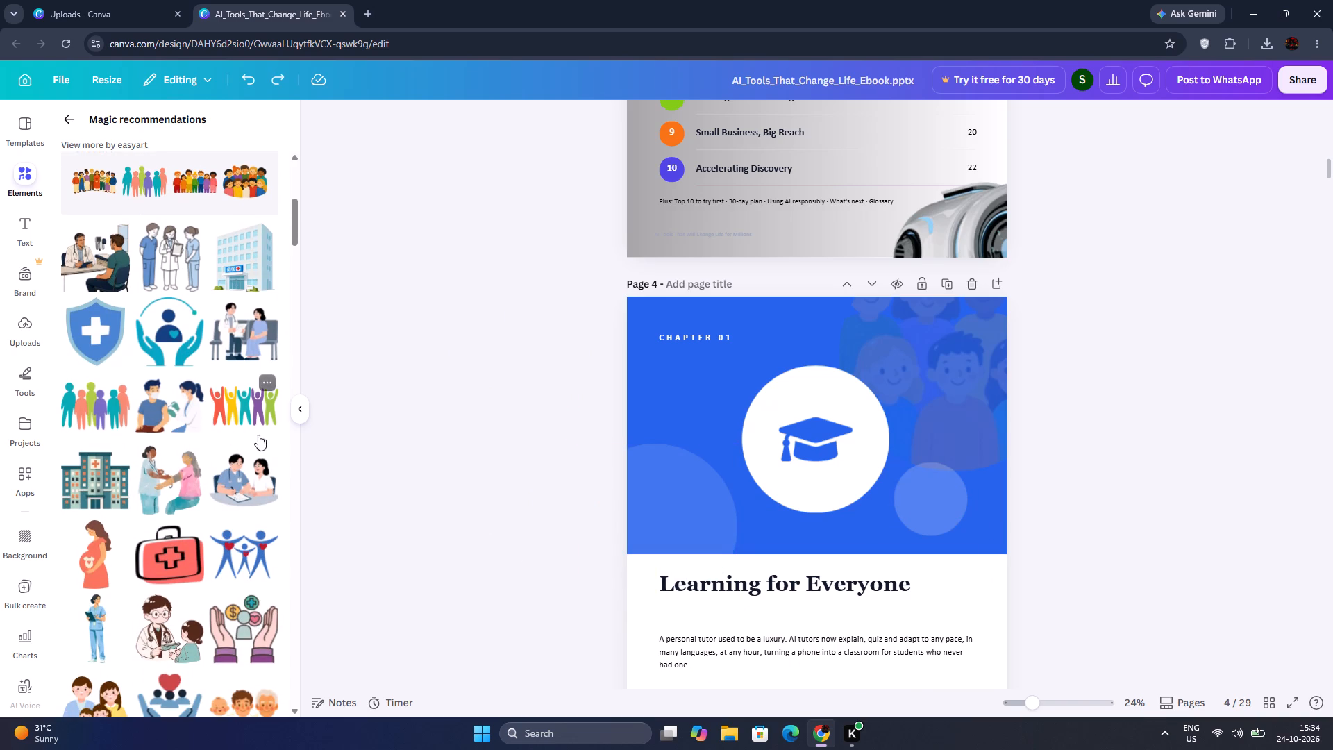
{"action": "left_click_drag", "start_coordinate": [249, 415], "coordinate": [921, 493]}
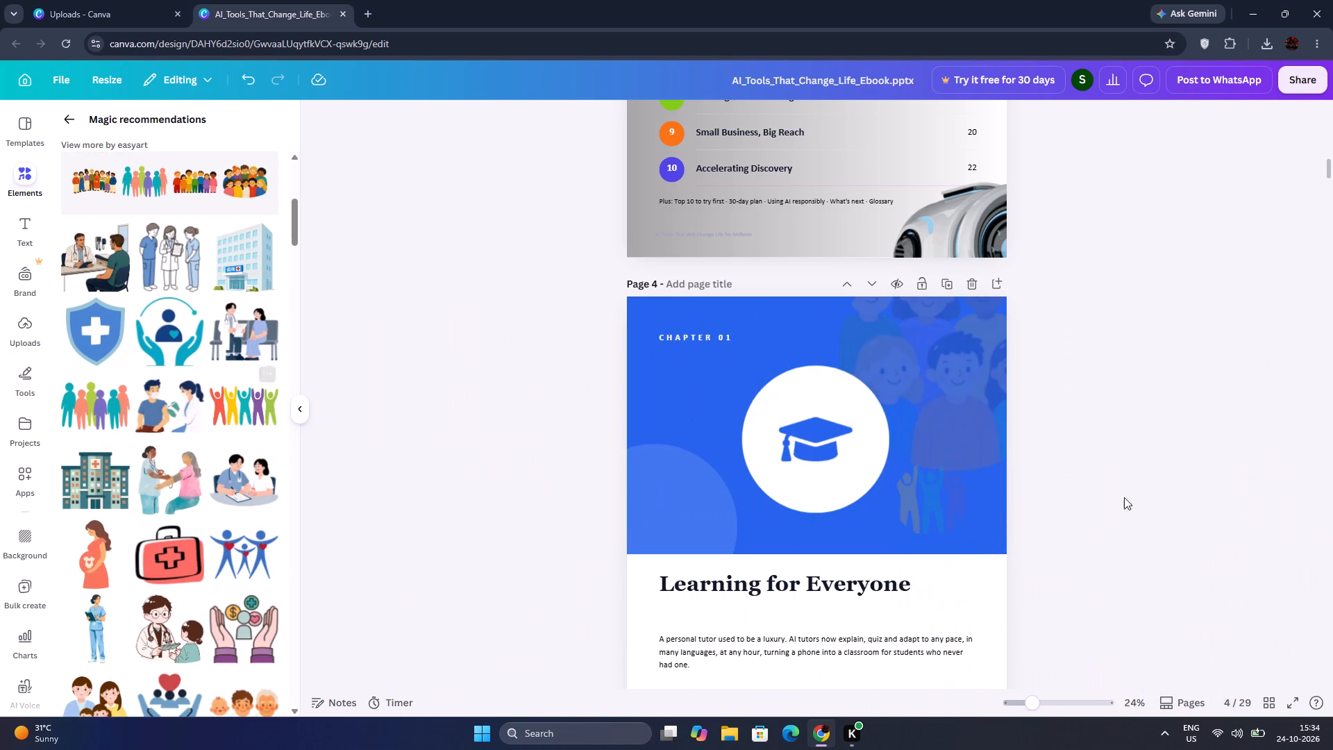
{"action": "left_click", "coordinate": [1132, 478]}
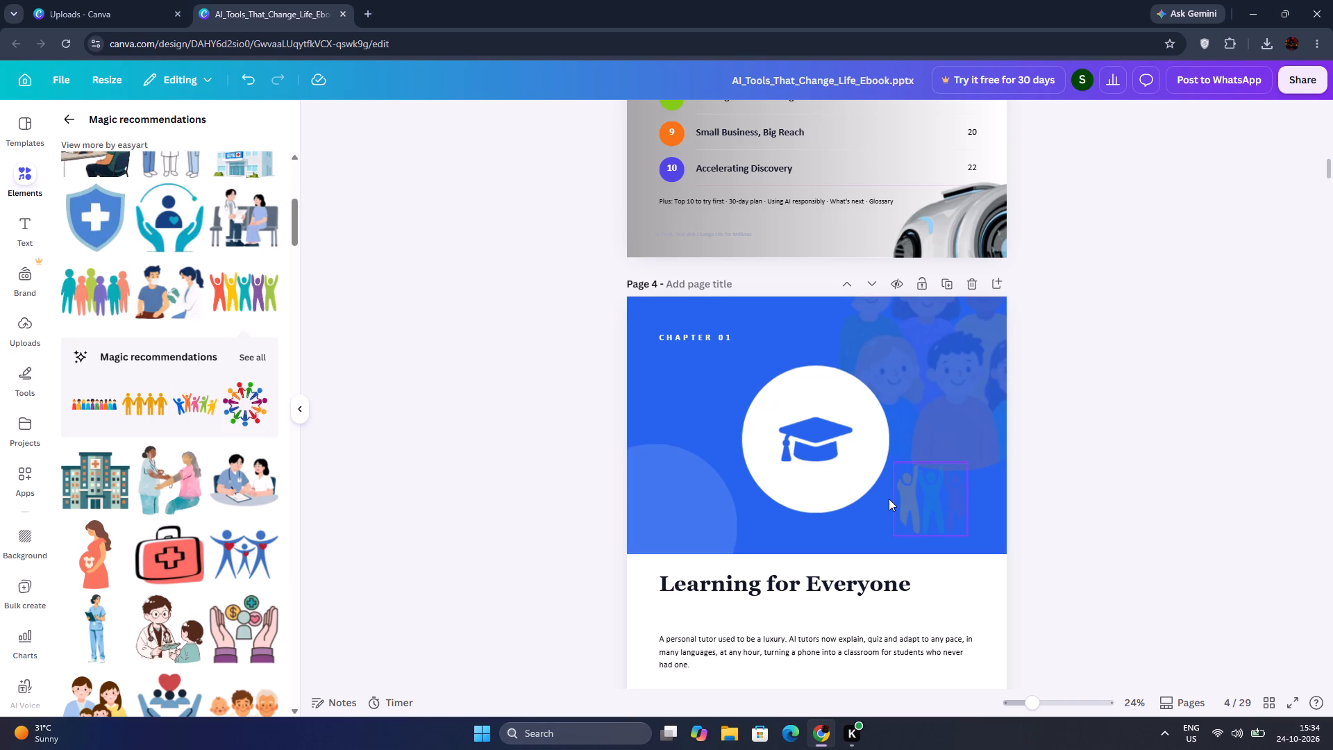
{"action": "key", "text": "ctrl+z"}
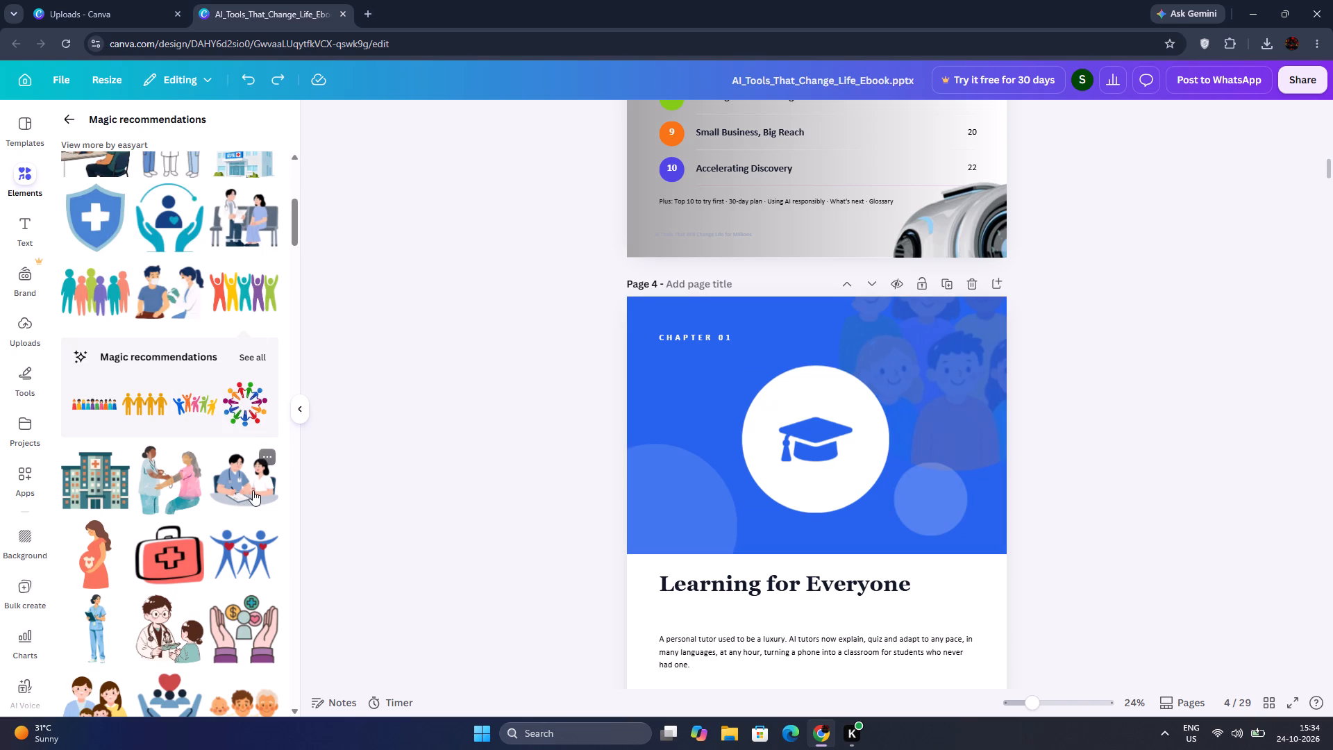
Browse the remaining health graphics for an illustration that suits page 4's empty banner circles.
{"action": "scroll", "coordinate": [666, 427], "scroll_direction": "down", "scroll_amount": 2}
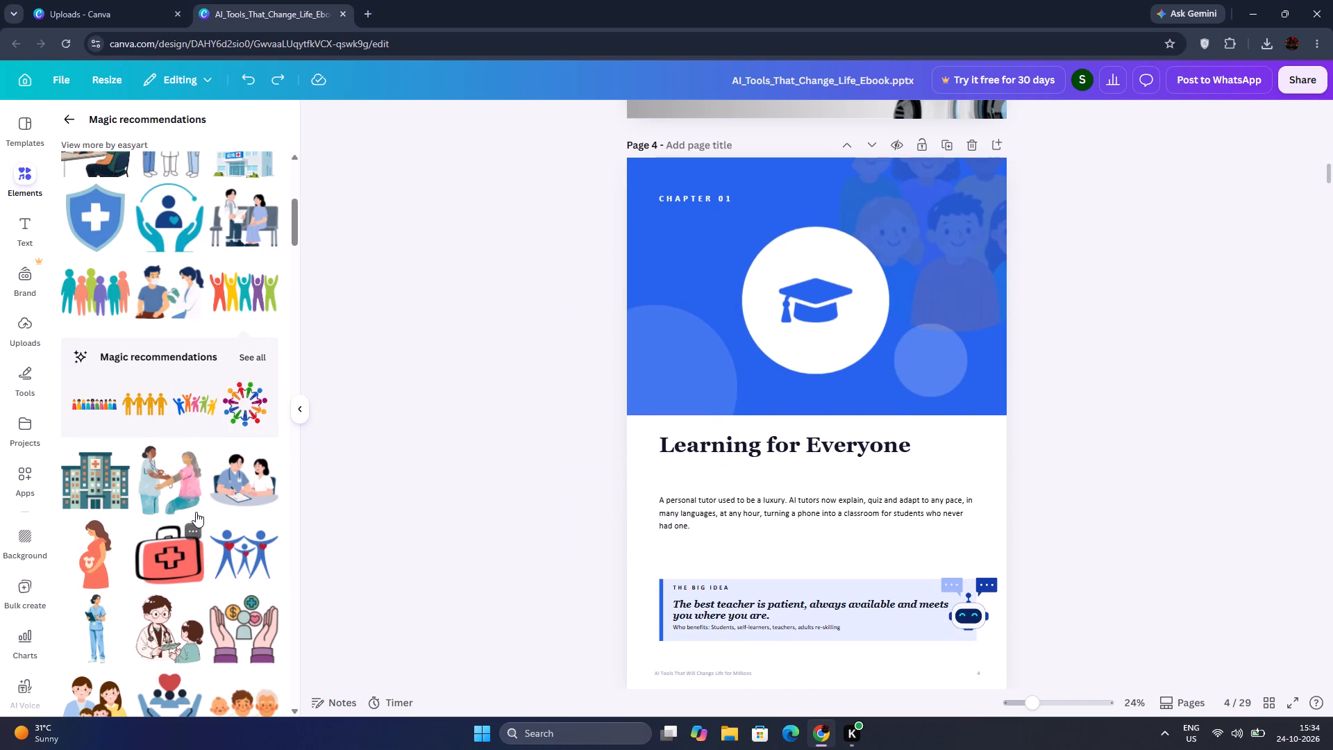
{"action": "scroll", "coordinate": [196, 512], "scroll_direction": "down", "scroll_amount": 6}
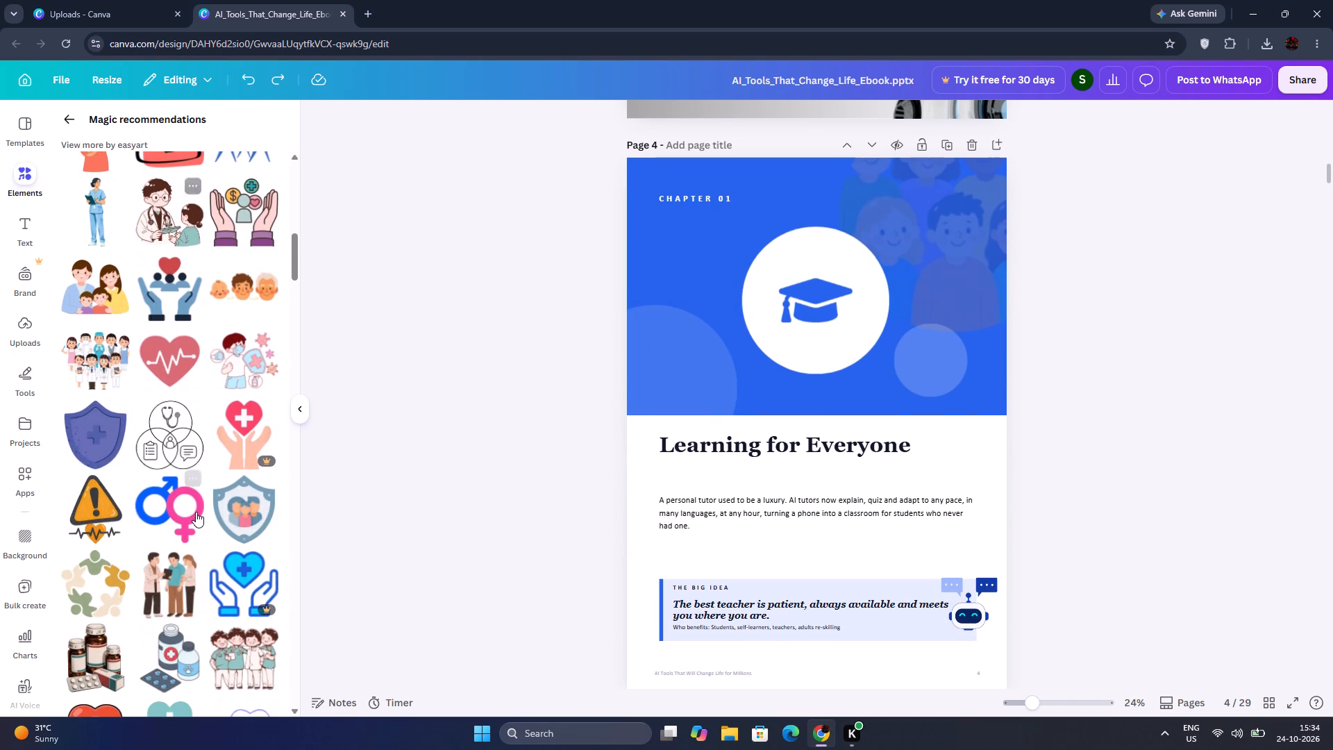
{"action": "scroll", "coordinate": [196, 512], "scroll_direction": "down", "scroll_amount": 4}
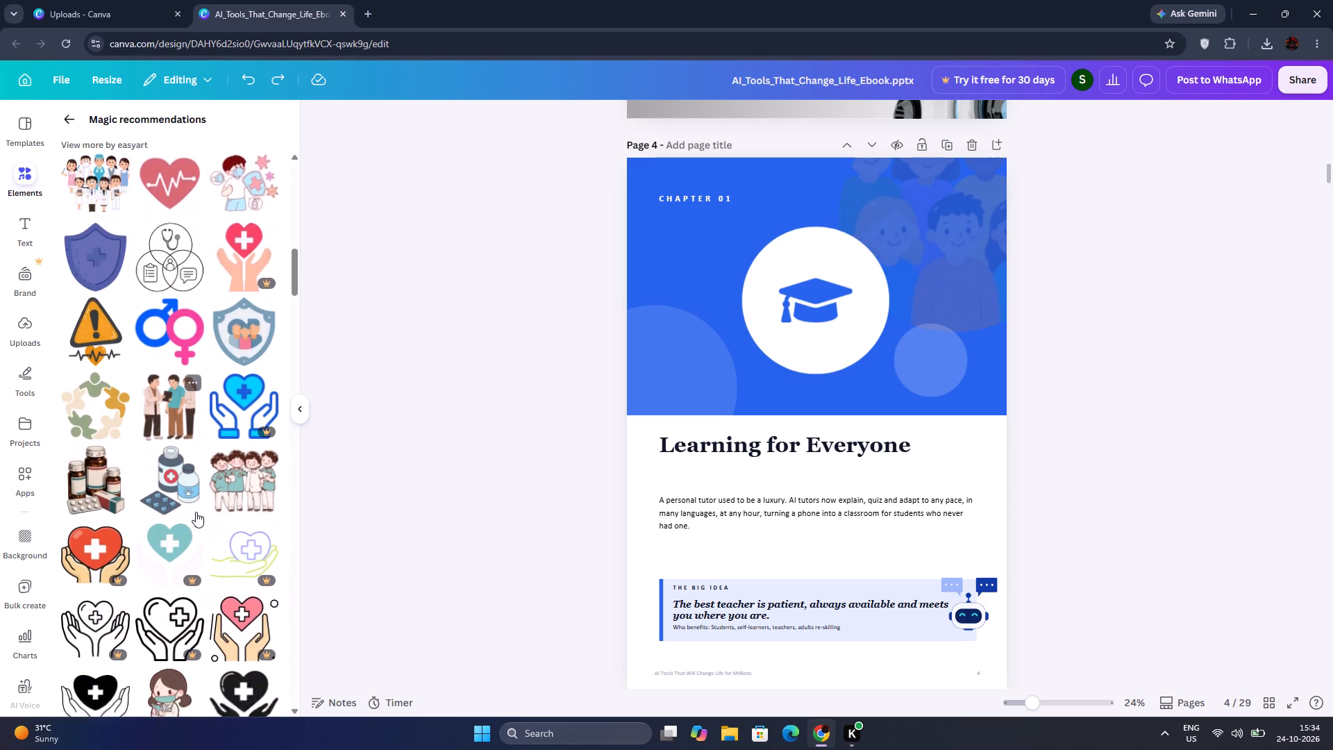
{"action": "scroll", "coordinate": [196, 512], "scroll_direction": "down", "scroll_amount": 5}
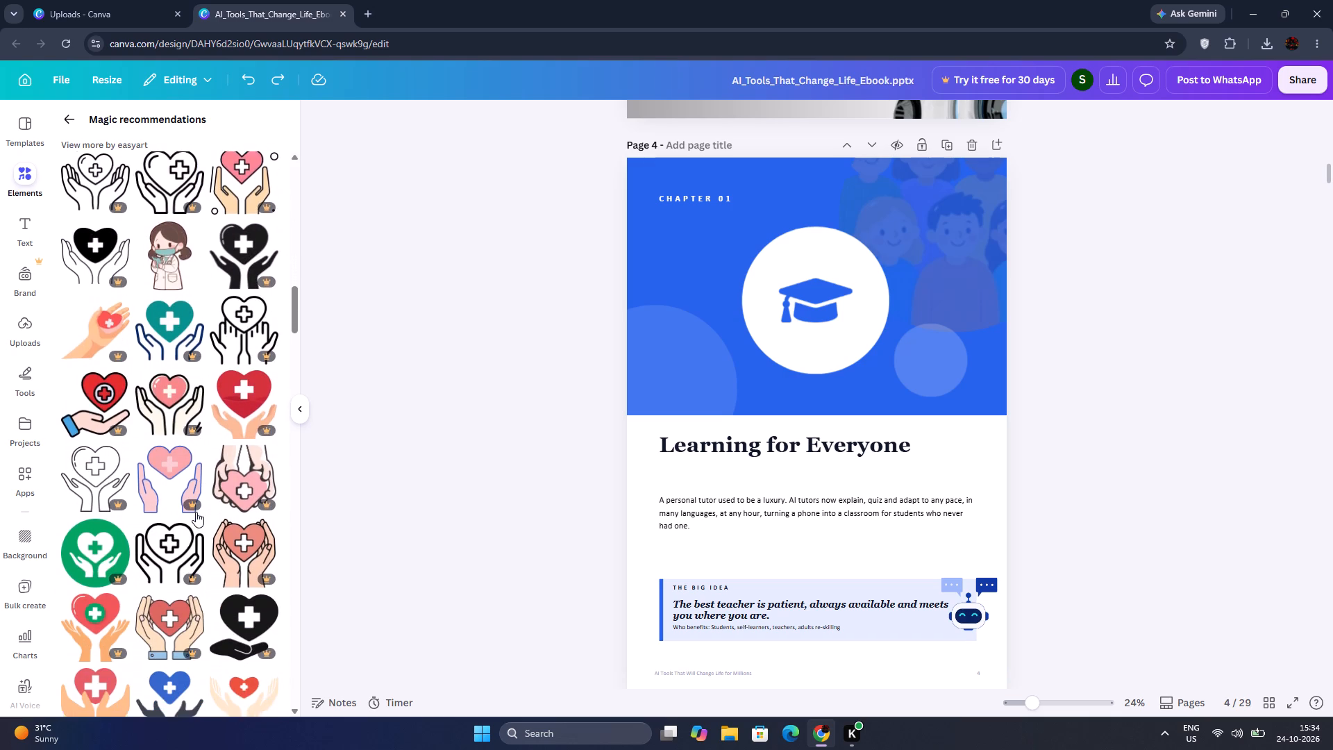
{"action": "scroll", "coordinate": [196, 512], "scroll_direction": "down", "scroll_amount": 6}
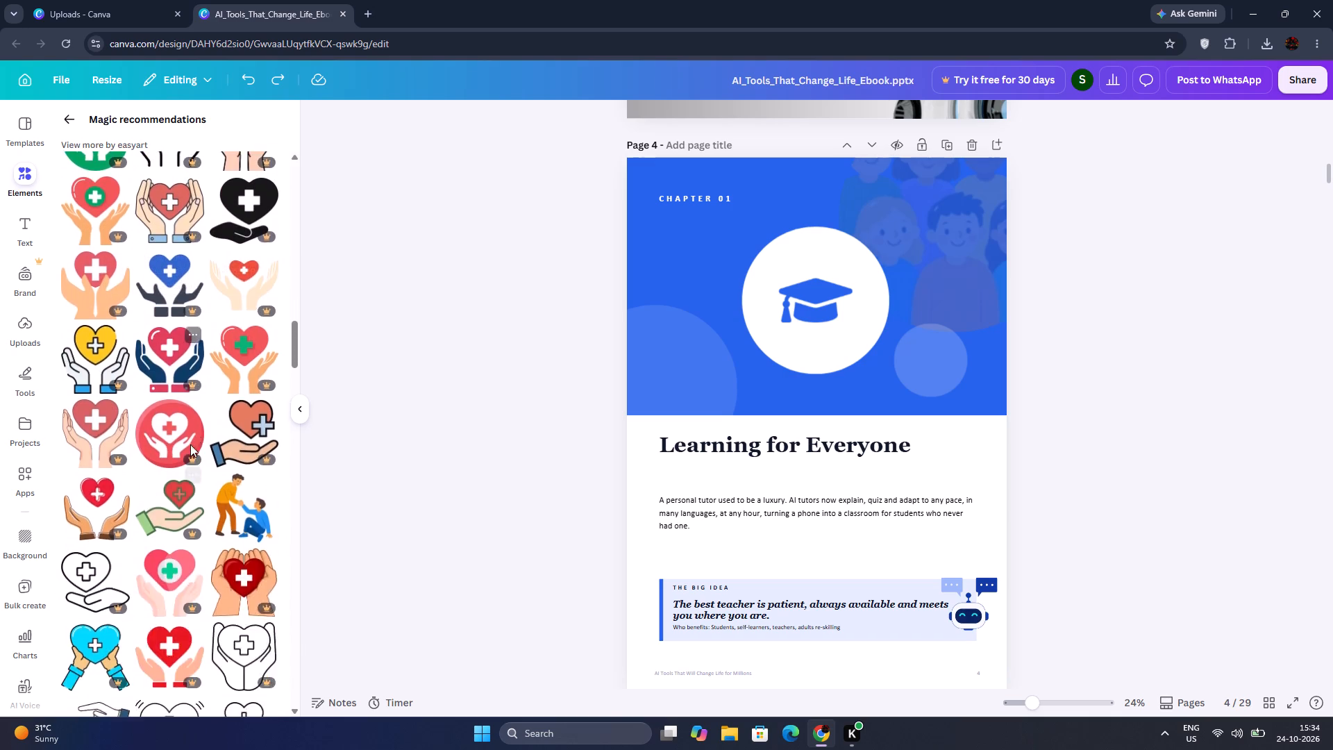
{"action": "scroll", "coordinate": [190, 426], "scroll_direction": "up", "scroll_amount": 5}
{"action": "scroll", "coordinate": [240, 172], "scroll_direction": "up", "scroll_amount": 19}
Replace the health search with a search of the elements library for "everyone".
{"action": "left_click", "coordinate": [65, 115]}
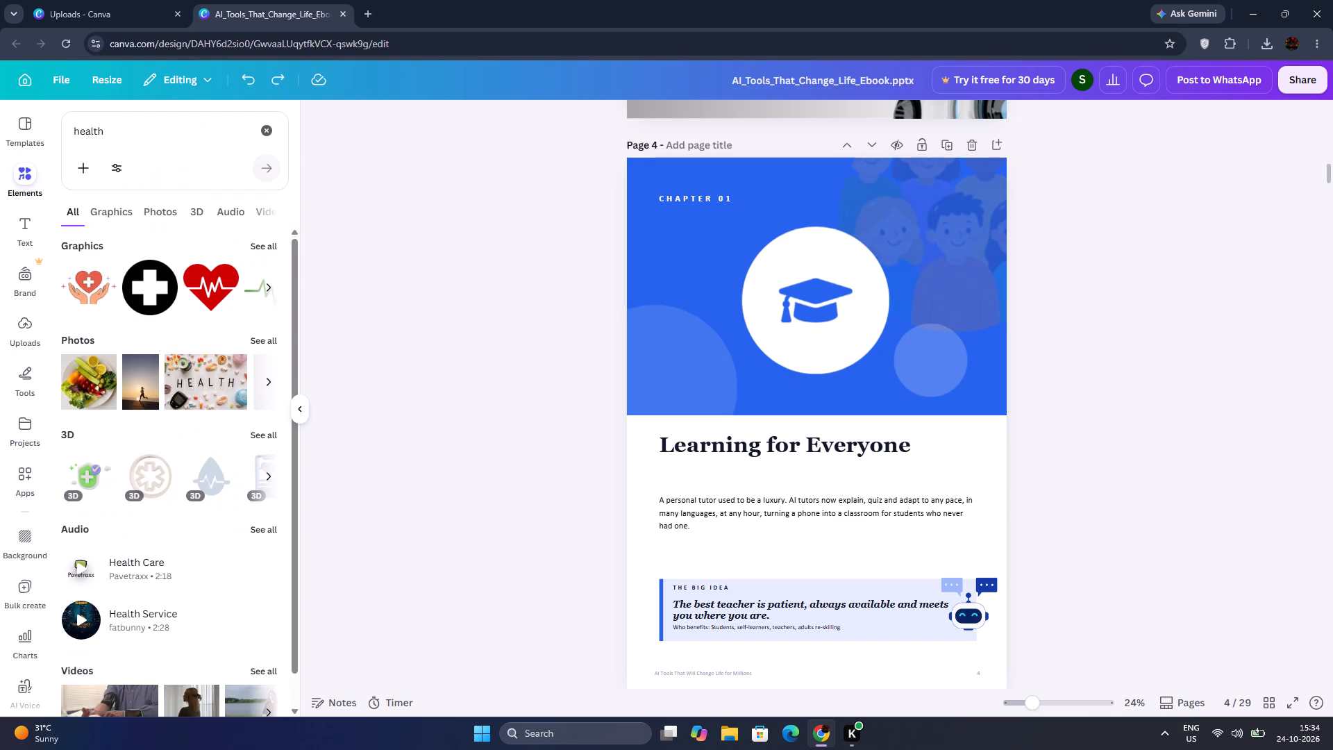
{"action": "double_click", "coordinate": [126, 149]}
{"action": "left_click_drag", "start_coordinate": [117, 136], "coordinate": [28, 133]}
{"action": "key", "text": "BackSpace"}
{"action": "key", "text": "BackSpace"}
{"action": "key", "text": "Delete"}
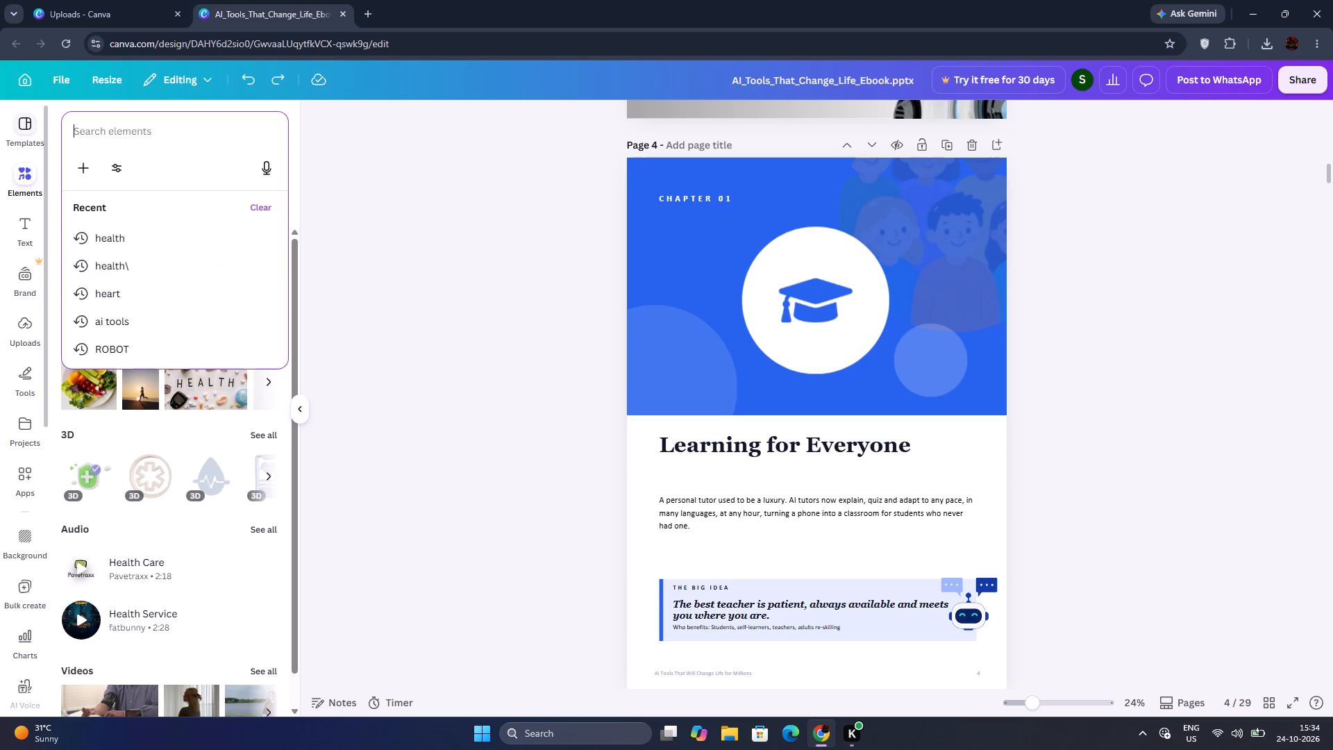
{"action": "key", "text": "BackSpace"}
{"action": "type", "text": "everyone"}
{"action": "key", "text": "Return"}
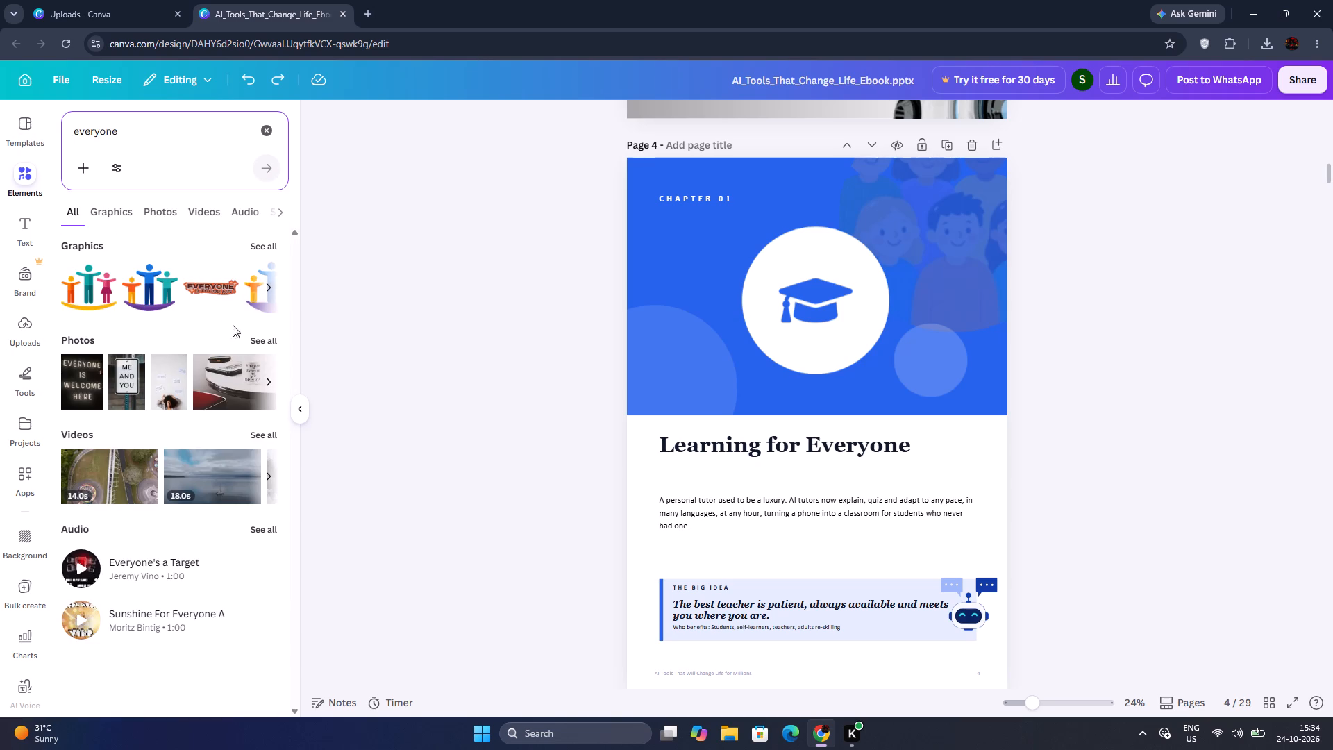
Fill the small translucent circle on page 4's blue banner with the colourful ring-of-people graphic.
{"action": "left_click", "coordinate": [268, 285]}
{"action": "left_click", "coordinate": [268, 285]}
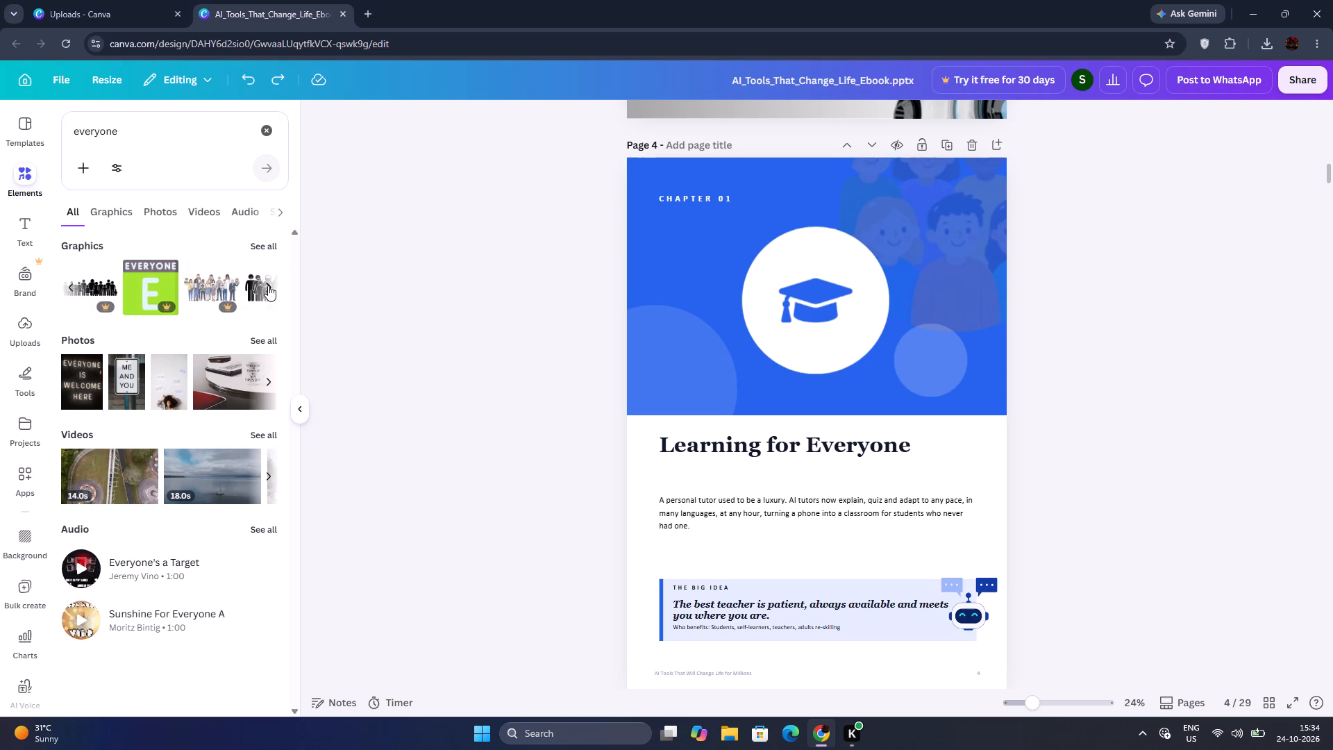
{"action": "left_click", "coordinate": [260, 285]}
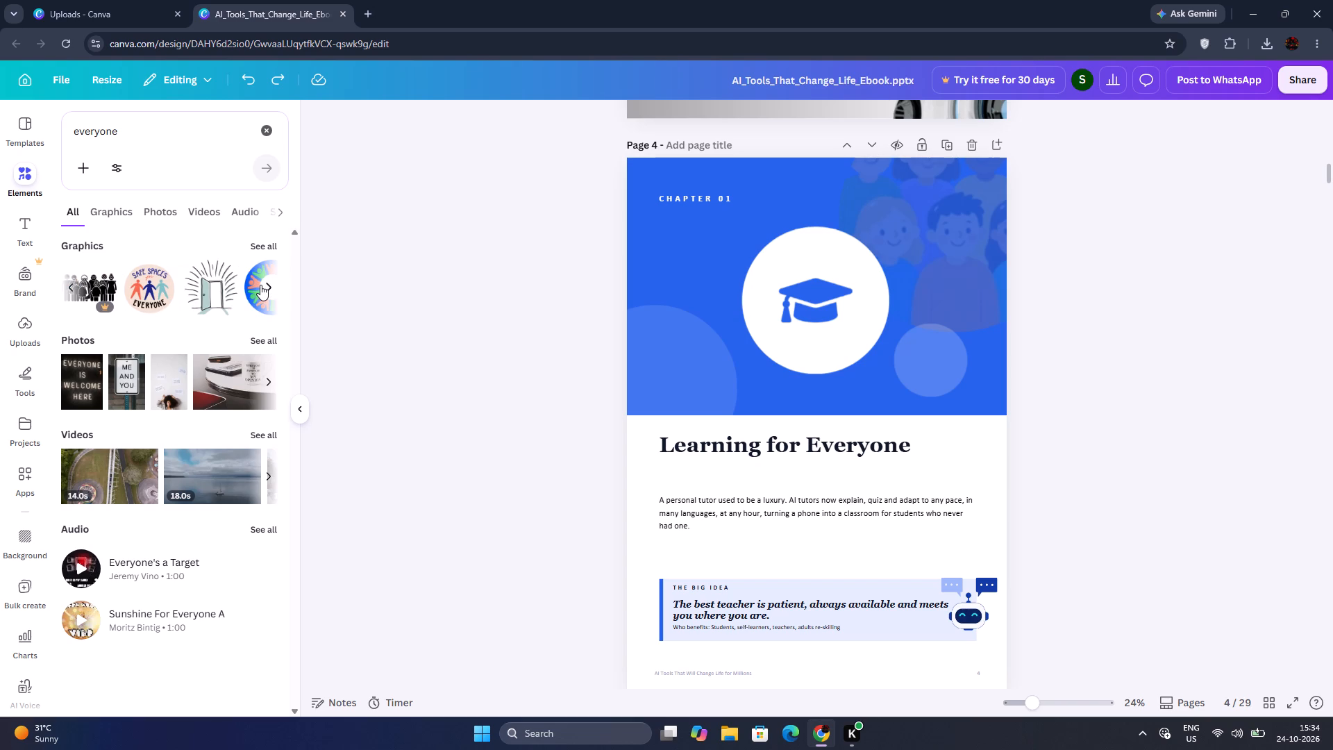
{"action": "left_click", "coordinate": [260, 285]}
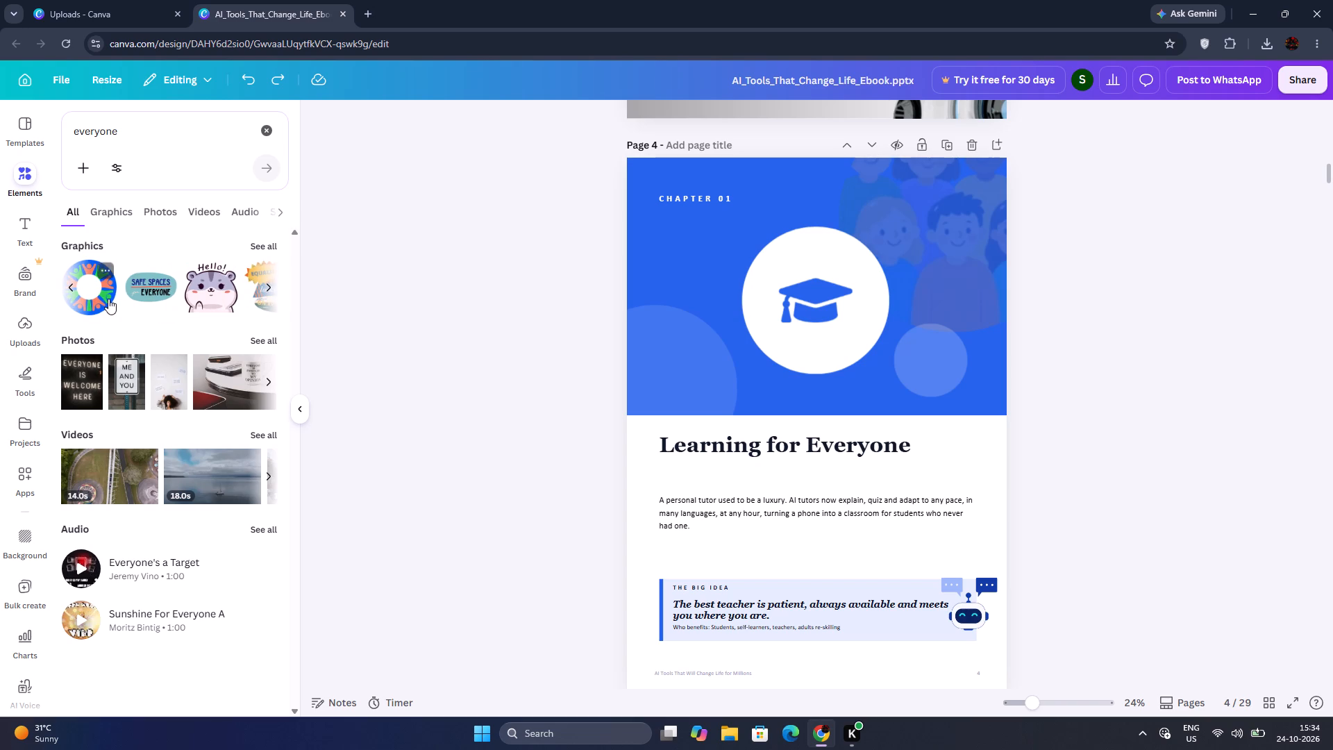
{"action": "left_click_drag", "start_coordinate": [108, 299], "coordinate": [669, 391]}
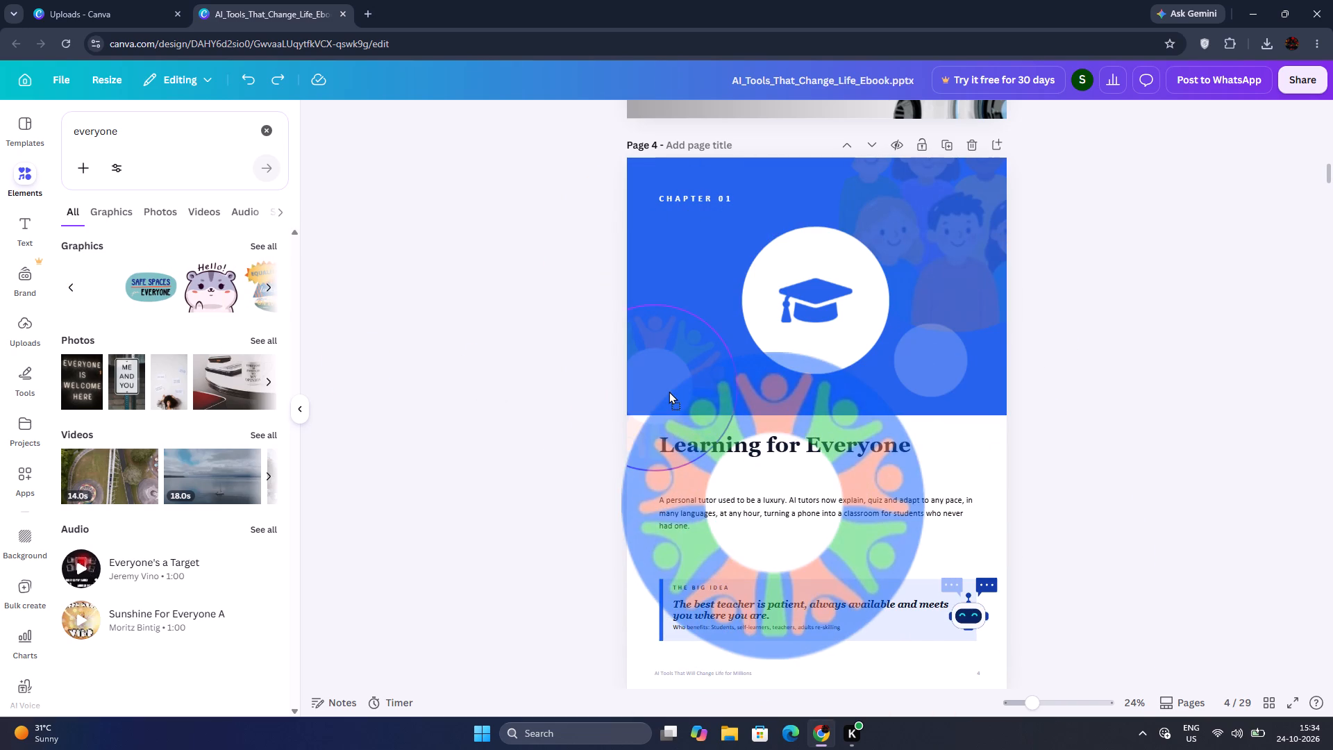
{"action": "left_click_drag", "start_coordinate": [669, 391], "coordinate": [953, 372]}
{"action": "left_click", "coordinate": [1085, 359]}
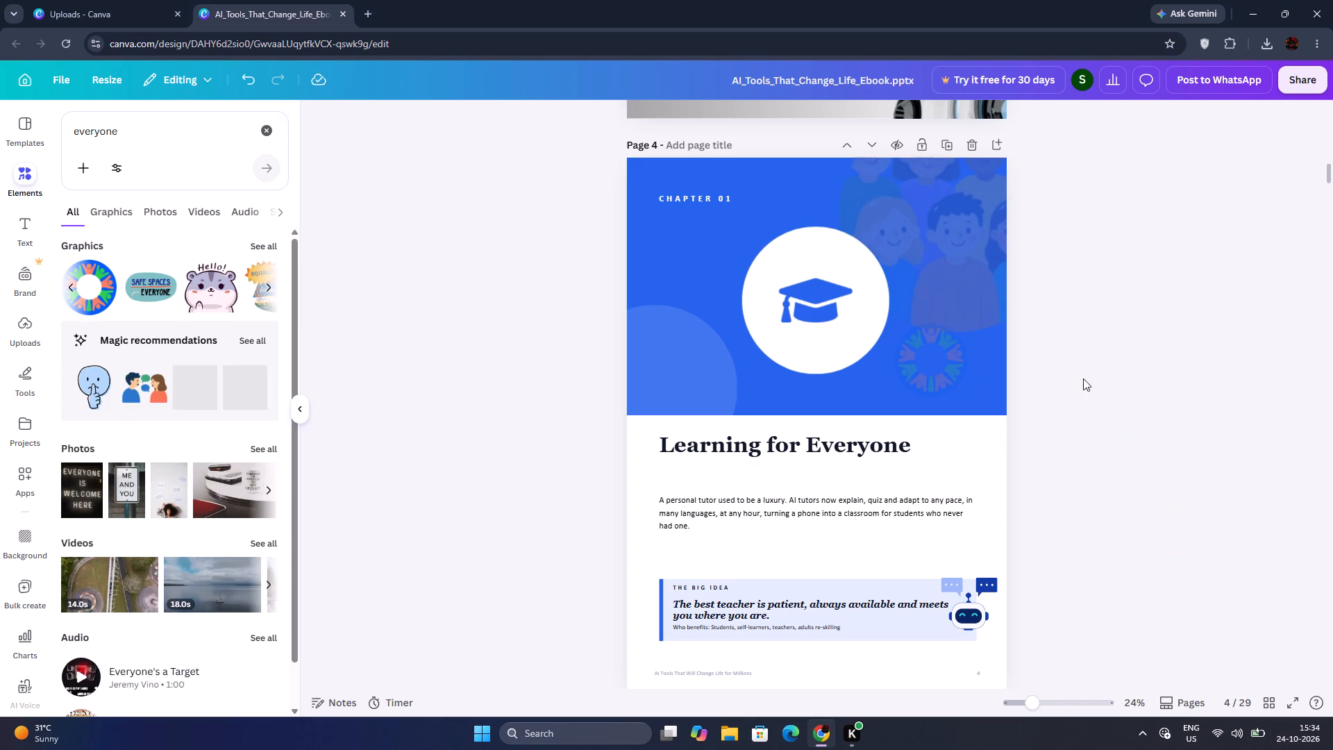
For page 8's Chapter 03 banner, search the elements library for "work".
{"action": "scroll", "coordinate": [1089, 450], "scroll_direction": "down", "scroll_amount": 10}
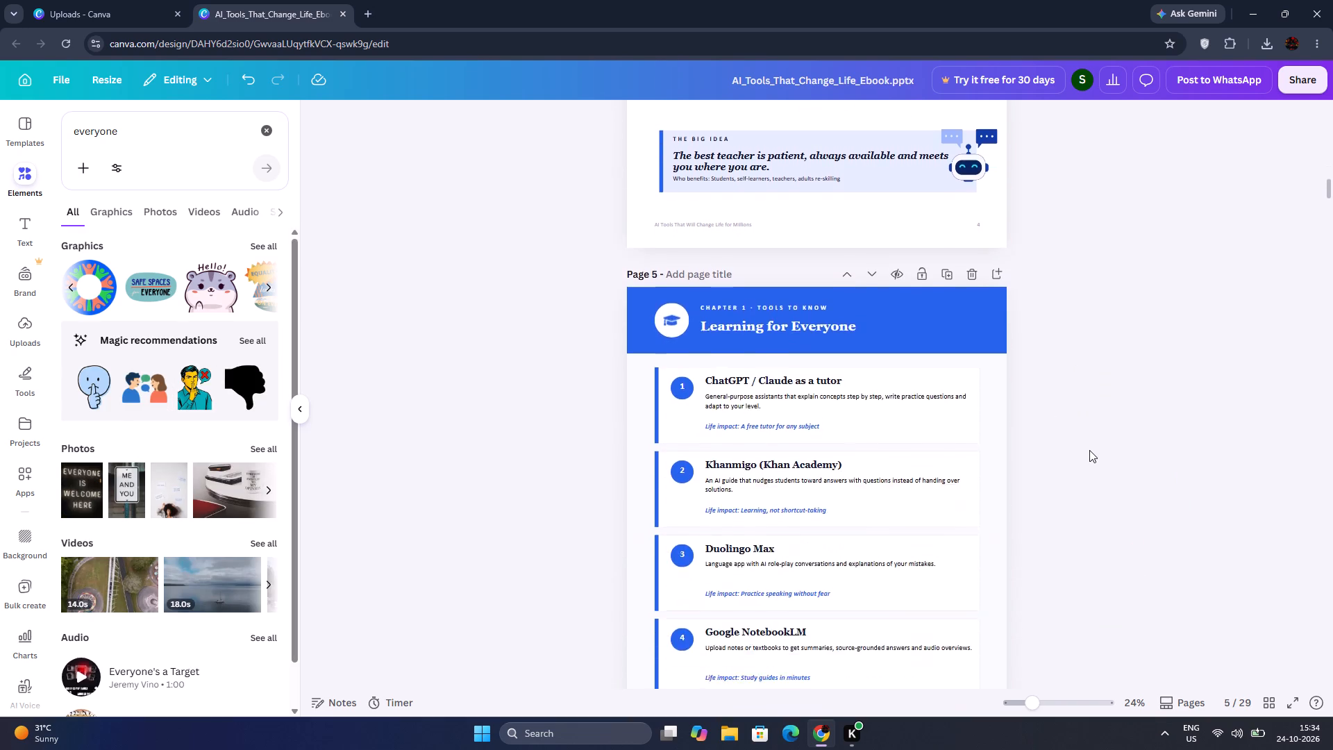
{"action": "scroll", "coordinate": [1089, 450], "scroll_direction": "down", "scroll_amount": 9}
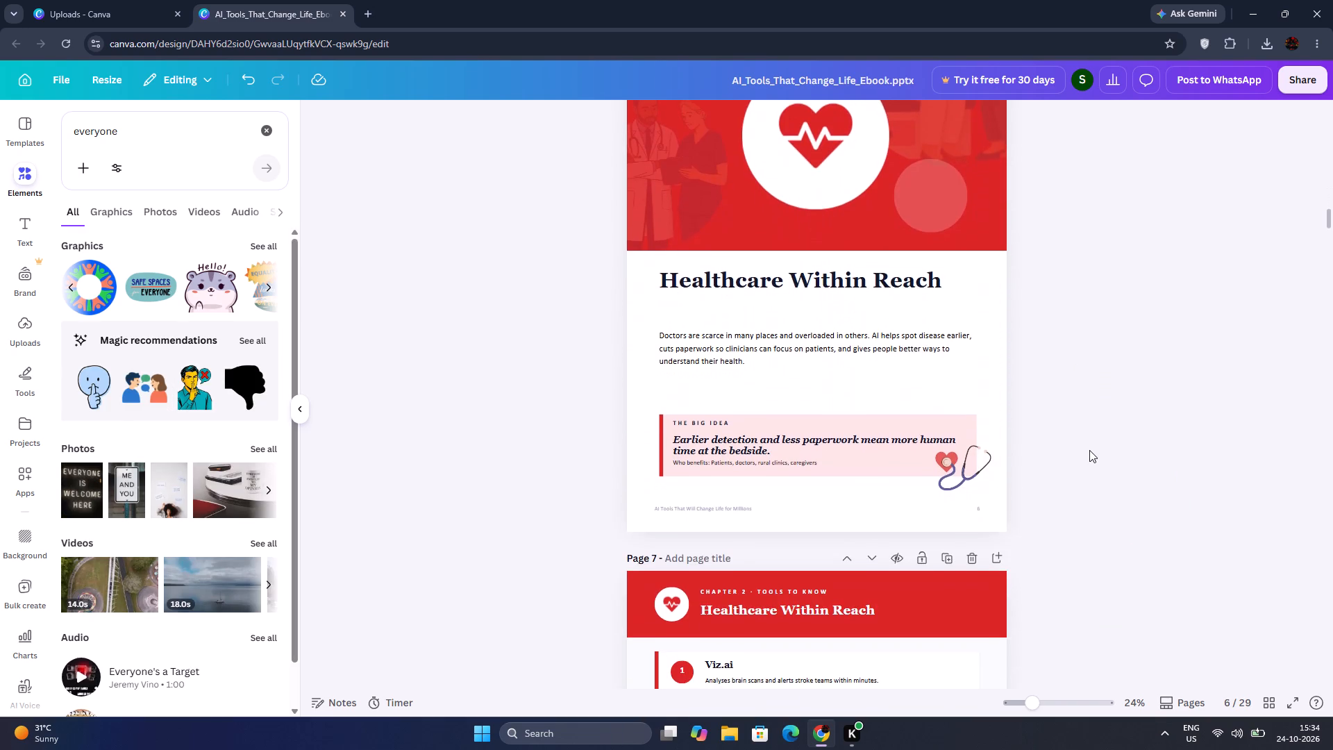
{"action": "scroll", "coordinate": [1089, 450], "scroll_direction": "down", "scroll_amount": 7}
{"action": "scroll", "coordinate": [1017, 465], "scroll_direction": "down", "scroll_amount": 4}
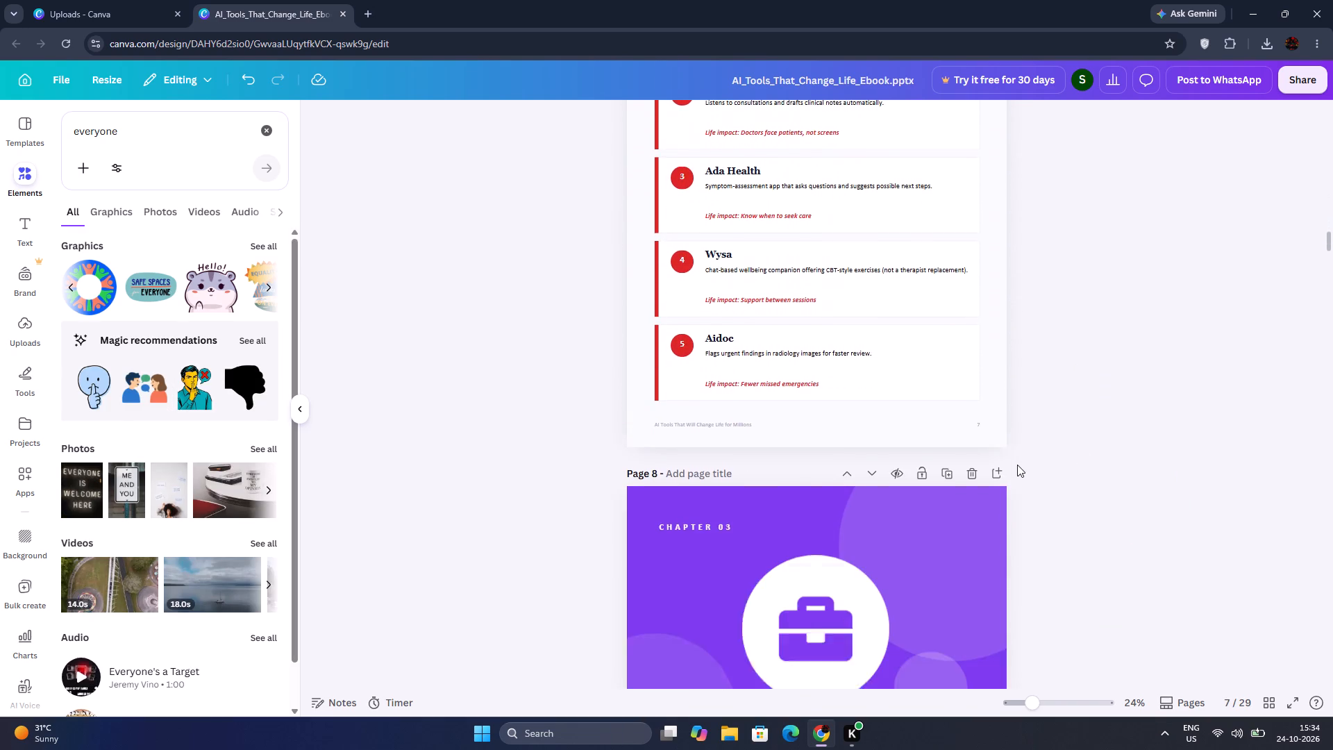
{"action": "scroll", "coordinate": [1017, 465], "scroll_direction": "down", "scroll_amount": 4}
{"action": "scroll", "coordinate": [1017, 465], "scroll_direction": "up", "scroll_amount": 1}
{"action": "scroll", "coordinate": [1017, 465], "scroll_direction": "down", "scroll_amount": 2}
{"action": "scroll", "coordinate": [1017, 465], "scroll_direction": "up", "scroll_amount": 1}
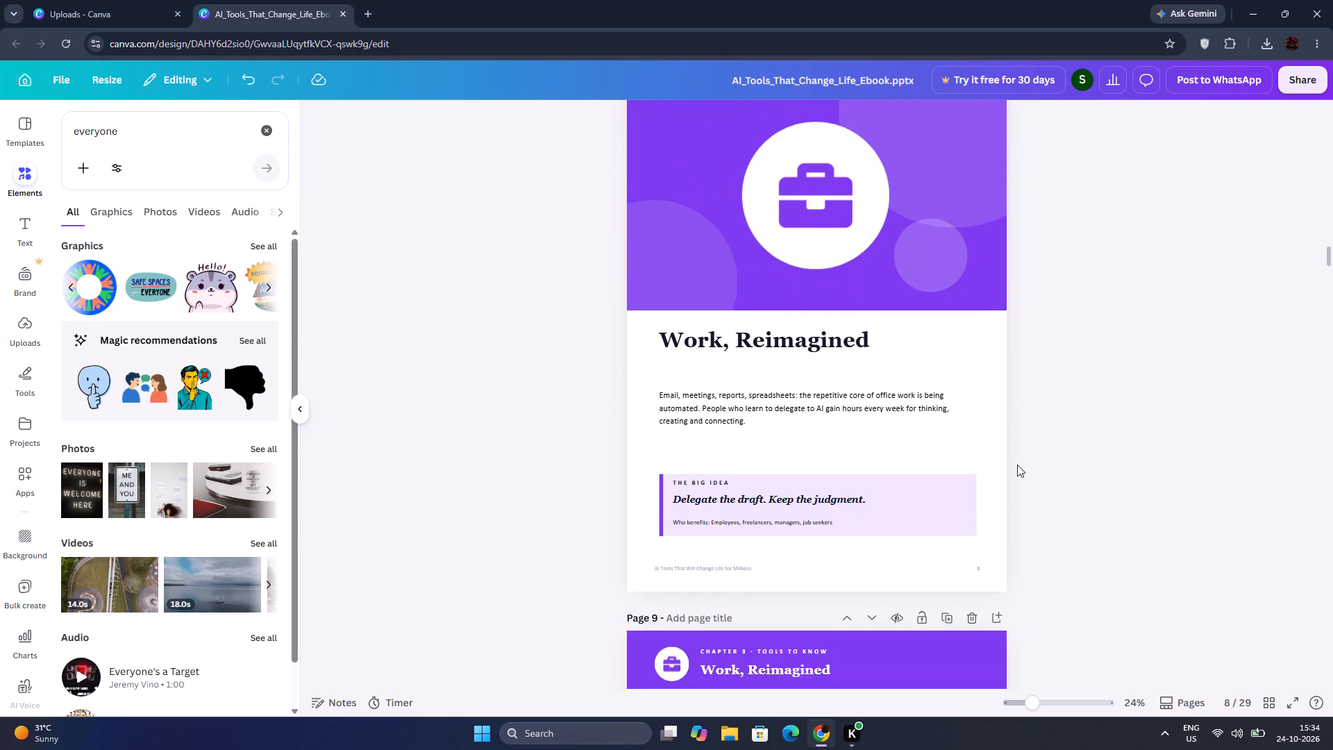
{"action": "scroll", "coordinate": [1017, 465], "scroll_direction": "up", "scroll_amount": 1}
{"action": "left_click_drag", "start_coordinate": [136, 140], "coordinate": [0, 153]}
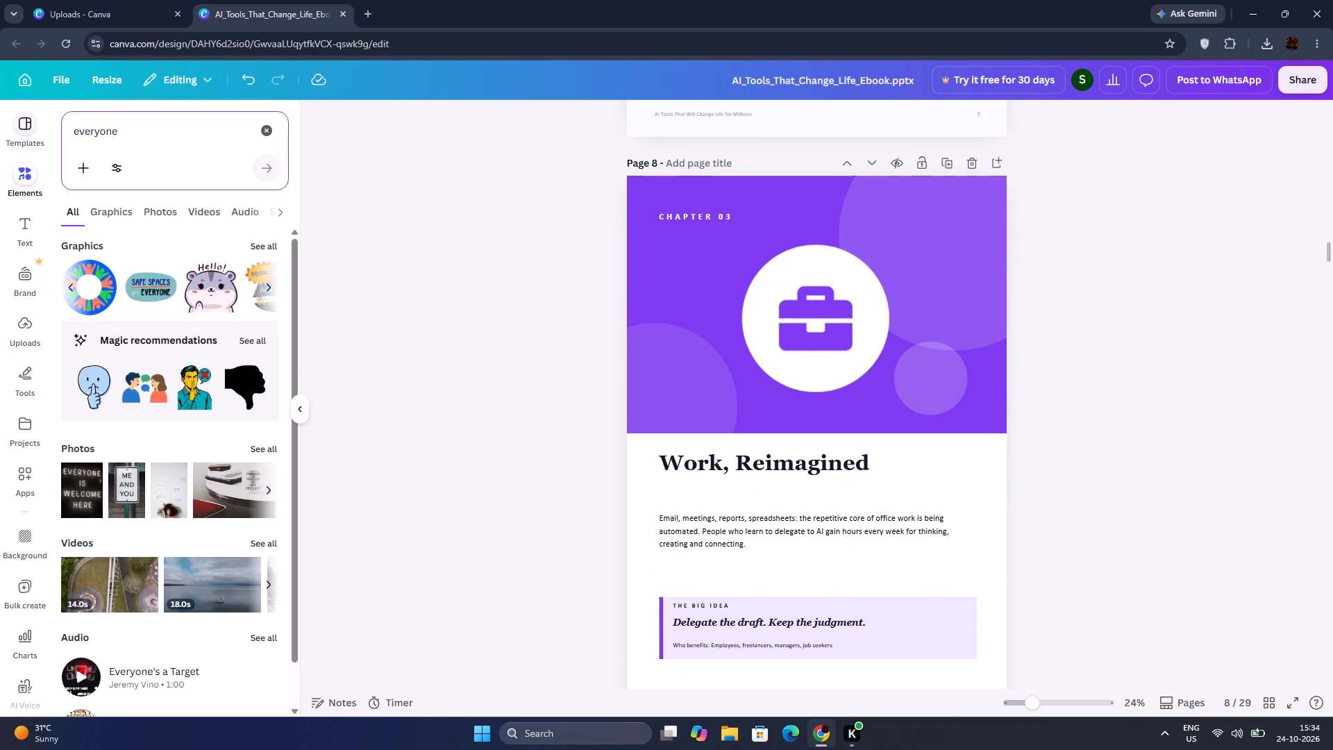
{"action": "left_click", "coordinate": [185, 133]}
{"action": "key", "text": "BackSpace"}
{"action": "key", "text": "Delete"}
{"action": "key", "text": "BackSpace"}
{"action": "key", "text": "BackSpace"}
{"action": "key", "text": "Delete"}
{"action": "key", "text": "BackSpace"}
{"action": "key", "text": "BackSpace"}
{"action": "key", "text": "Delete"}
{"action": "key", "text": "BackSpace"}
{"action": "key", "text": "Delete"}
{"action": "key", "text": "BackSpace"}
{"action": "key", "text": "Delete"}
{"action": "key", "text": "BackSpace"}
{"action": "key", "text": "BackSpace"}
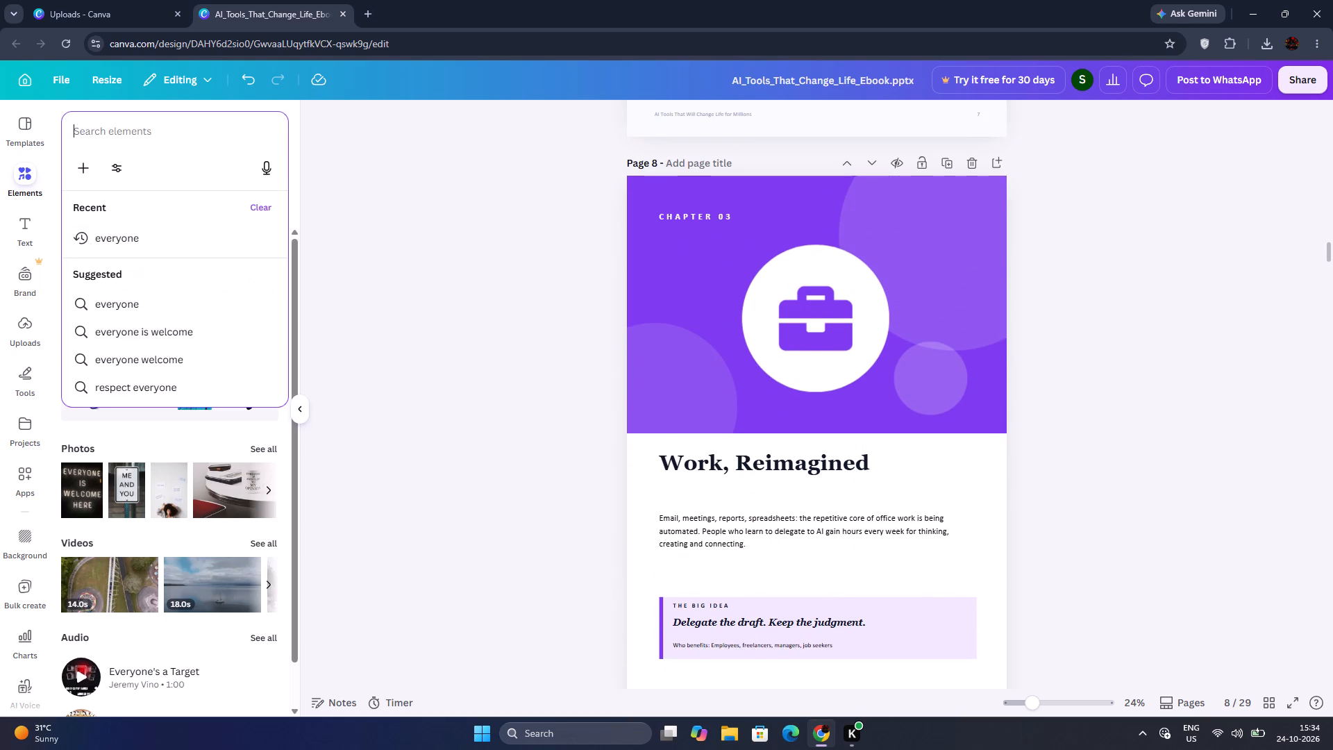
{"action": "type", "text": "work"}
{"action": "key", "text": "Return"}
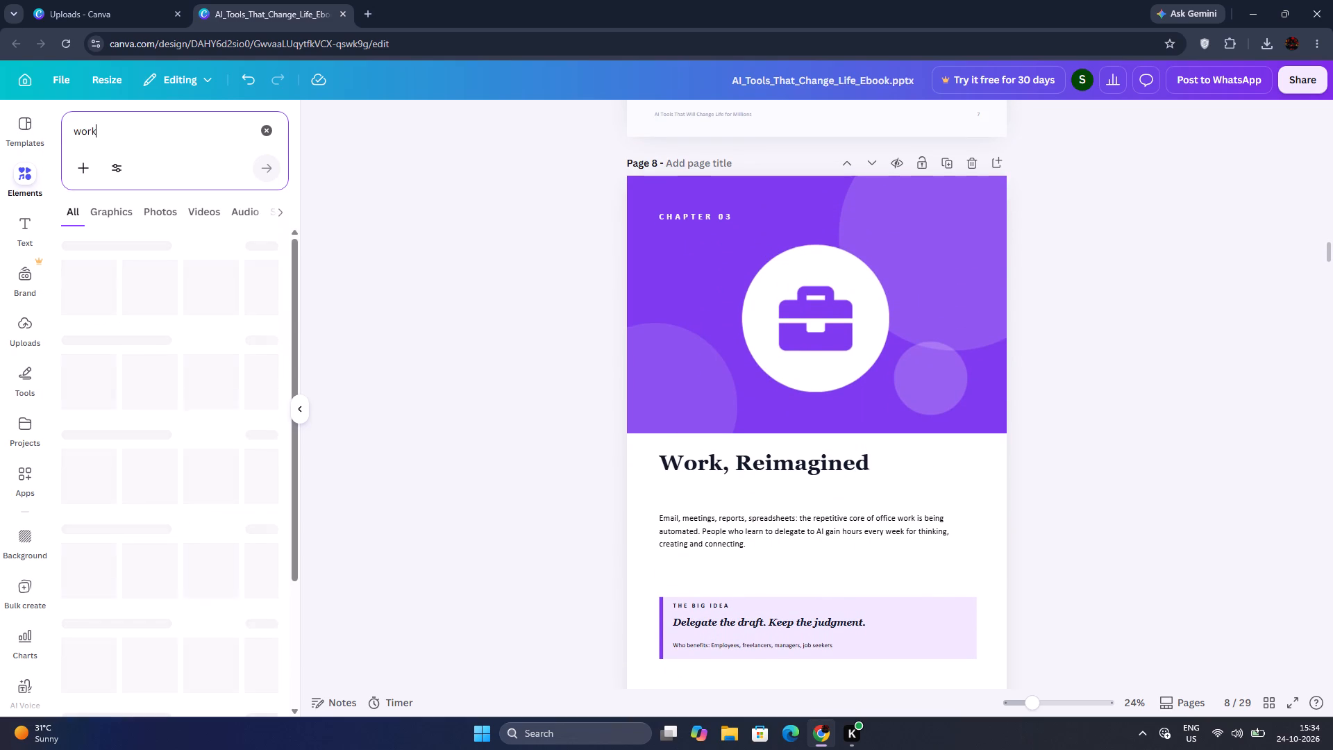
Fill the small translucent circle on page 8's purple banner with the yellow figure working on a laptop at a desk.
{"action": "left_click_drag", "start_coordinate": [99, 294], "coordinate": [100, 294]}
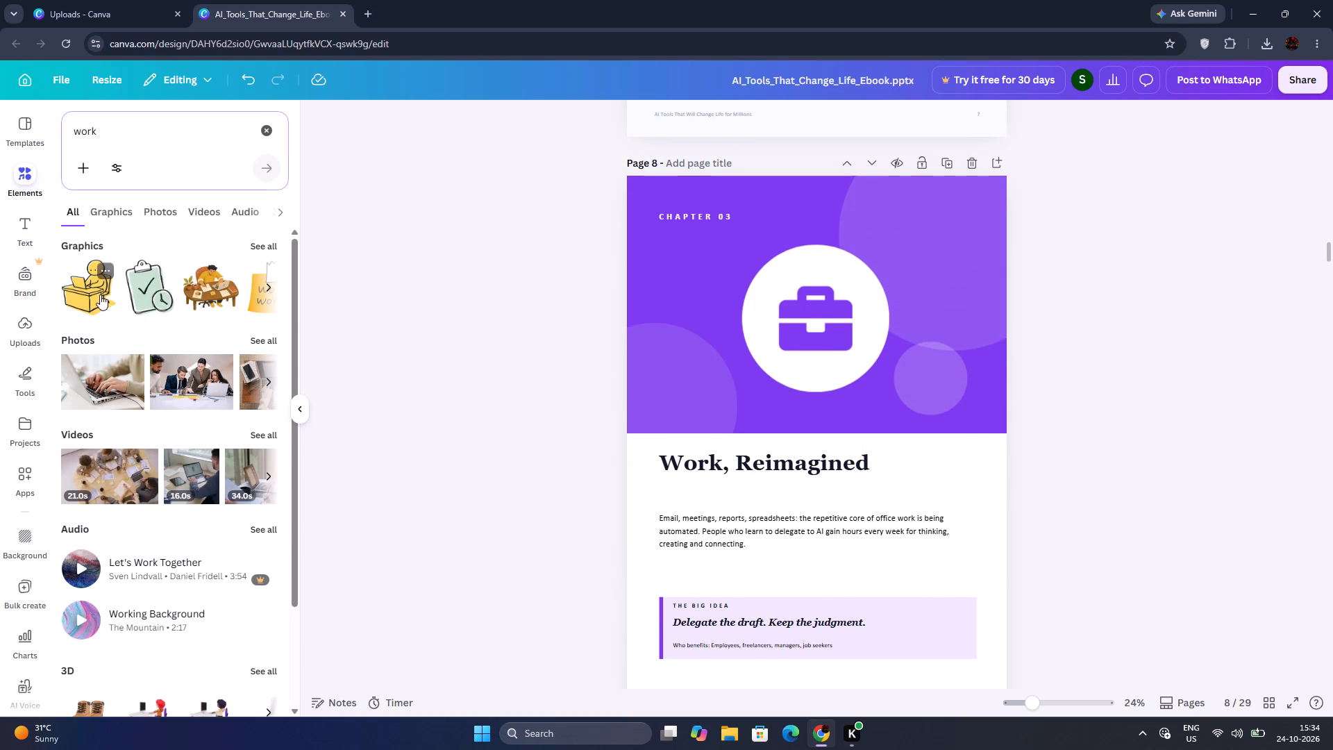
{"action": "left_click_drag", "start_coordinate": [100, 294], "coordinate": [910, 297]}
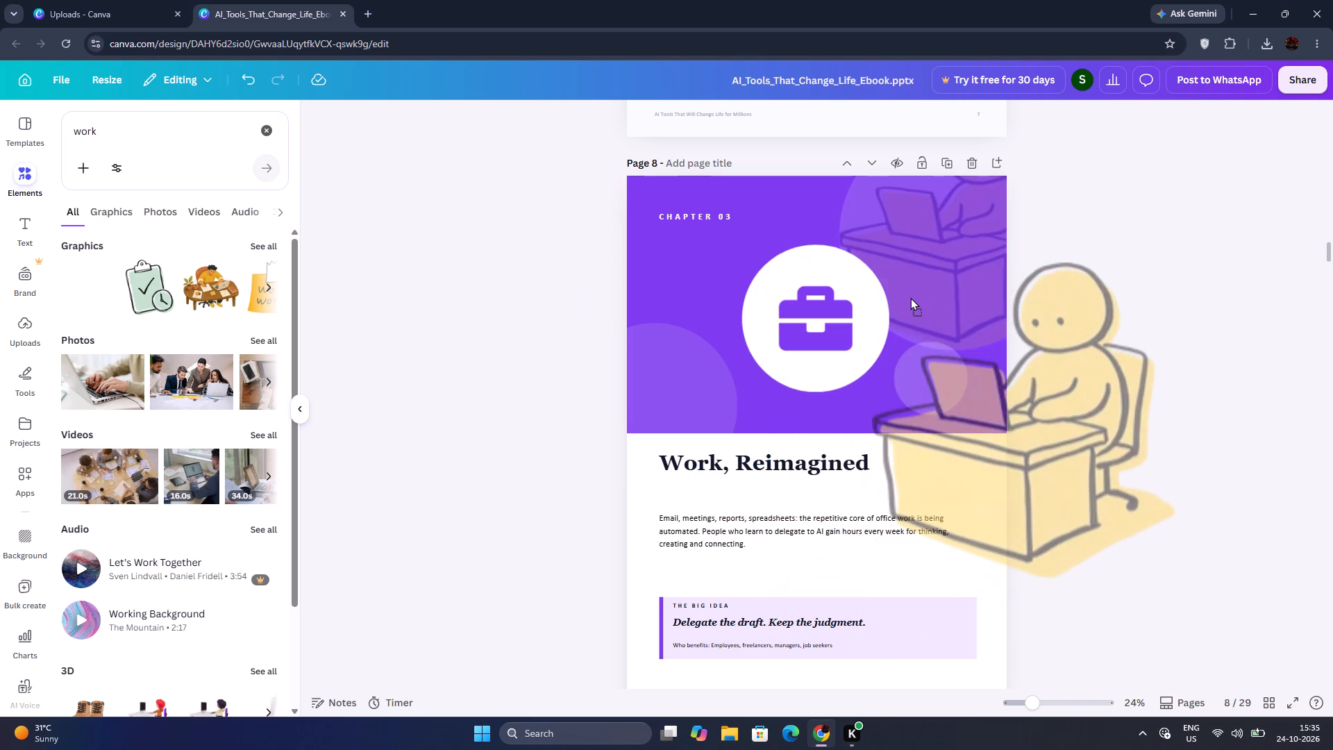
{"action": "left_click_drag", "start_coordinate": [910, 297], "coordinate": [678, 386]}
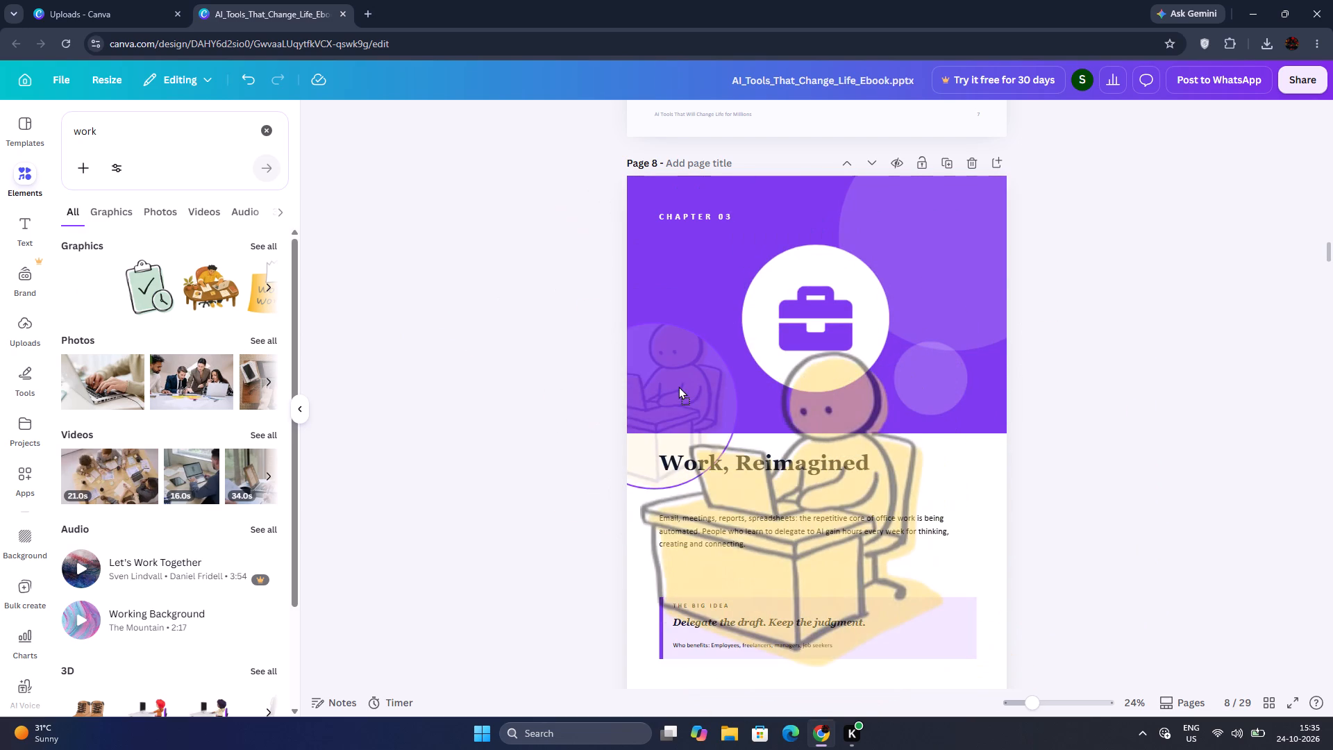
{"action": "left_click_drag", "start_coordinate": [678, 386], "coordinate": [879, 273]}
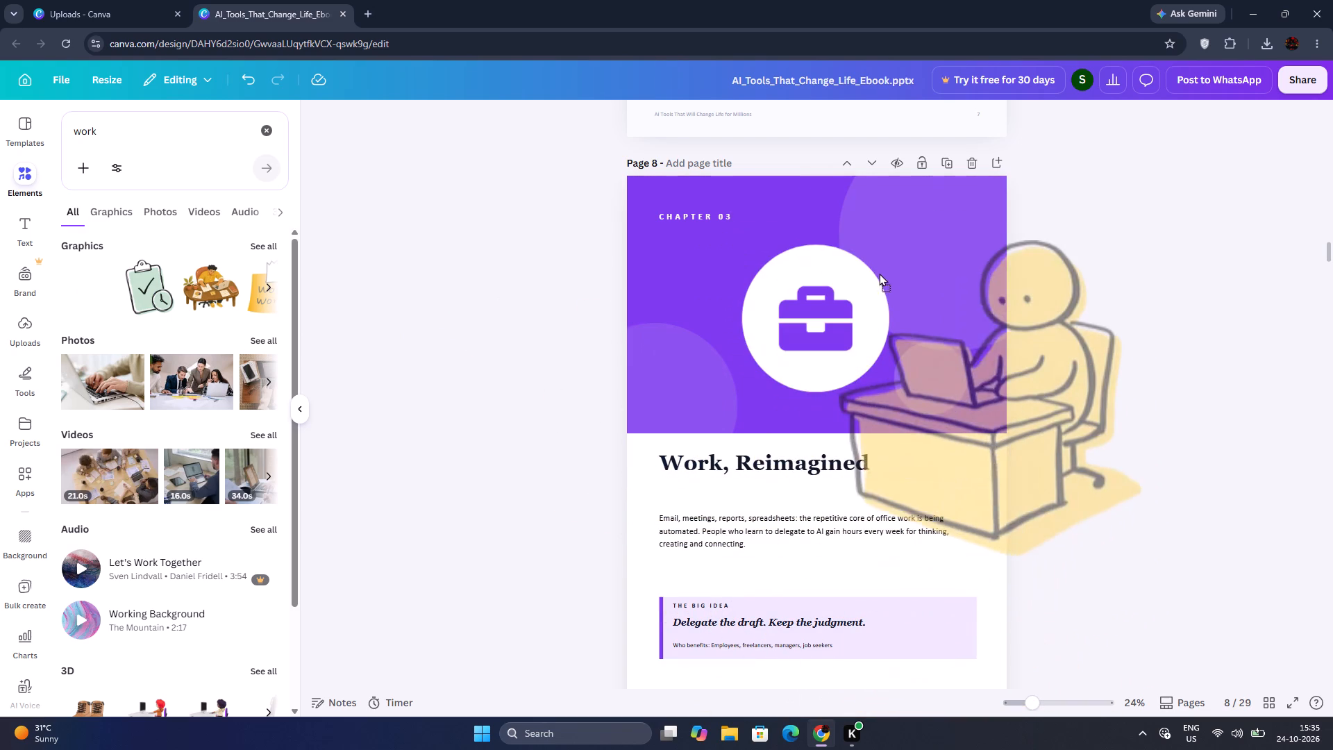
{"action": "left_click_drag", "start_coordinate": [879, 273], "coordinate": [951, 383]}
{"action": "left_click", "coordinate": [1069, 319]}
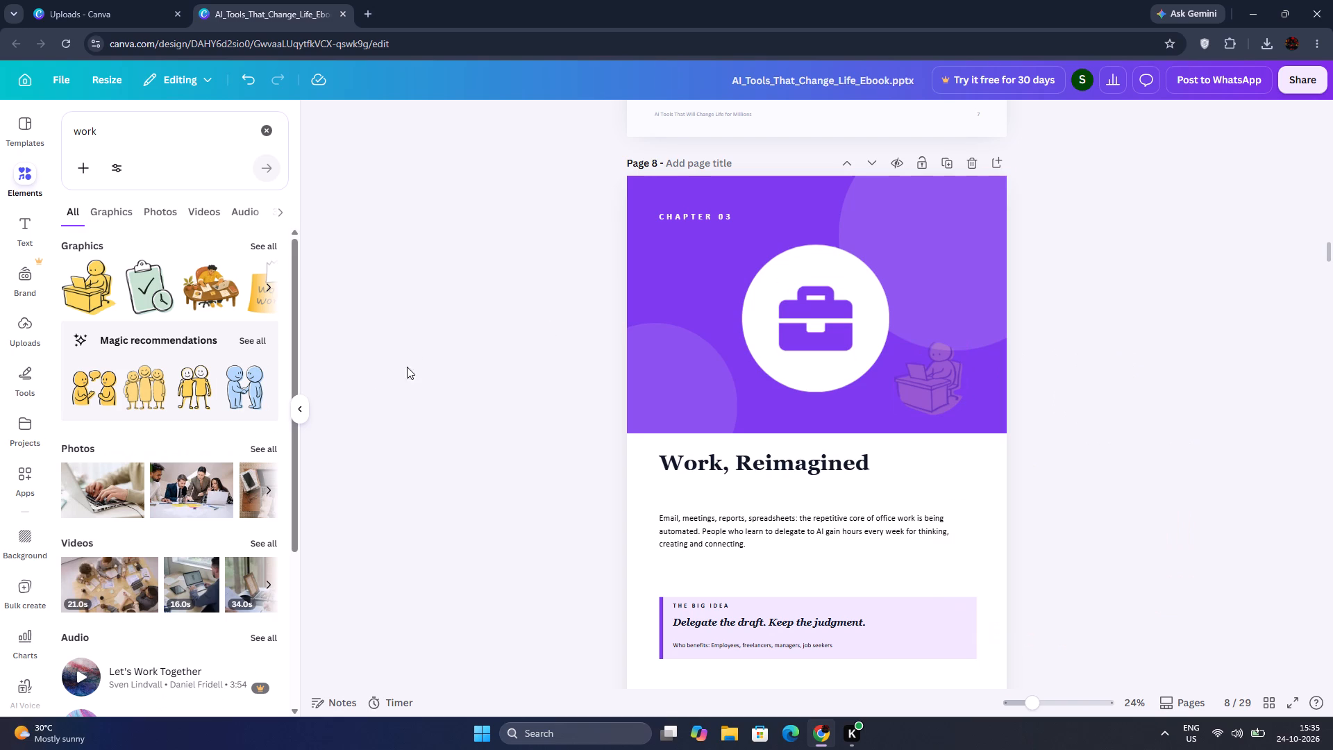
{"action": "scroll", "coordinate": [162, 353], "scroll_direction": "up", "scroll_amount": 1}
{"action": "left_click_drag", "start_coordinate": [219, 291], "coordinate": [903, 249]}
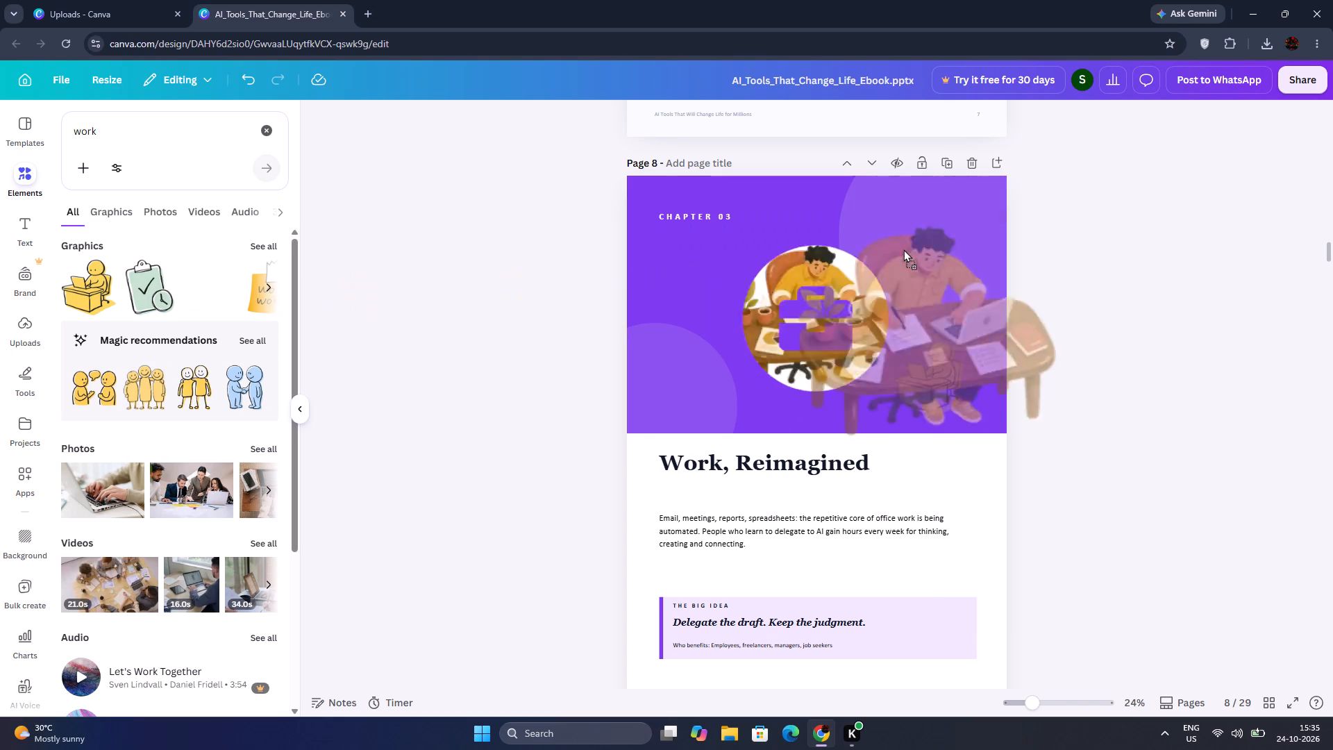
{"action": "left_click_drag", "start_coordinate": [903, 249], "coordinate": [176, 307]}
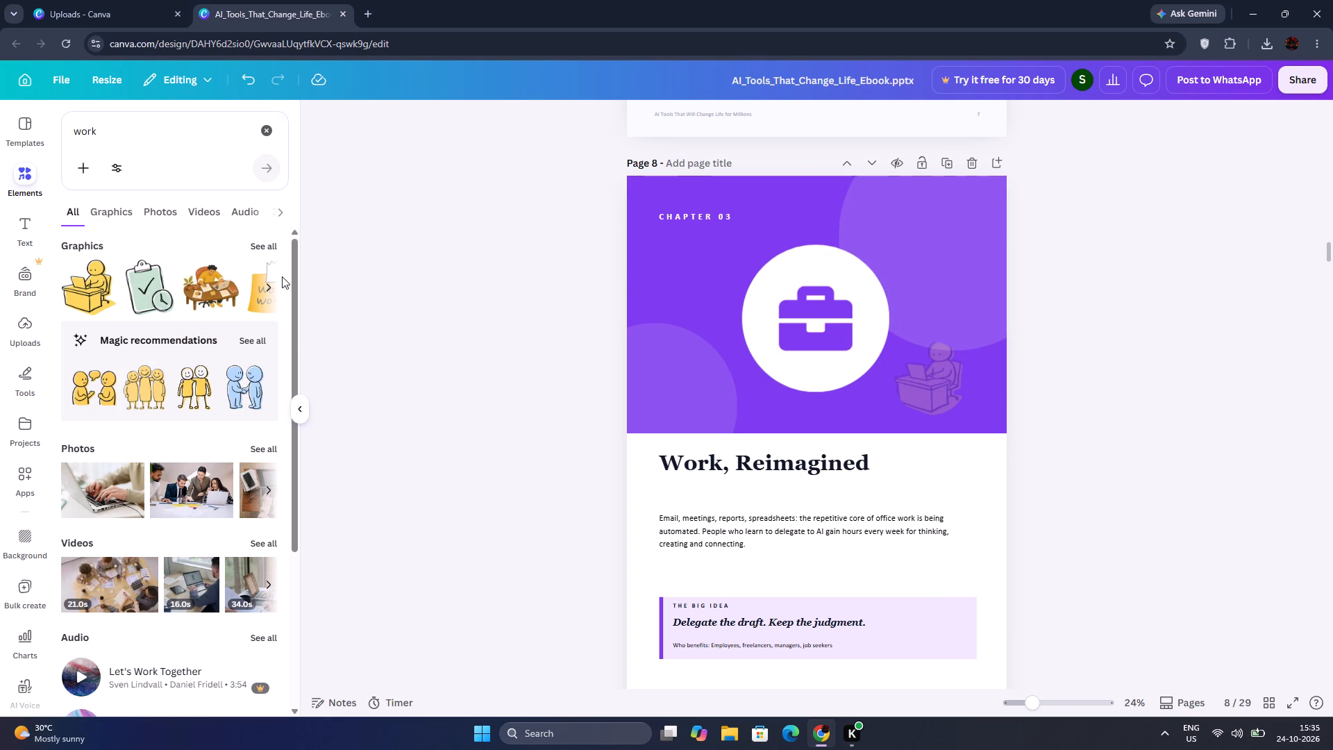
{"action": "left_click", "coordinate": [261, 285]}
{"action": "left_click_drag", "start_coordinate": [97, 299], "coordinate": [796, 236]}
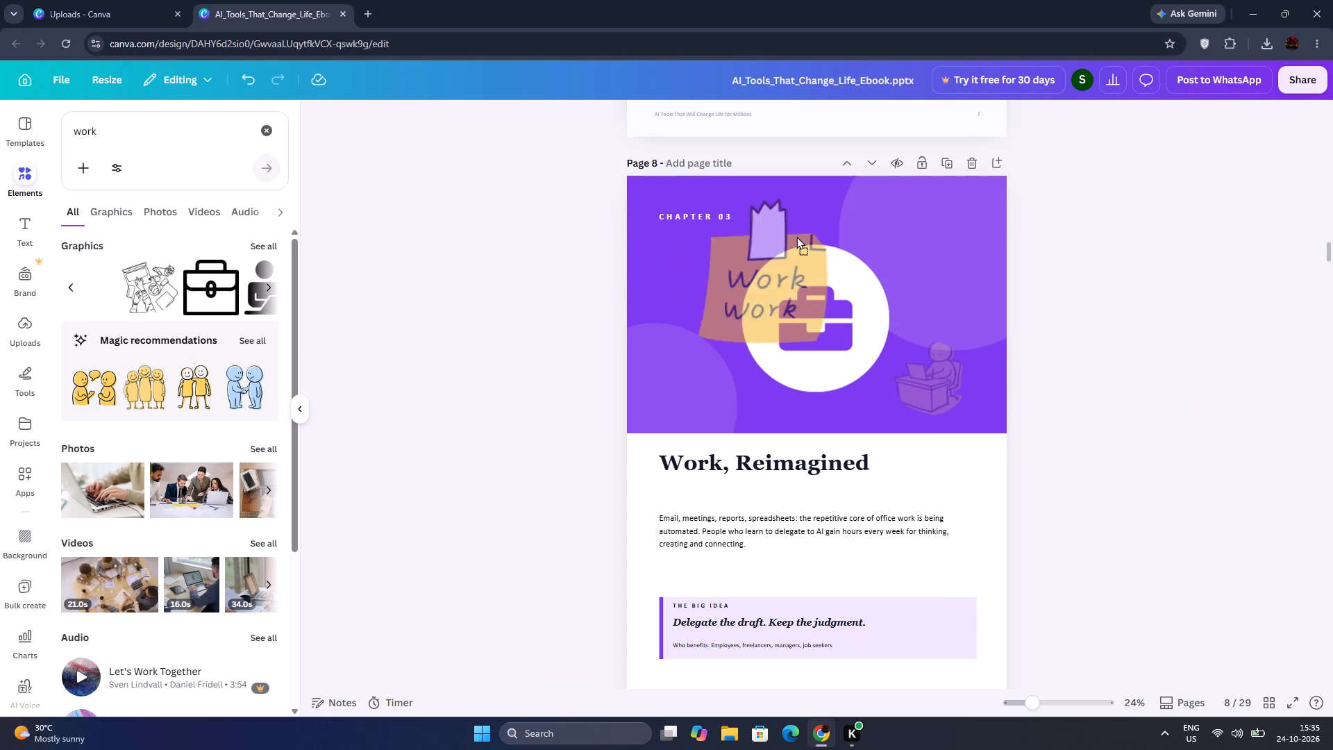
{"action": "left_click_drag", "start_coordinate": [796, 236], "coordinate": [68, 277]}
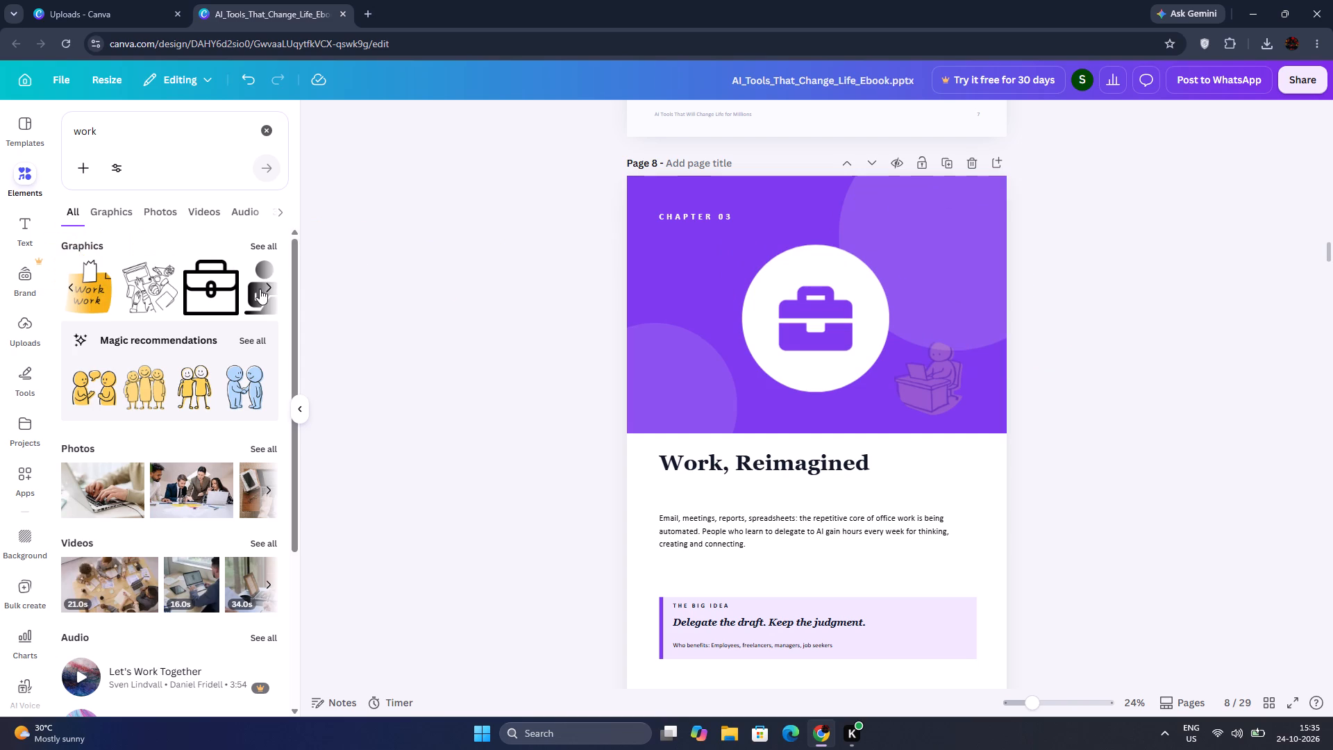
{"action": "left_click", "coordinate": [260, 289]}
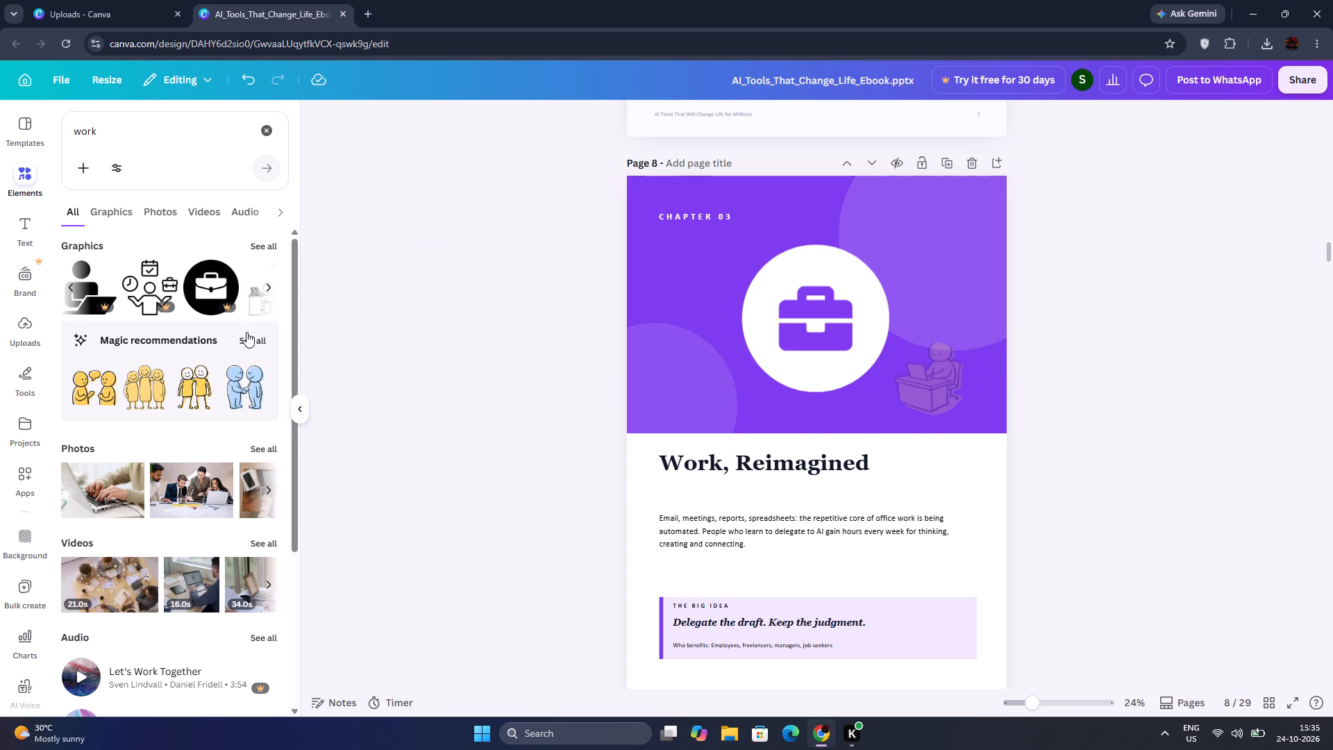
Show the full set of magic recommendations for the work search.
{"action": "left_click", "coordinate": [246, 332]}
{"action": "scroll", "coordinate": [266, 344], "scroll_direction": "down", "scroll_amount": 2}
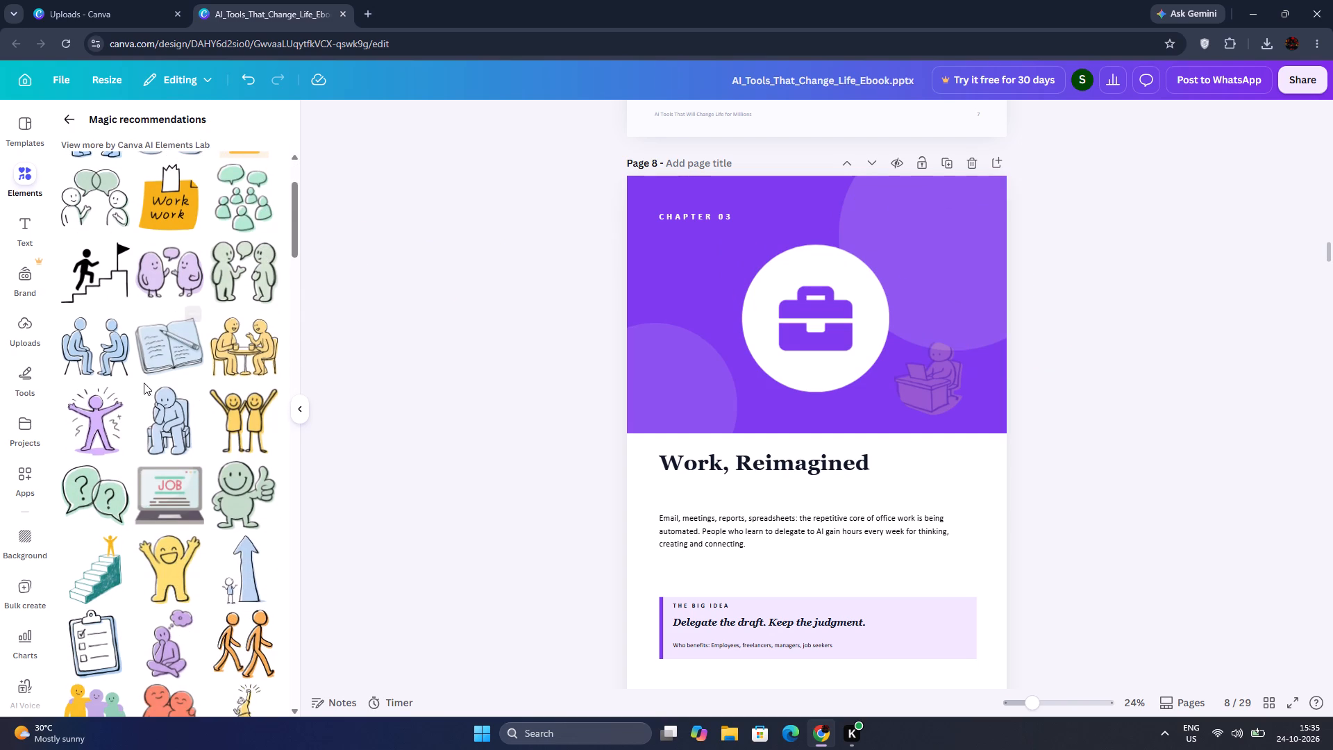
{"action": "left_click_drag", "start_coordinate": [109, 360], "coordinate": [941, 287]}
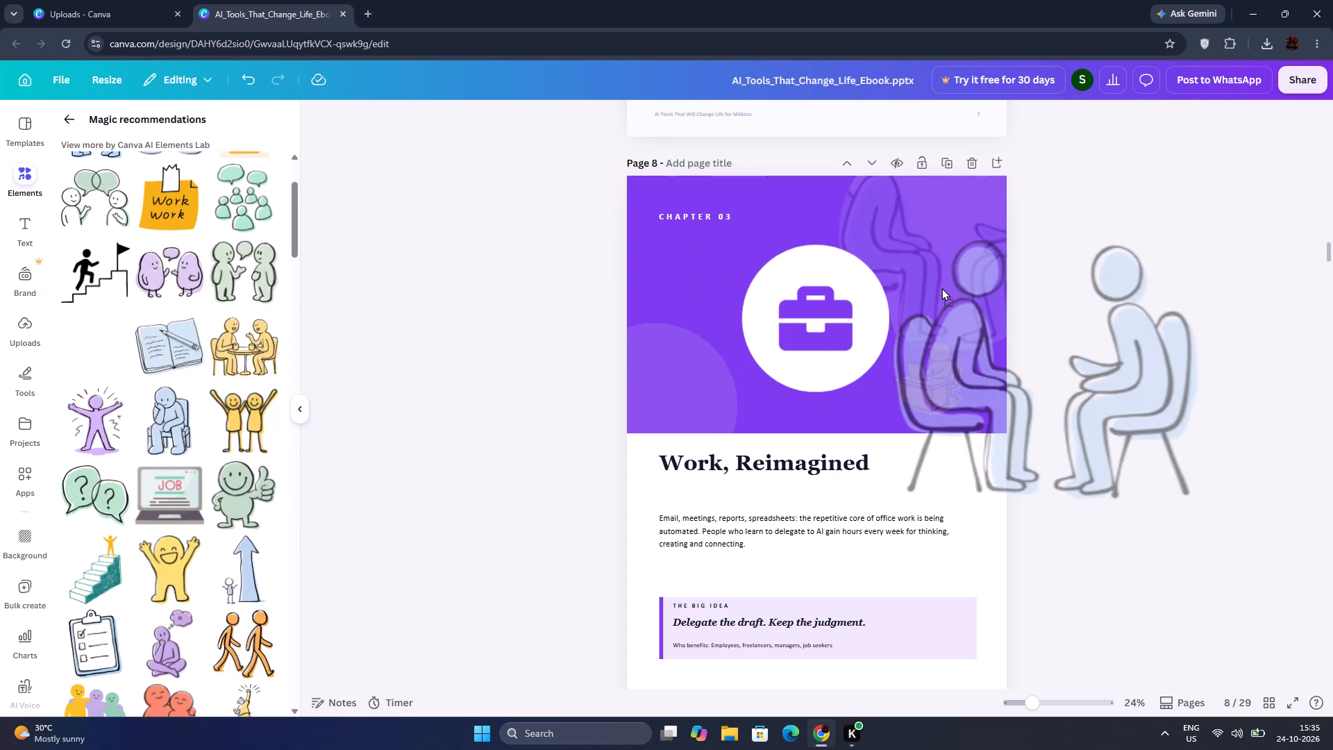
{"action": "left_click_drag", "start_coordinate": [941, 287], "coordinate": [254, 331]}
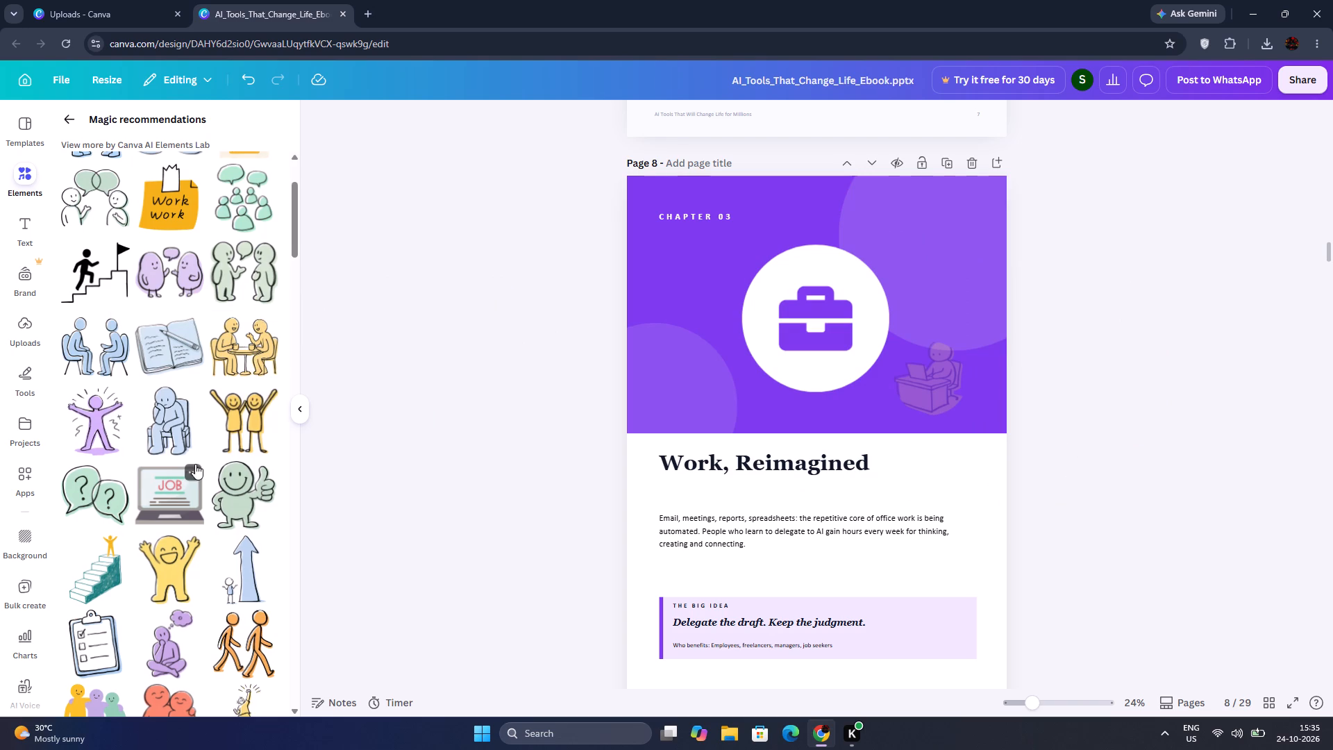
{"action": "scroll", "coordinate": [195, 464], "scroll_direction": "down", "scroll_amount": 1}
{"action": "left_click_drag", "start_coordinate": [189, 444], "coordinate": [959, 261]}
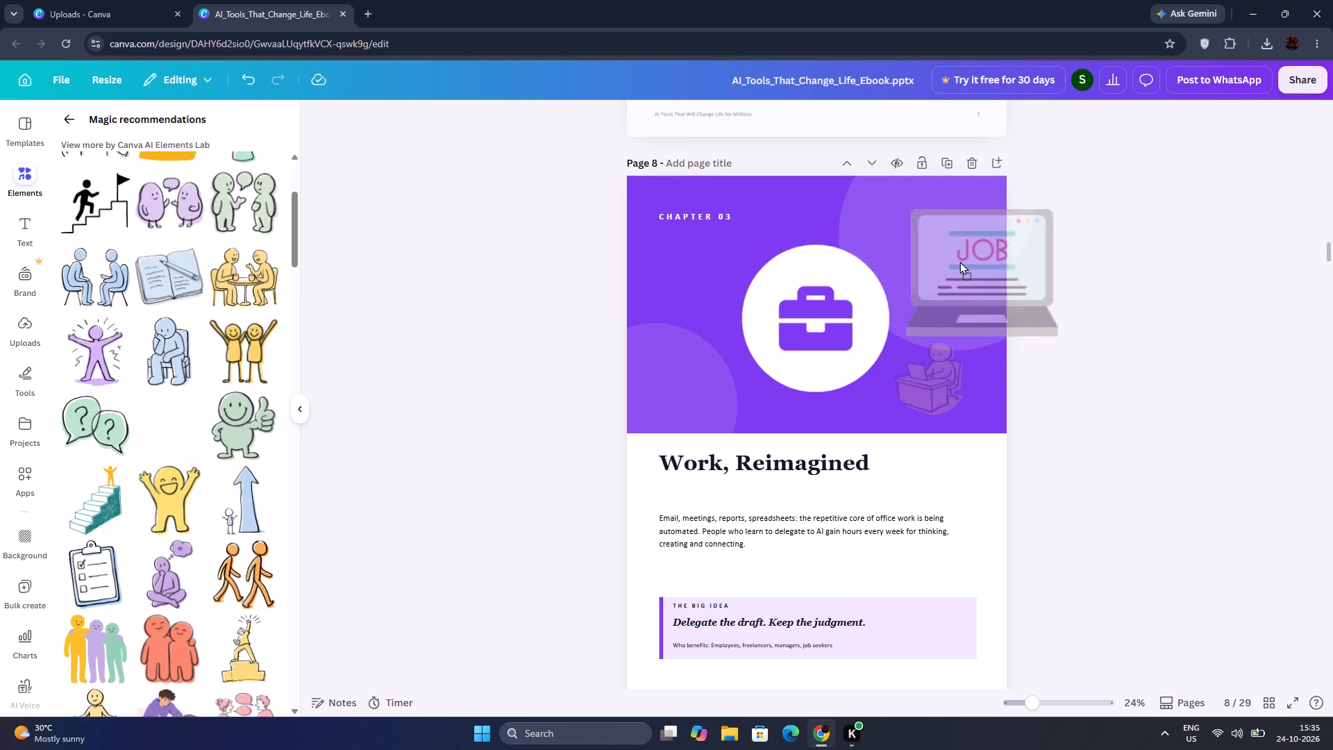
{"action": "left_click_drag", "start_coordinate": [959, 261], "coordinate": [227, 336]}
Fill the large translucent circle on page 8's purple Chapter 03 banner with the checklist clipboard graphic.
{"action": "scroll", "coordinate": [227, 338], "scroll_direction": "down", "scroll_amount": 4}
{"action": "left_click_drag", "start_coordinate": [94, 299], "coordinate": [638, 295]}
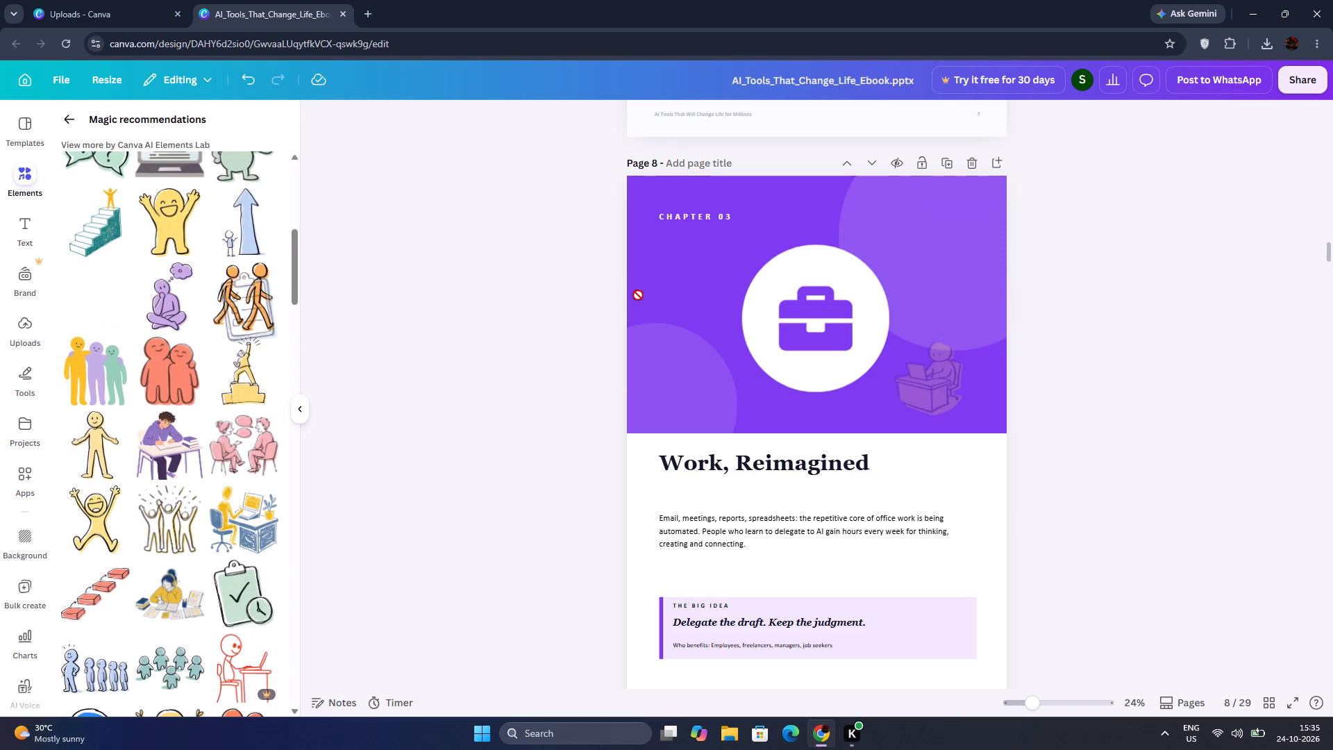
{"action": "left_click_drag", "start_coordinate": [638, 295], "coordinate": [936, 249]}
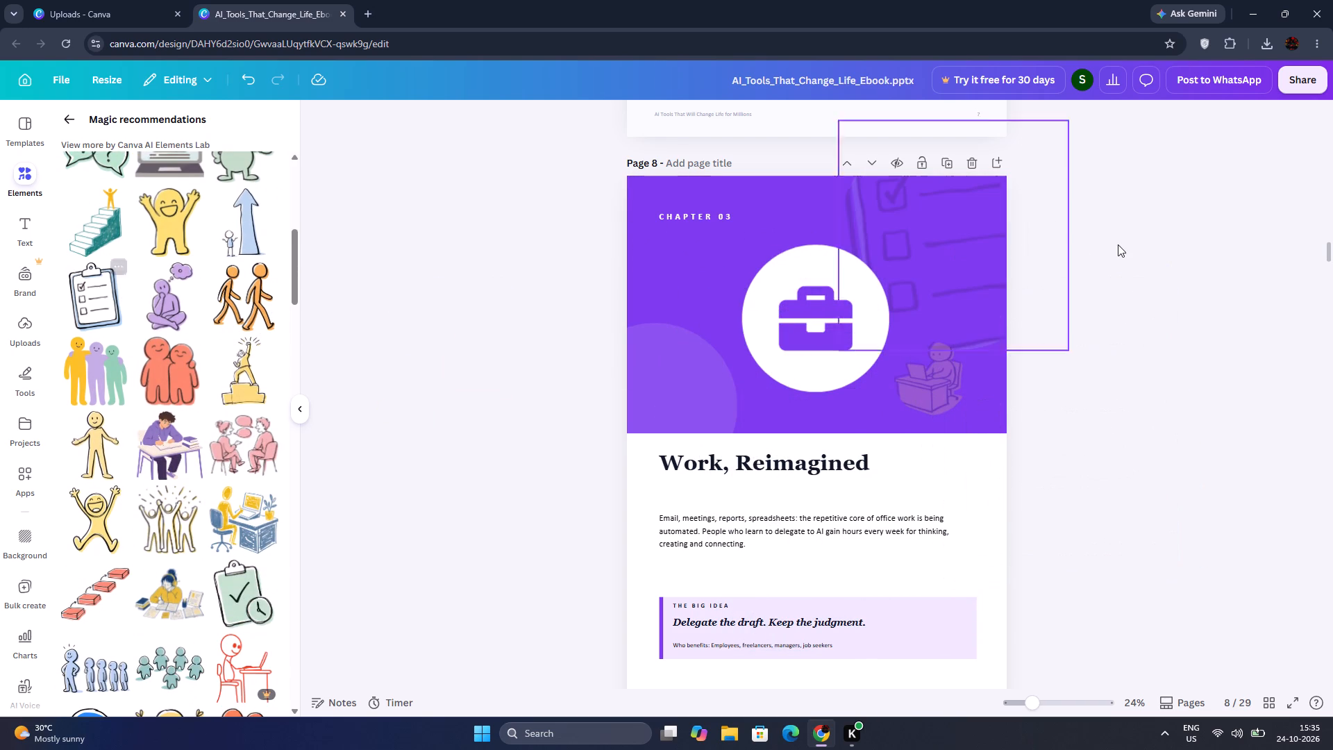
{"action": "left_click", "coordinate": [1121, 244]}
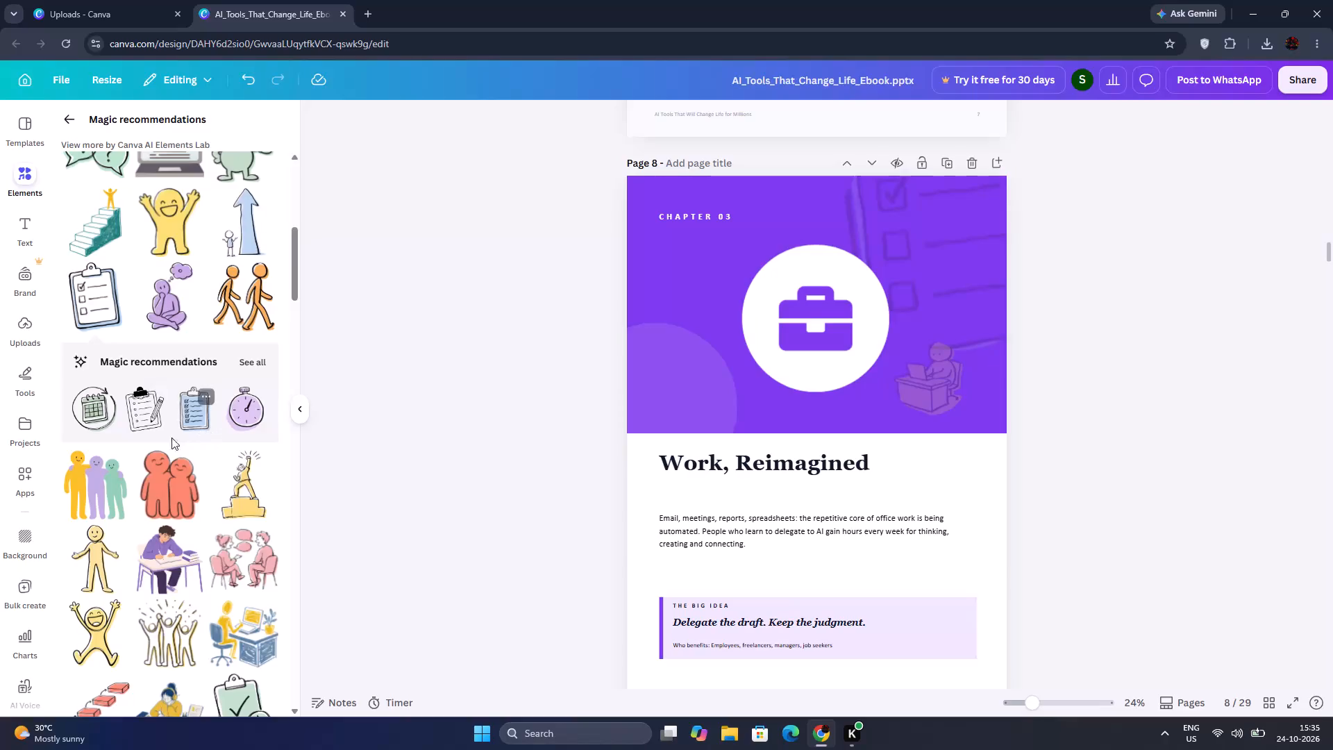
Add the orange "Work Work" sticky note to page 8, shrink it, and place it on the right end of The Big Idea box.
{"action": "left_click_drag", "start_coordinate": [166, 471], "coordinate": [244, 356]}
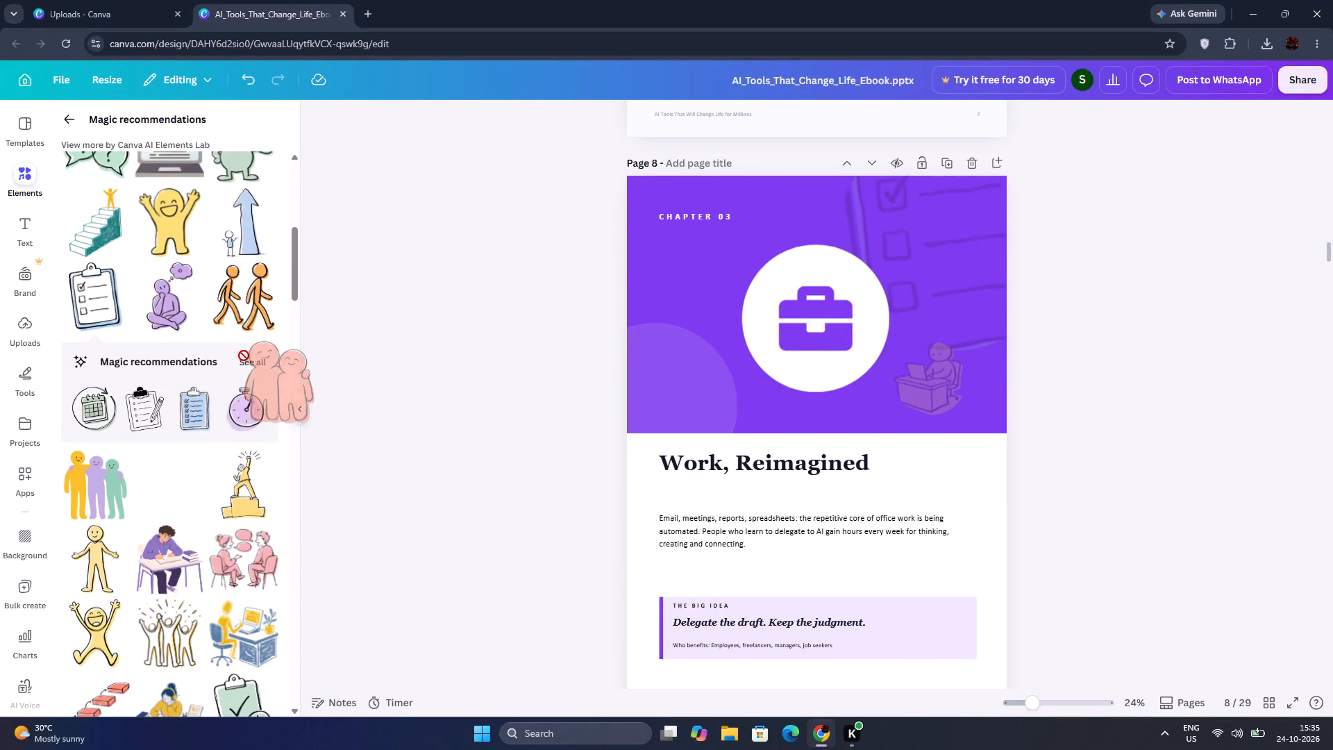
{"action": "left_click_drag", "start_coordinate": [244, 356], "coordinate": [232, 358]}
{"action": "scroll", "coordinate": [209, 543], "scroll_direction": "up", "scroll_amount": 4}
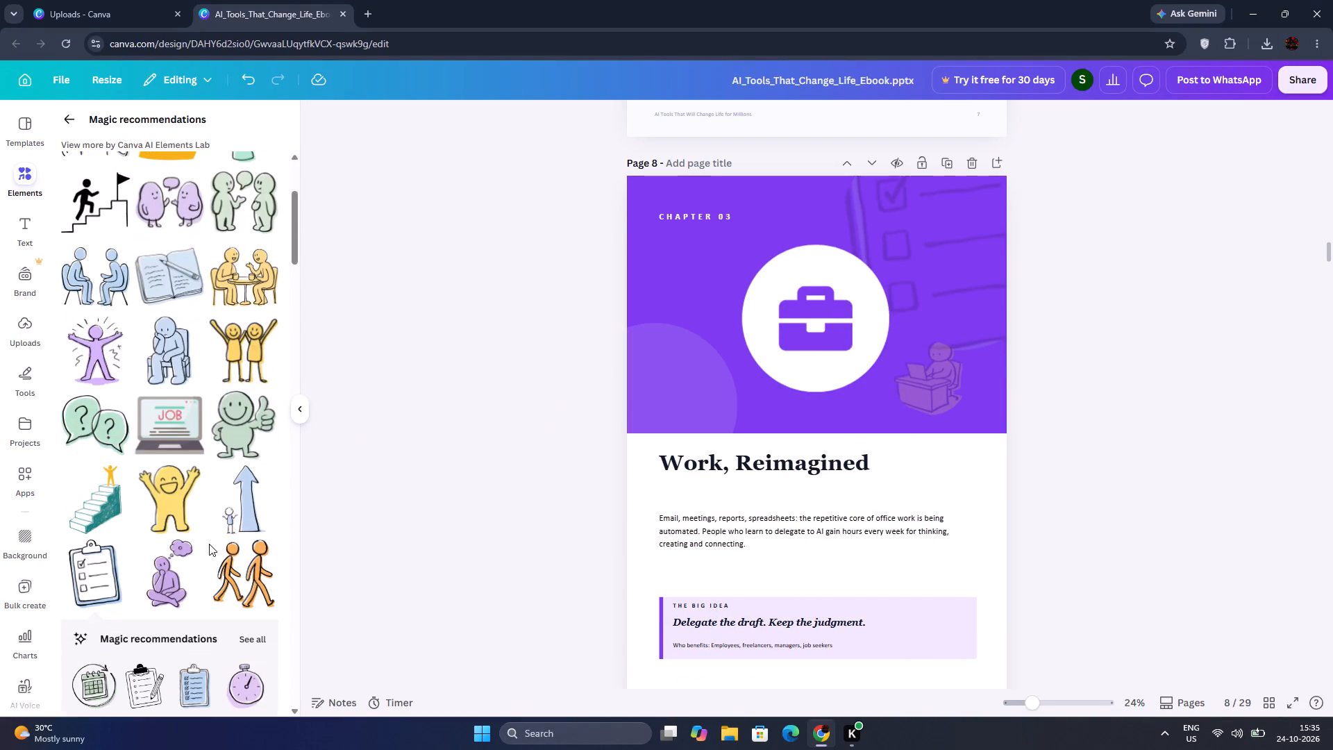
{"action": "scroll", "coordinate": [209, 544], "scroll_direction": "up", "scroll_amount": 6}
{"action": "left_click", "coordinate": [175, 350]}
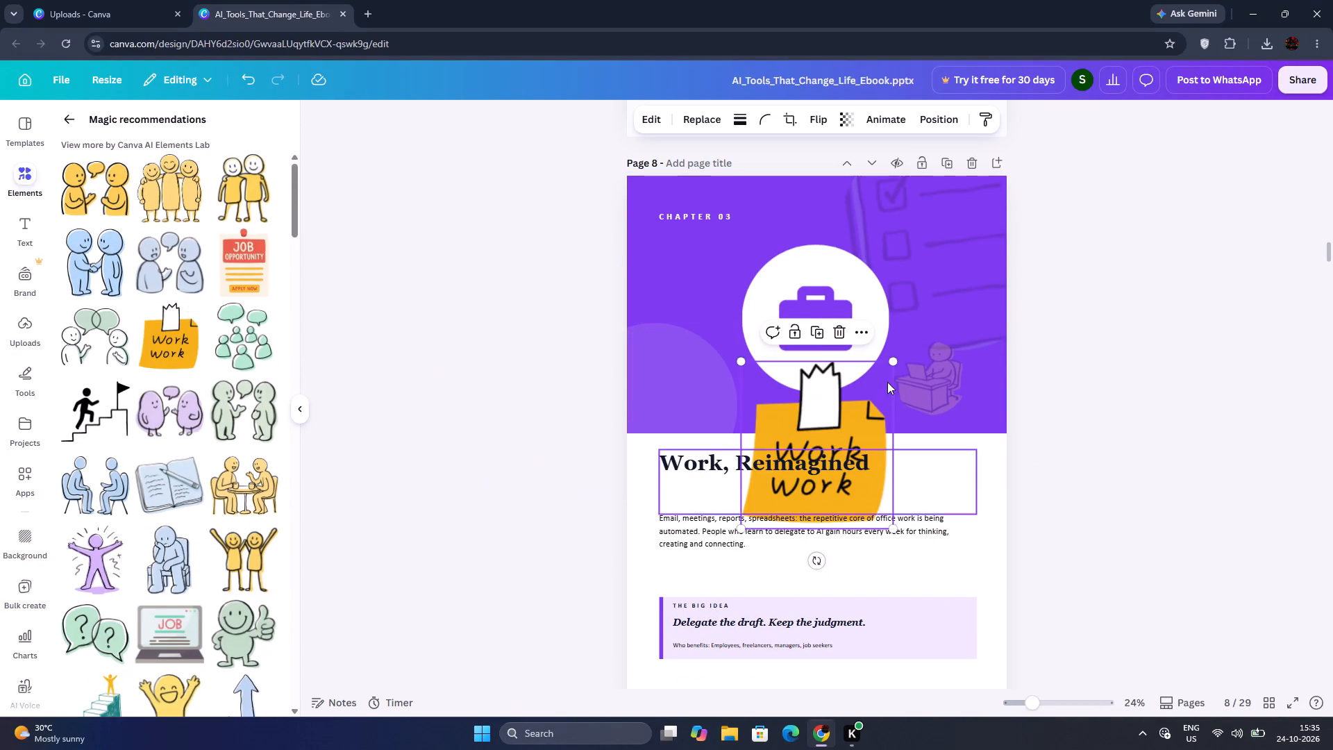
{"action": "scroll", "coordinate": [887, 382], "scroll_direction": "down", "scroll_amount": 3}
{"action": "left_click_drag", "start_coordinate": [891, 319], "coordinate": [863, 292]}
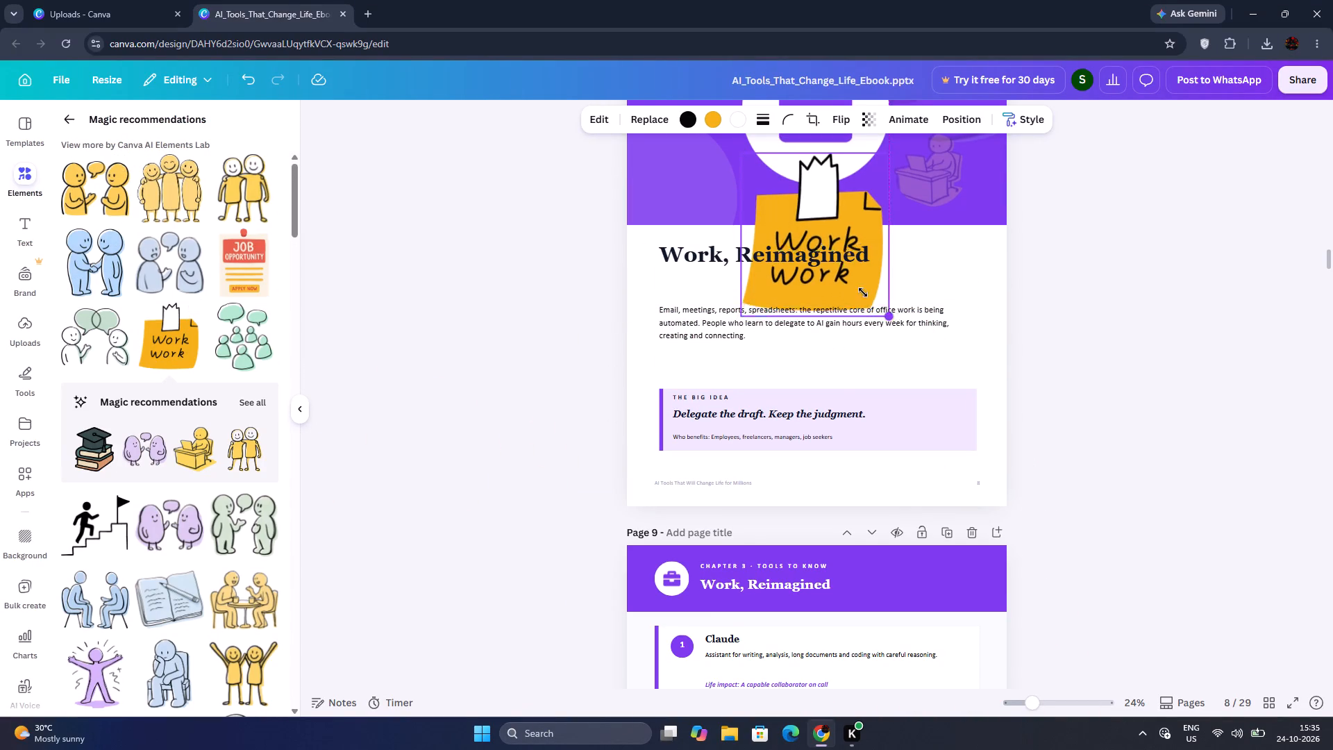
{"action": "left_click_drag", "start_coordinate": [863, 292], "coordinate": [759, 213]}
{"action": "left_click_drag", "start_coordinate": [757, 187], "coordinate": [962, 387]}
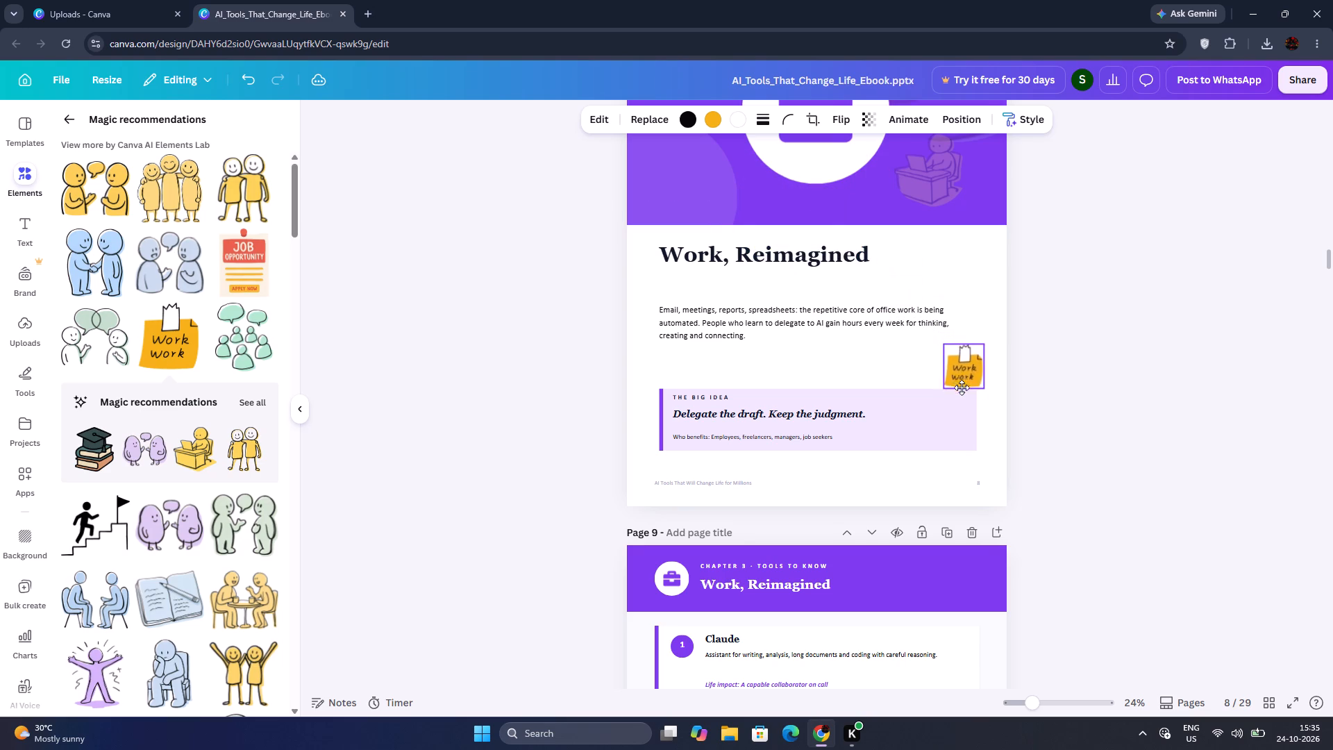
{"action": "left_click_drag", "start_coordinate": [962, 387], "coordinate": [962, 403]}
{"action": "left_click_drag", "start_coordinate": [946, 408], "coordinate": [940, 424]}
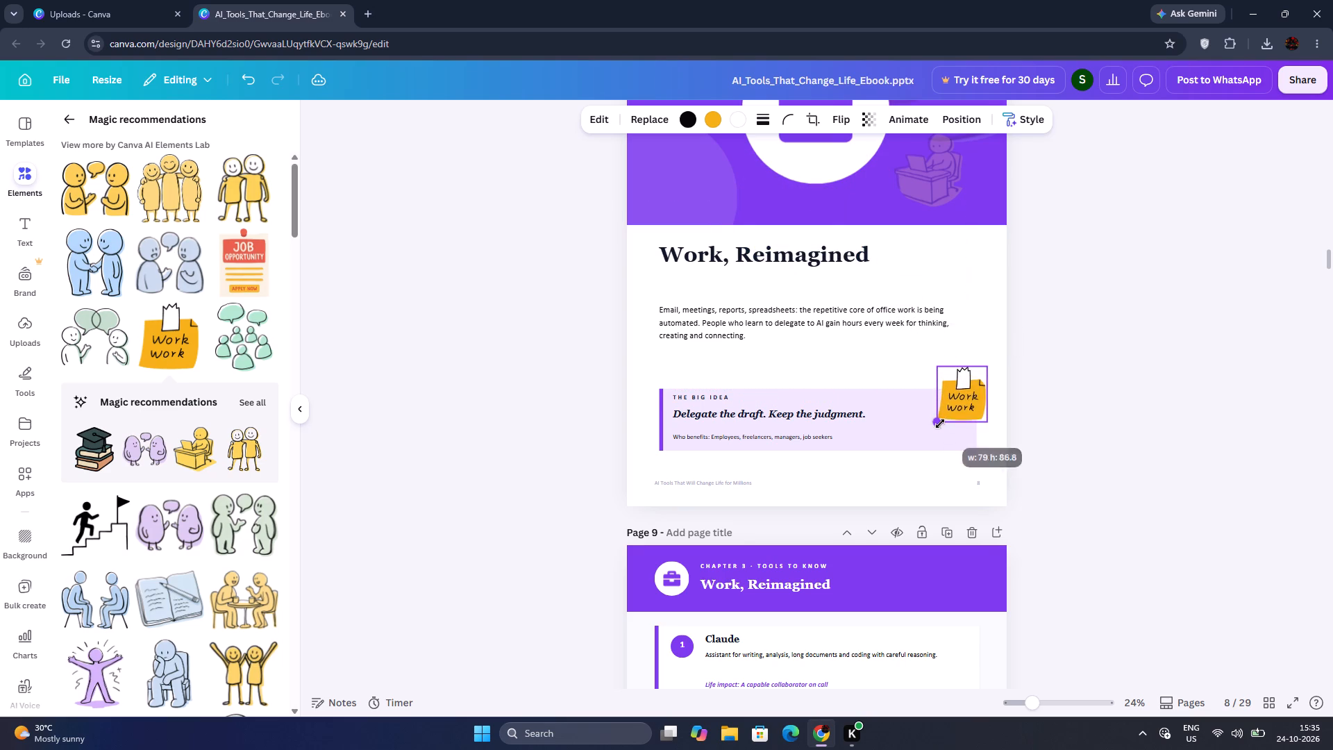
{"action": "left_click_drag", "start_coordinate": [940, 424], "coordinate": [944, 418]}
{"action": "left_click", "coordinate": [1127, 418]}
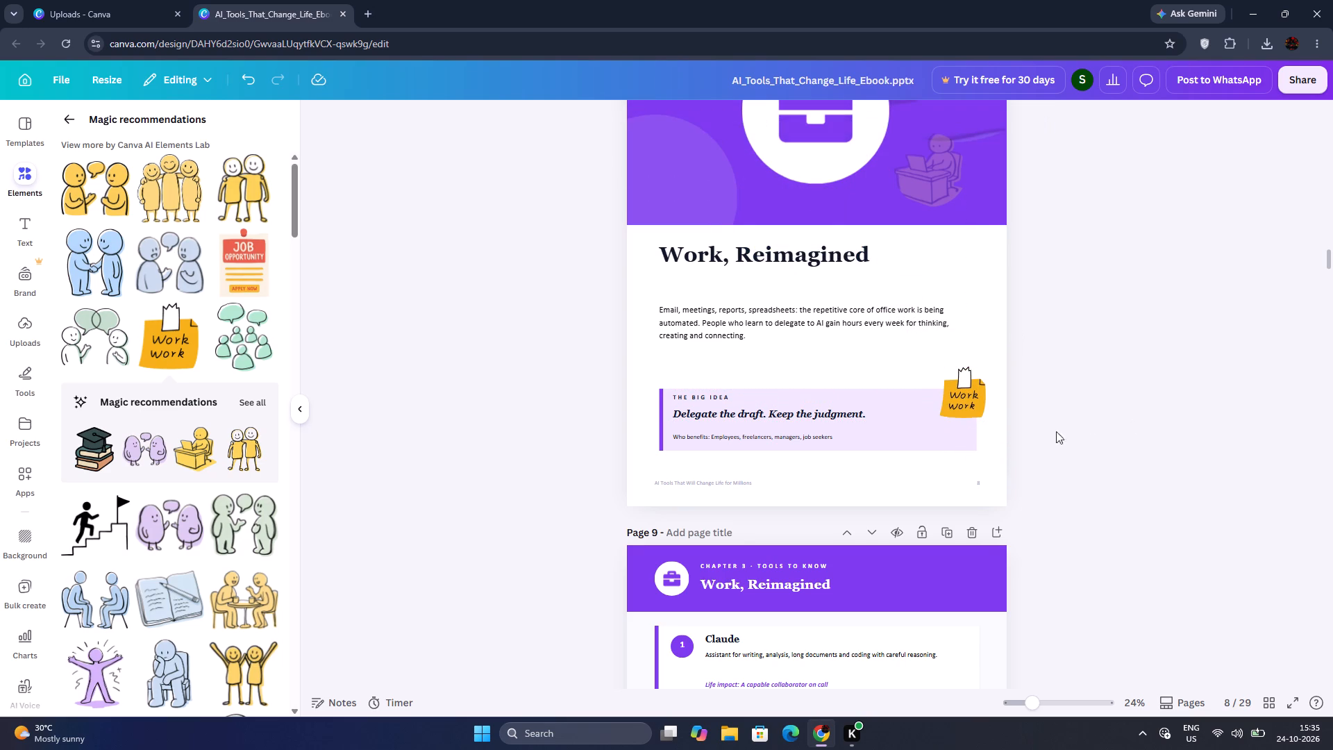
{"action": "left_click_drag", "start_coordinate": [956, 400], "coordinate": [963, 419]}
{"action": "key", "text": "ctrl+z"}
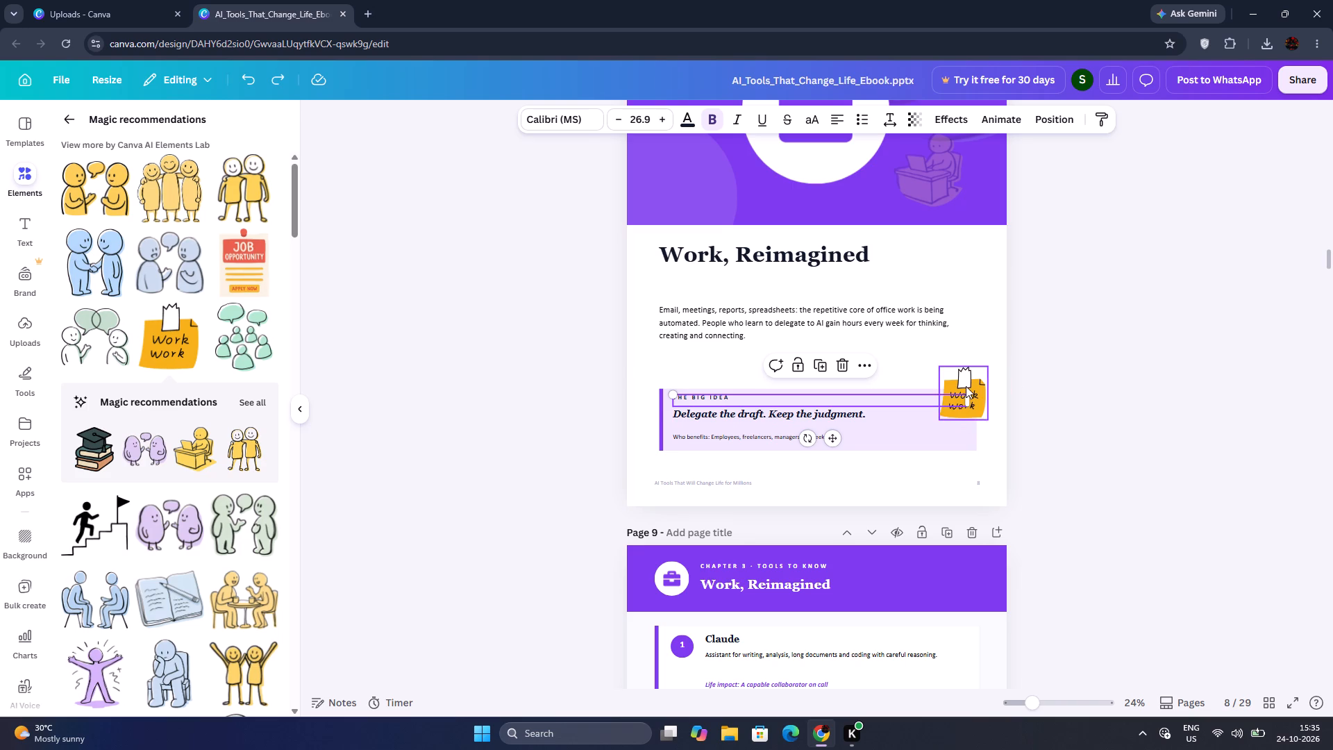
{"action": "left_click", "coordinate": [966, 386]}
{"action": "left_click_drag", "start_coordinate": [966, 387], "coordinate": [970, 405]}
{"action": "left_click", "coordinate": [1085, 385]}
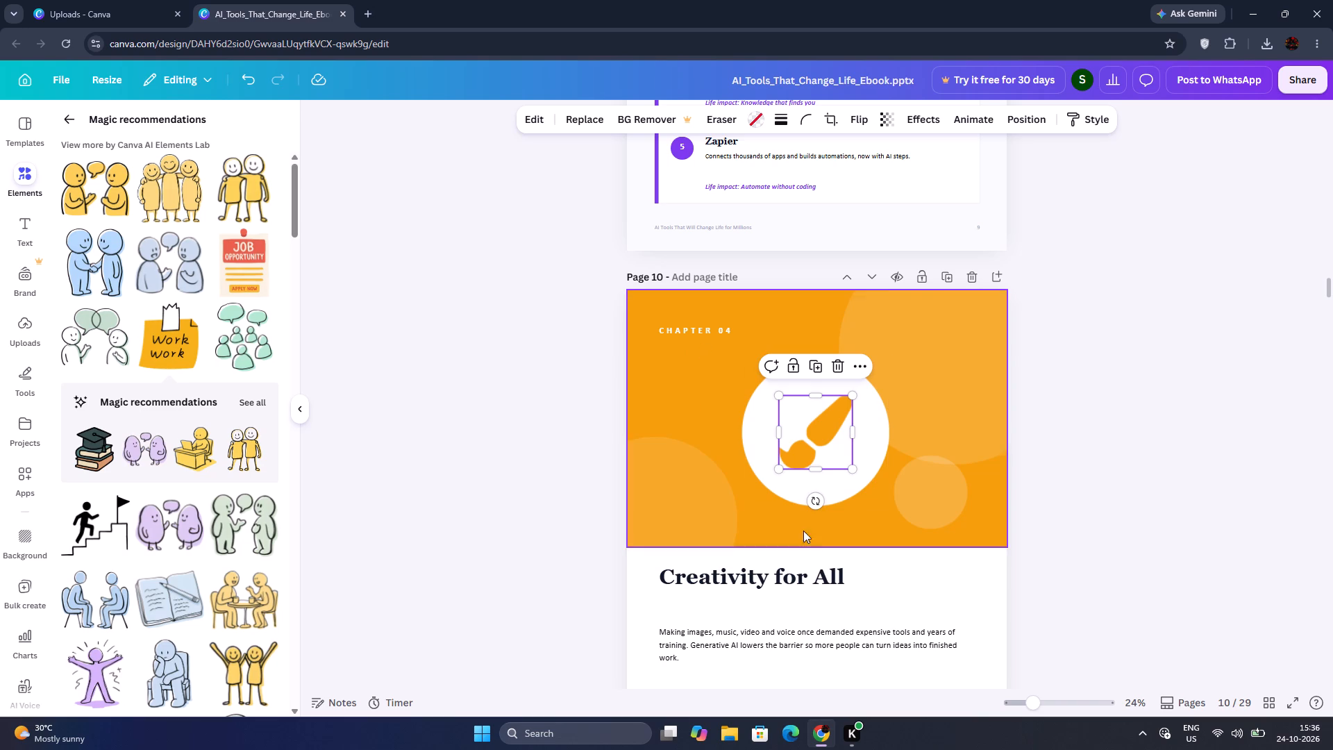
{"action": "scroll", "coordinate": [821, 533], "scroll_direction": "down", "scroll_amount": 1}
{"action": "left_click", "coordinate": [836, 515]}
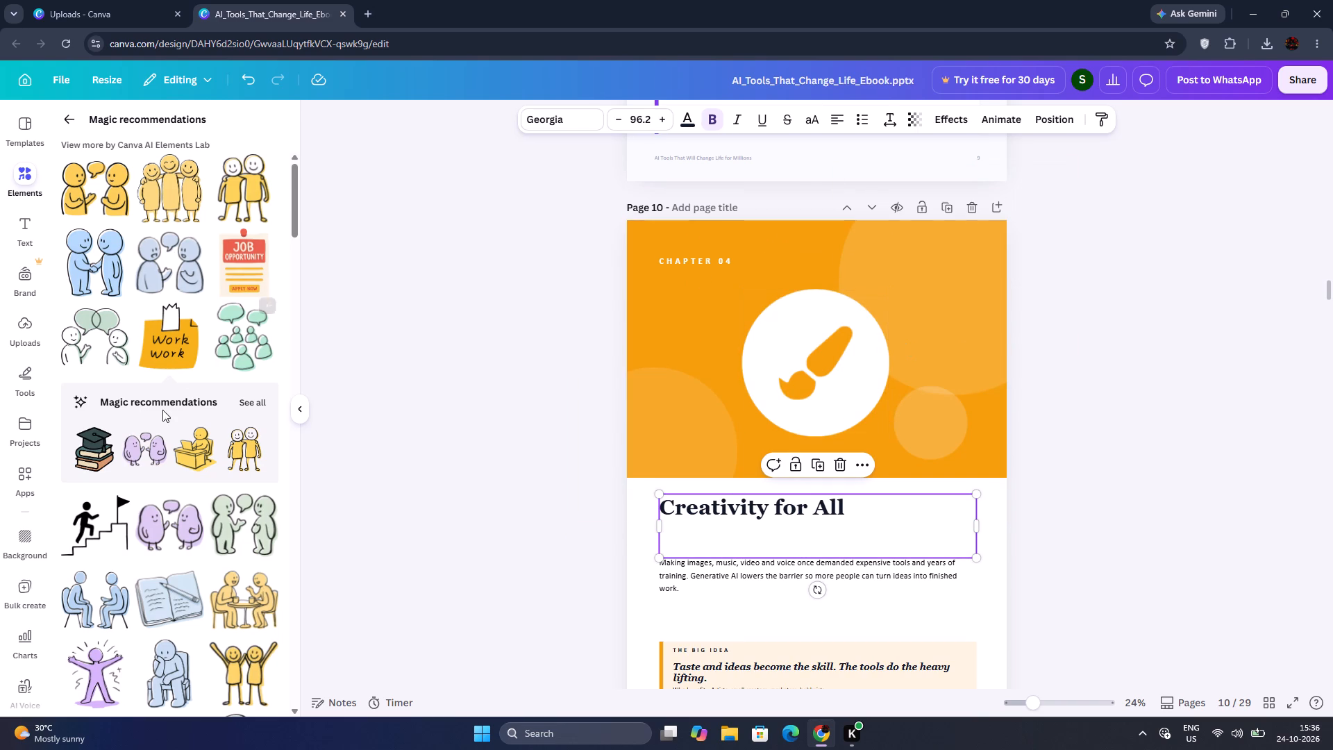
{"action": "scroll", "coordinate": [162, 410], "scroll_direction": "up", "scroll_amount": 9}
{"action": "scroll", "coordinate": [202, 472], "scroll_direction": "up", "scroll_amount": 4}
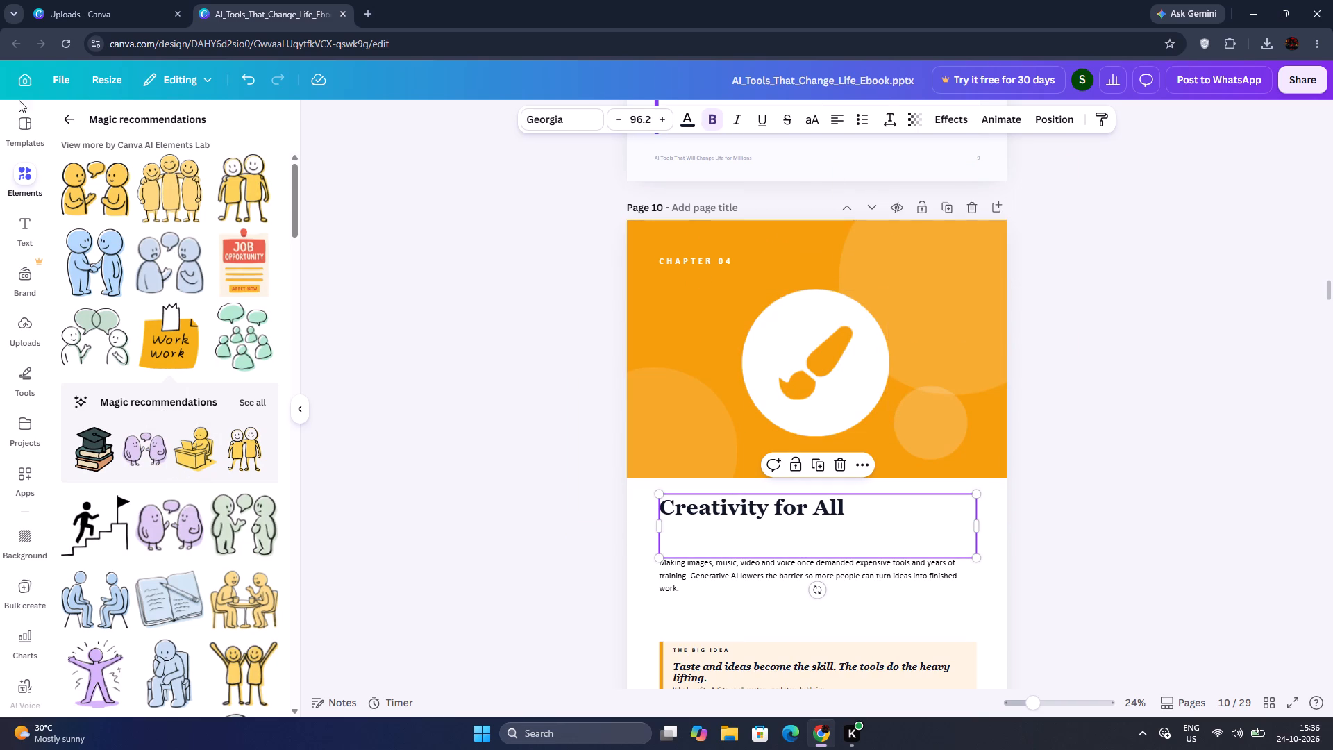
{"action": "left_click", "coordinate": [63, 120]}
{"action": "left_click_drag", "start_coordinate": [199, 133], "coordinate": [62, 134]}
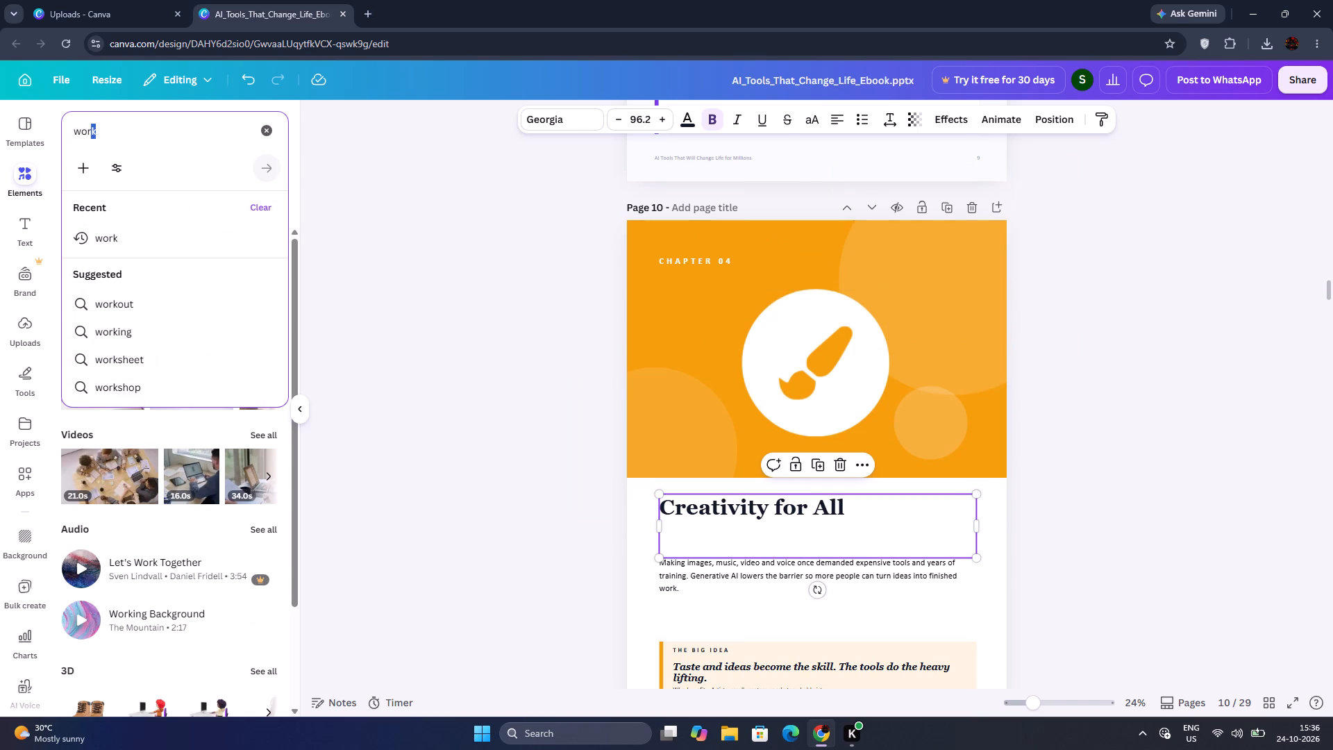
{"action": "key", "text": "BackSpace"}
{"action": "key", "text": "BackSpace"}
{"action": "key", "text": "BackSpace"}
{"action": "key", "text": "BackSpace"}
{"action": "key", "text": "BackSpace"}
{"action": "key", "text": "BackSpace"}
{"action": "key", "text": "BackSpace"}
{"action": "key", "text": "BackSpace"}
{"action": "key", "text": "BackSpace"}
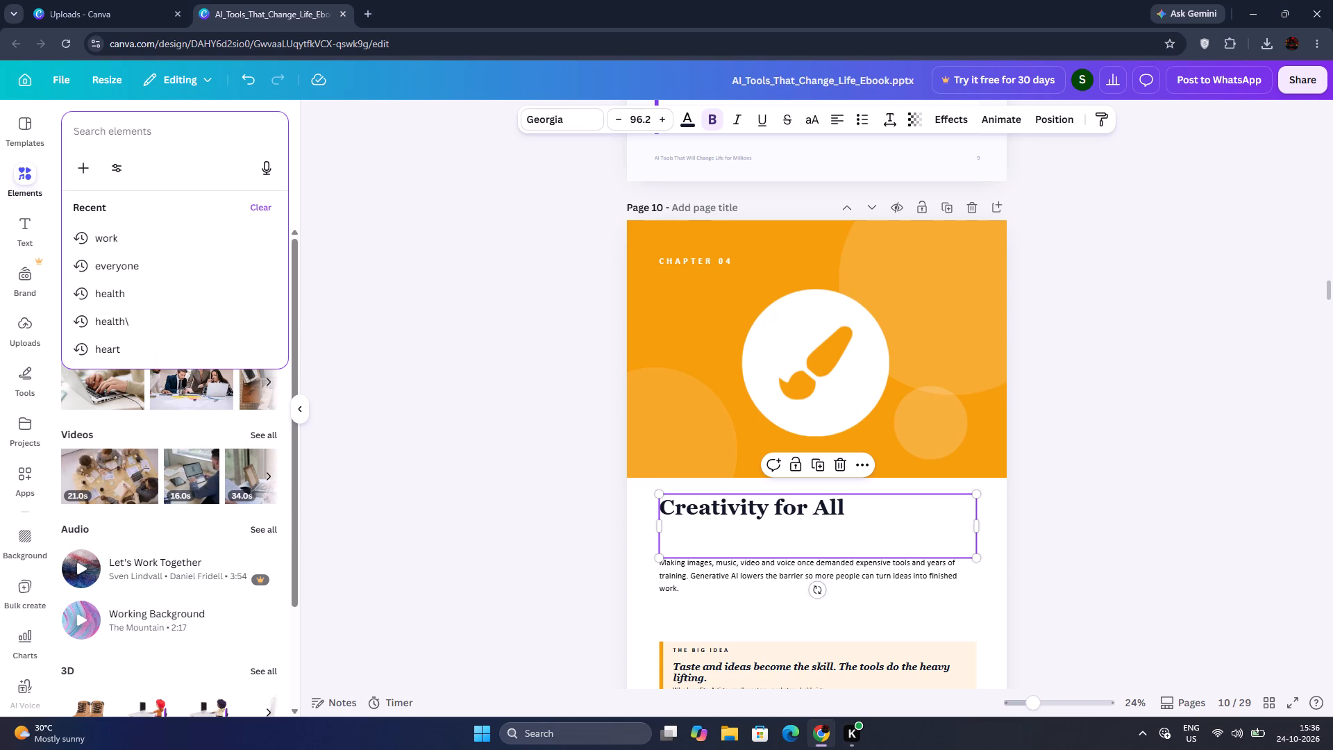
{"action": "type", "text": "creativity"}
{"action": "key", "text": "Return"}
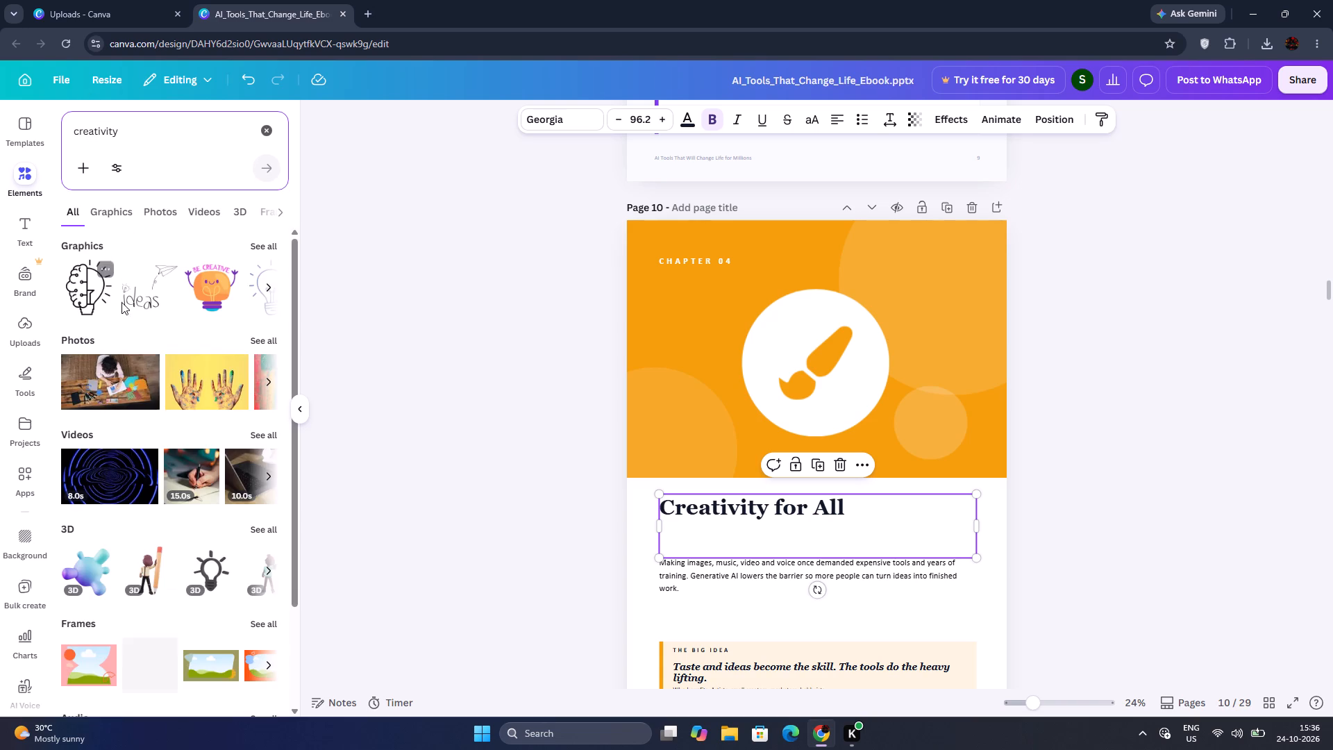
Fill the large translucent circle on page 10's orange banner with the smiling "Be Creative" light bulb graphic.
{"action": "left_click_drag", "start_coordinate": [209, 281], "coordinate": [586, 356]}
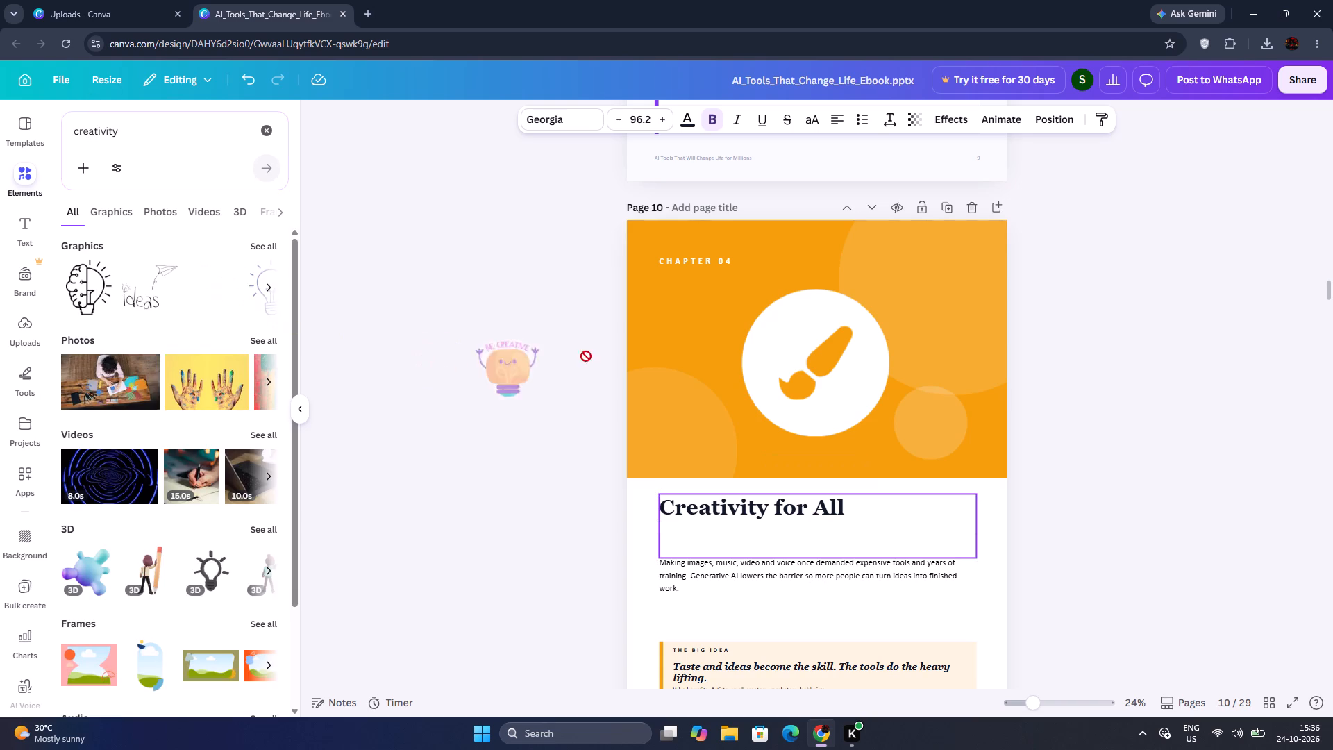
{"action": "left_click_drag", "start_coordinate": [586, 356], "coordinate": [911, 301]}
{"action": "left_click", "coordinate": [1256, 312]}
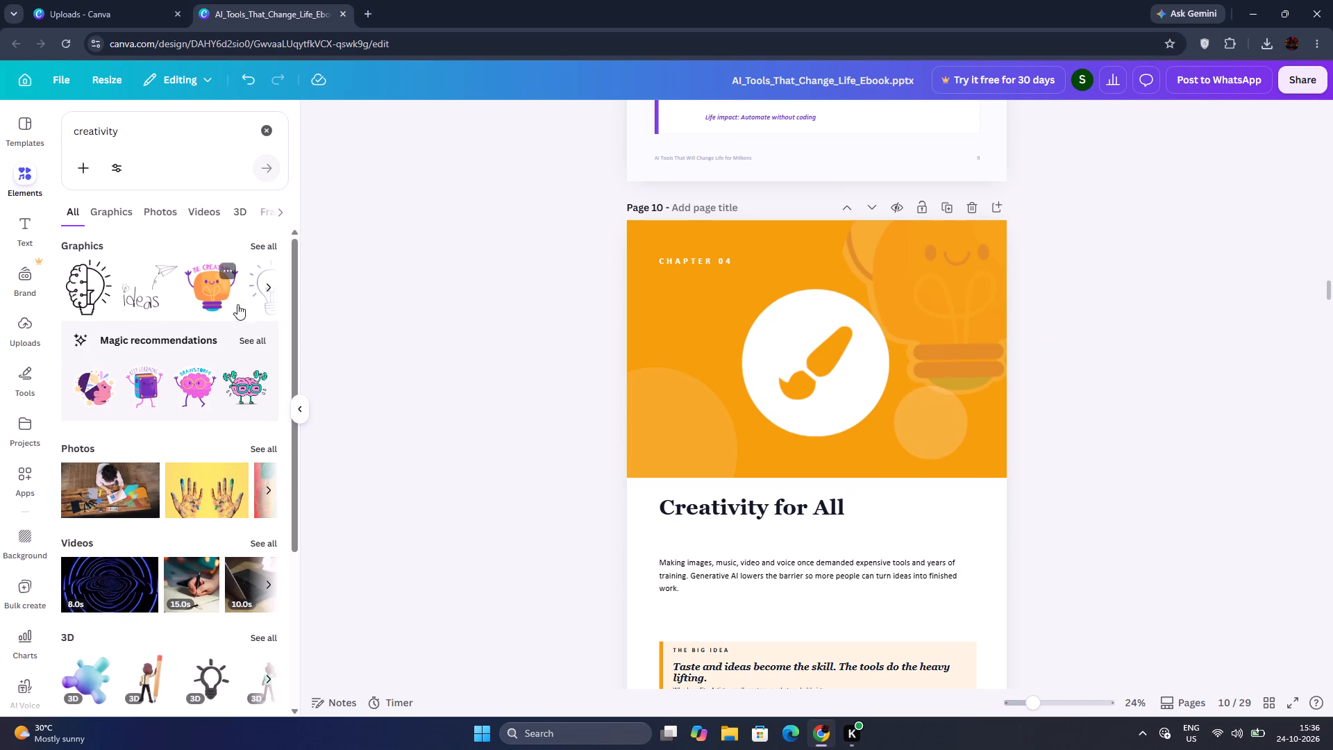
Add the 3D character holding a giant pencil to page 10, shrink it to about 50 wide, and place it at the right end of The Big Idea box.
{"action": "scroll", "coordinate": [177, 521], "scroll_direction": "down", "scroll_amount": 1}
{"action": "left_click_drag", "start_coordinate": [153, 615], "coordinate": [741, 481]}
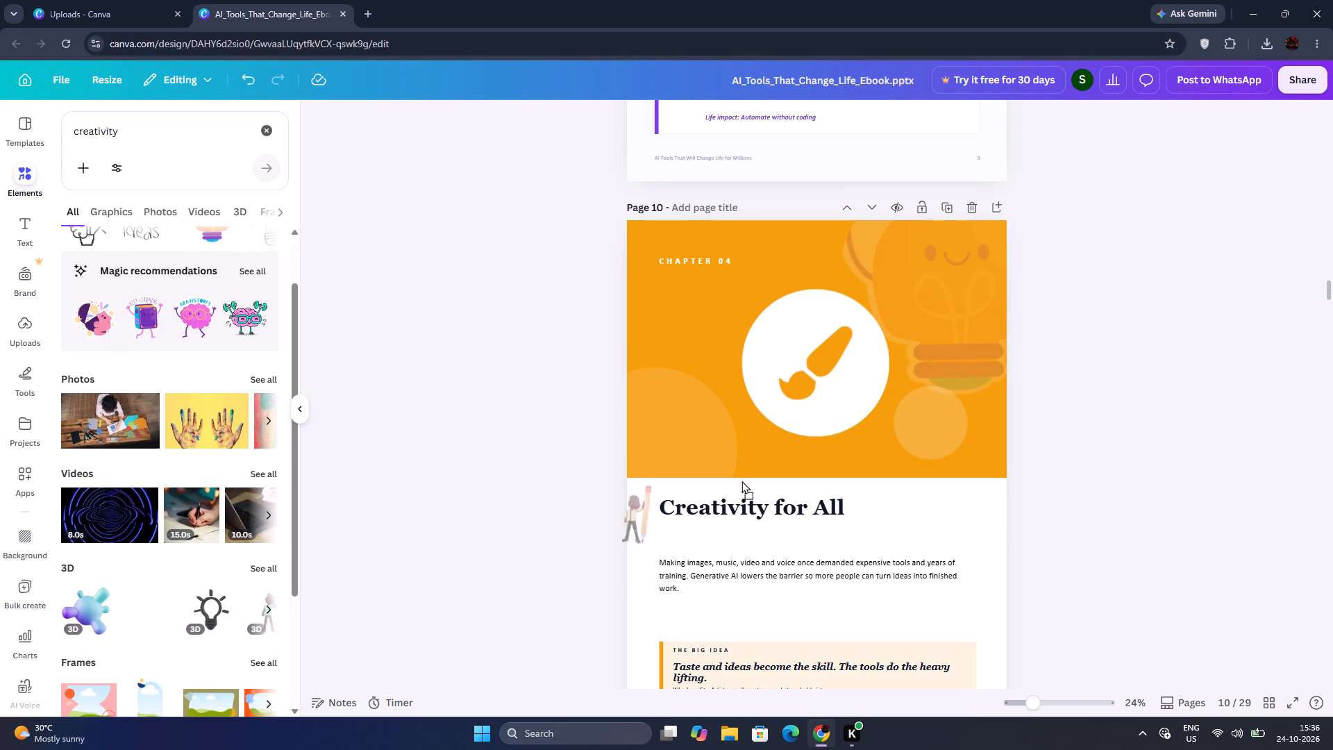
{"action": "left_click_drag", "start_coordinate": [741, 481], "coordinate": [898, 507]}
{"action": "scroll", "coordinate": [1065, 449], "scroll_direction": "down", "scroll_amount": 4}
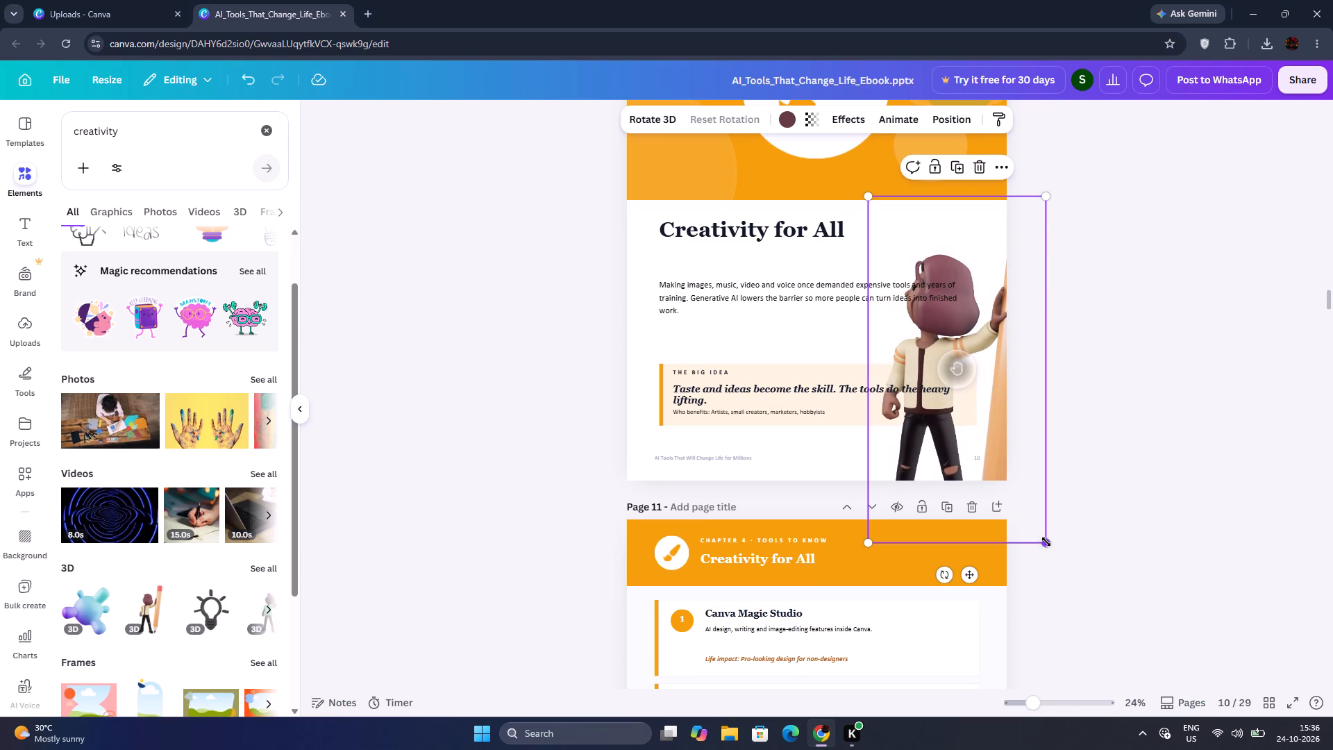
{"action": "left_click_drag", "start_coordinate": [1046, 542], "coordinate": [885, 263]}
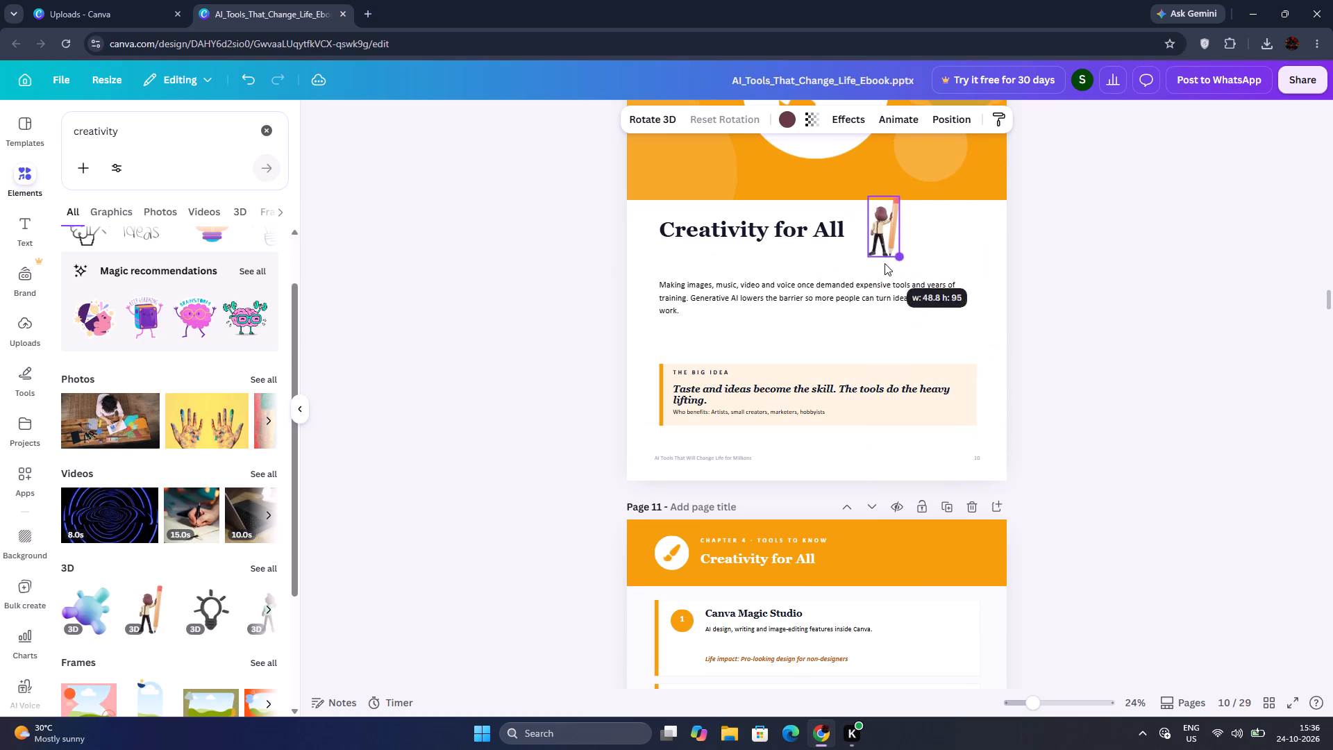
{"action": "left_click_drag", "start_coordinate": [882, 241], "coordinate": [966, 407]}
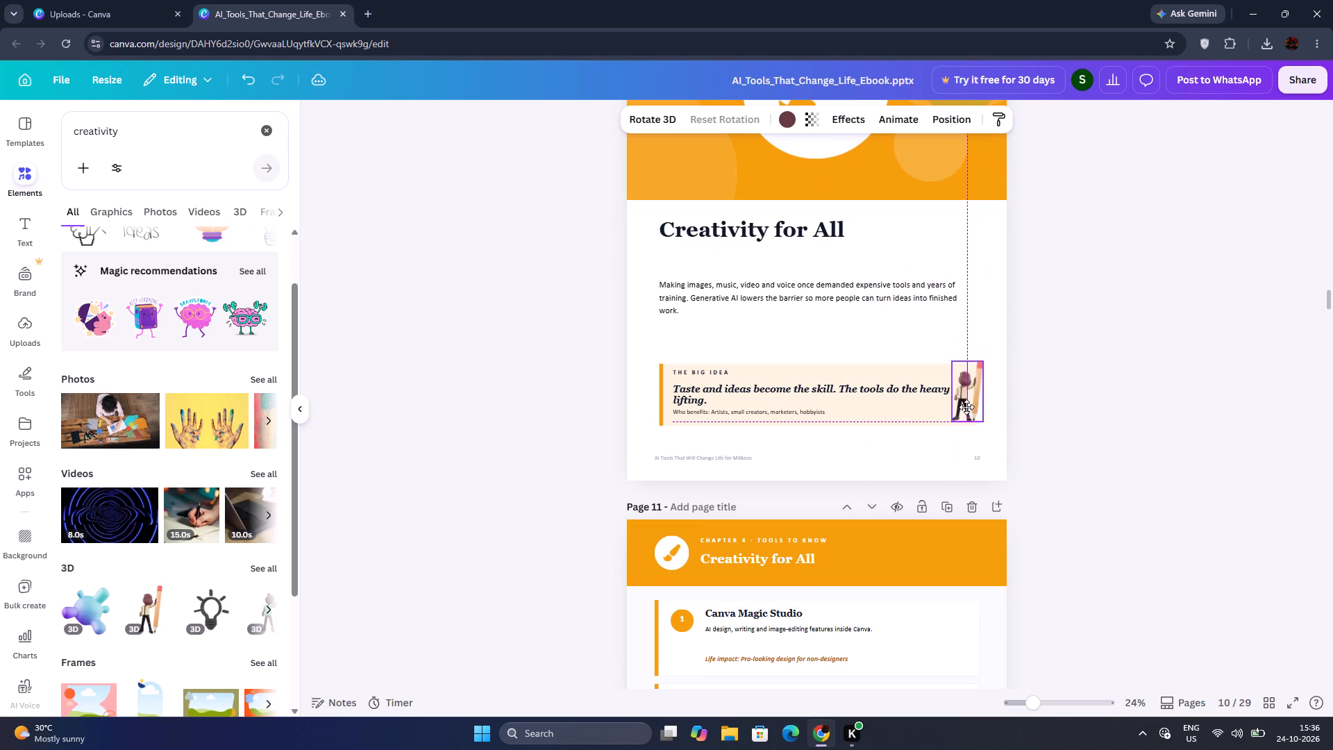
{"action": "left_click_drag", "start_coordinate": [966, 407], "coordinate": [964, 409]}
{"action": "left_click_drag", "start_coordinate": [977, 364], "coordinate": [980, 357]}
{"action": "left_click", "coordinate": [1037, 413]}
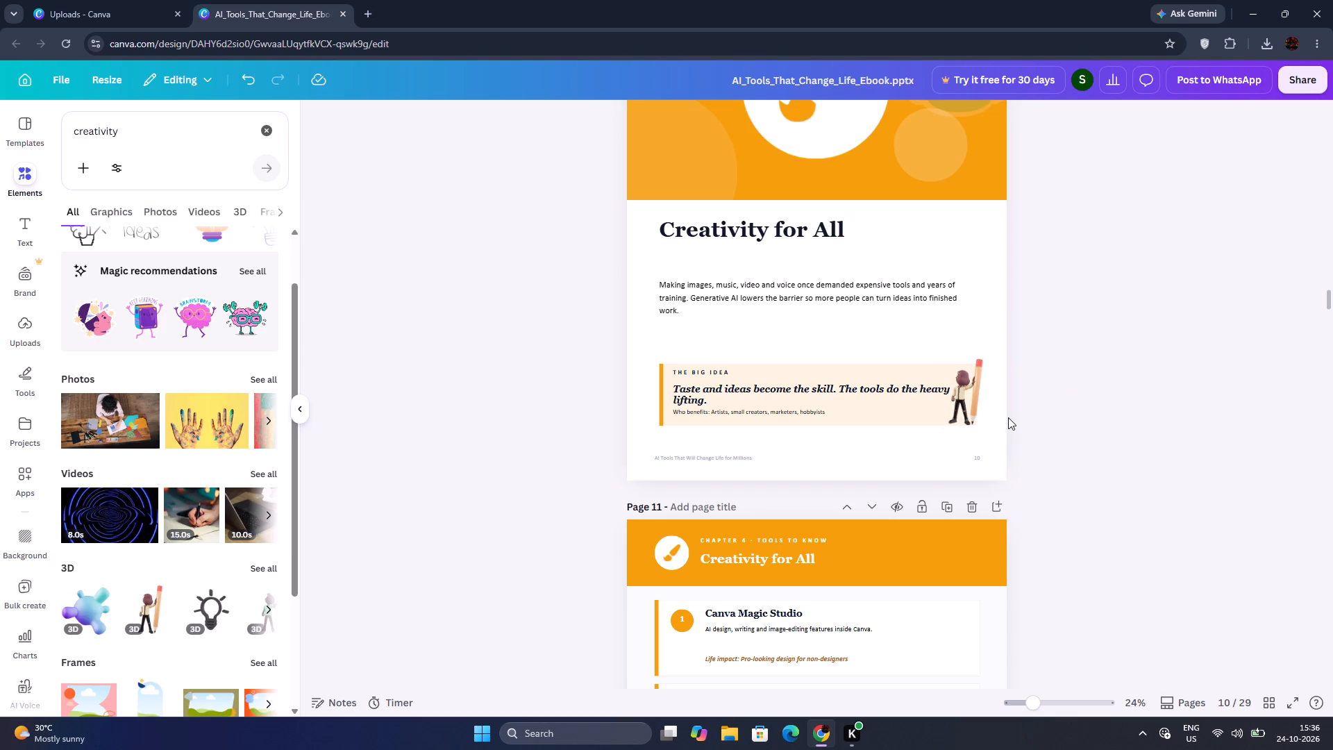
Fine-tune the pencil character so its feet rest on the Big Idea box's bottom edge and the pencil slightly overlaps the box's right edge.
{"action": "scroll", "coordinate": [1008, 417], "scroll_direction": "left", "scroll_amount": 3}
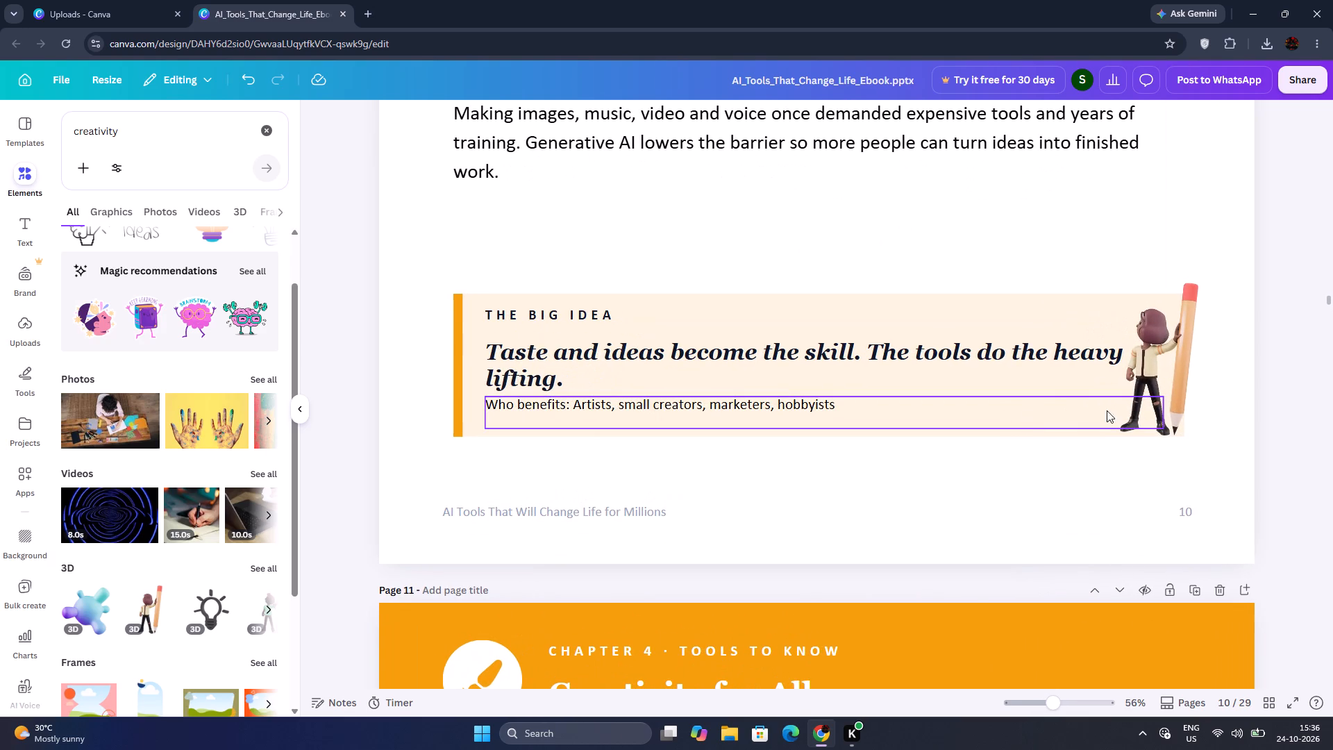
{"action": "scroll", "coordinate": [1141, 402], "scroll_direction": "left", "scroll_amount": 3}
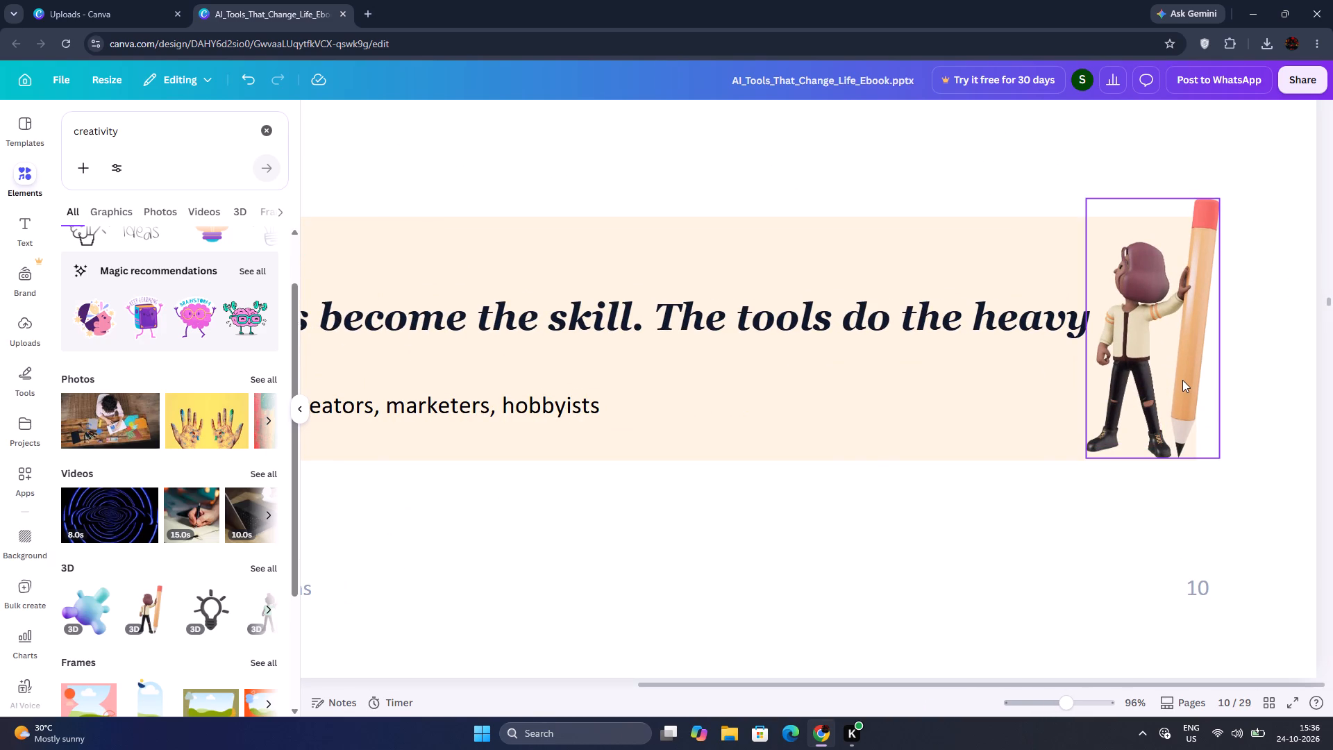
{"action": "left_click", "coordinate": [1182, 380]}
{"action": "left_click_drag", "start_coordinate": [1169, 374], "coordinate": [1198, 381]}
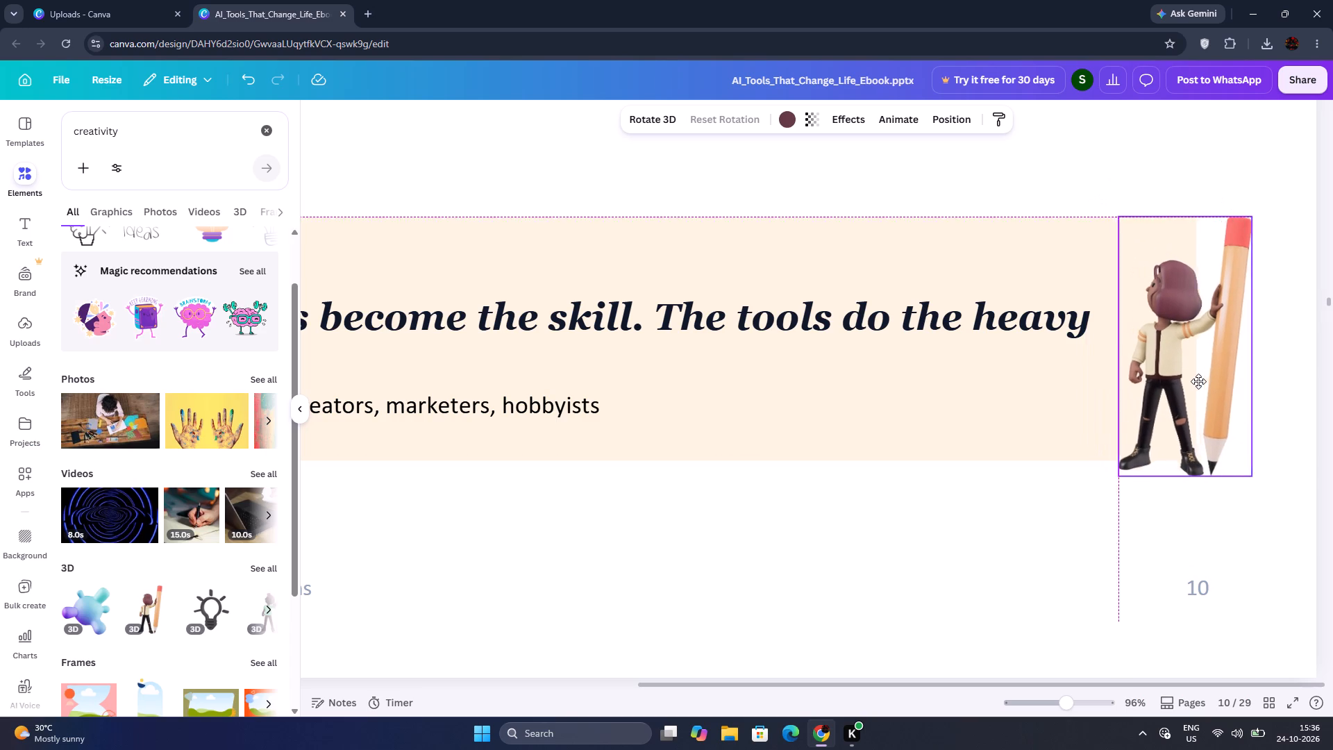
{"action": "left_click_drag", "start_coordinate": [1198, 381], "coordinate": [1198, 377]}
{"action": "left_click", "coordinate": [1280, 404]}
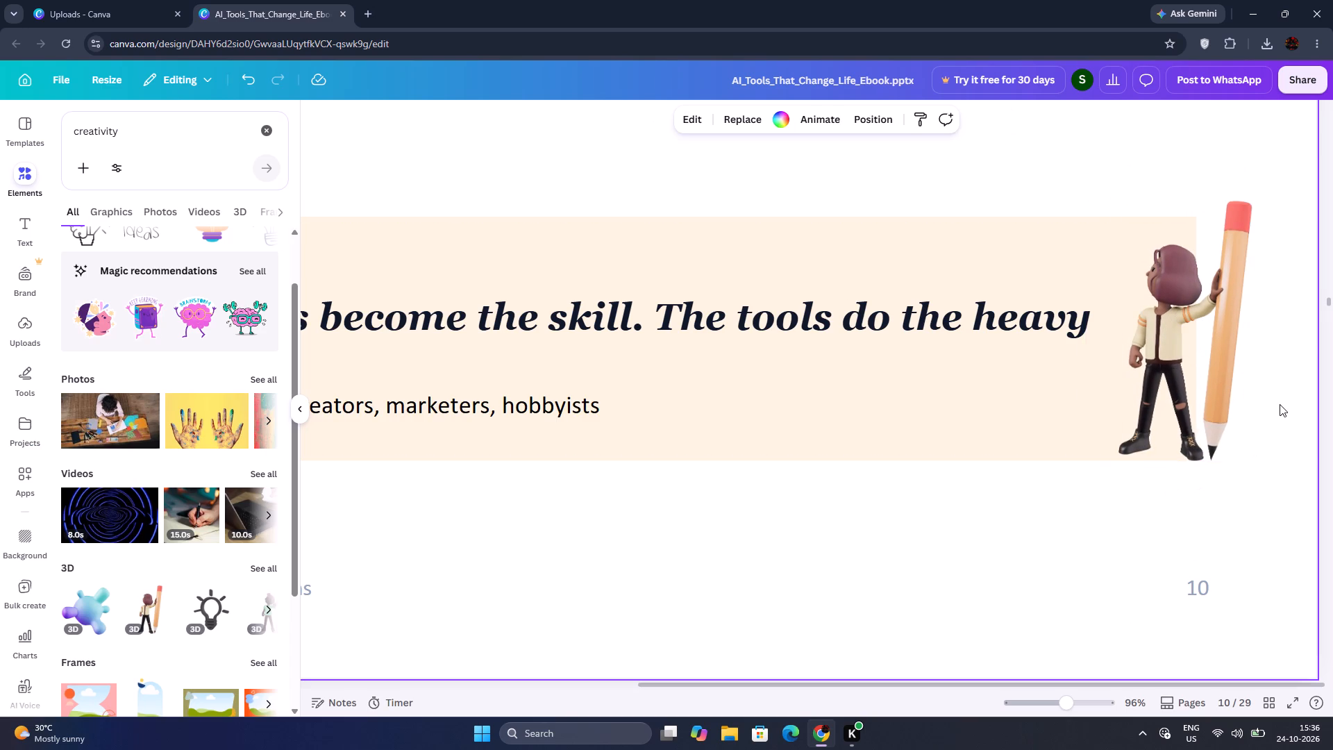
{"action": "left_click", "coordinate": [1274, 337]}
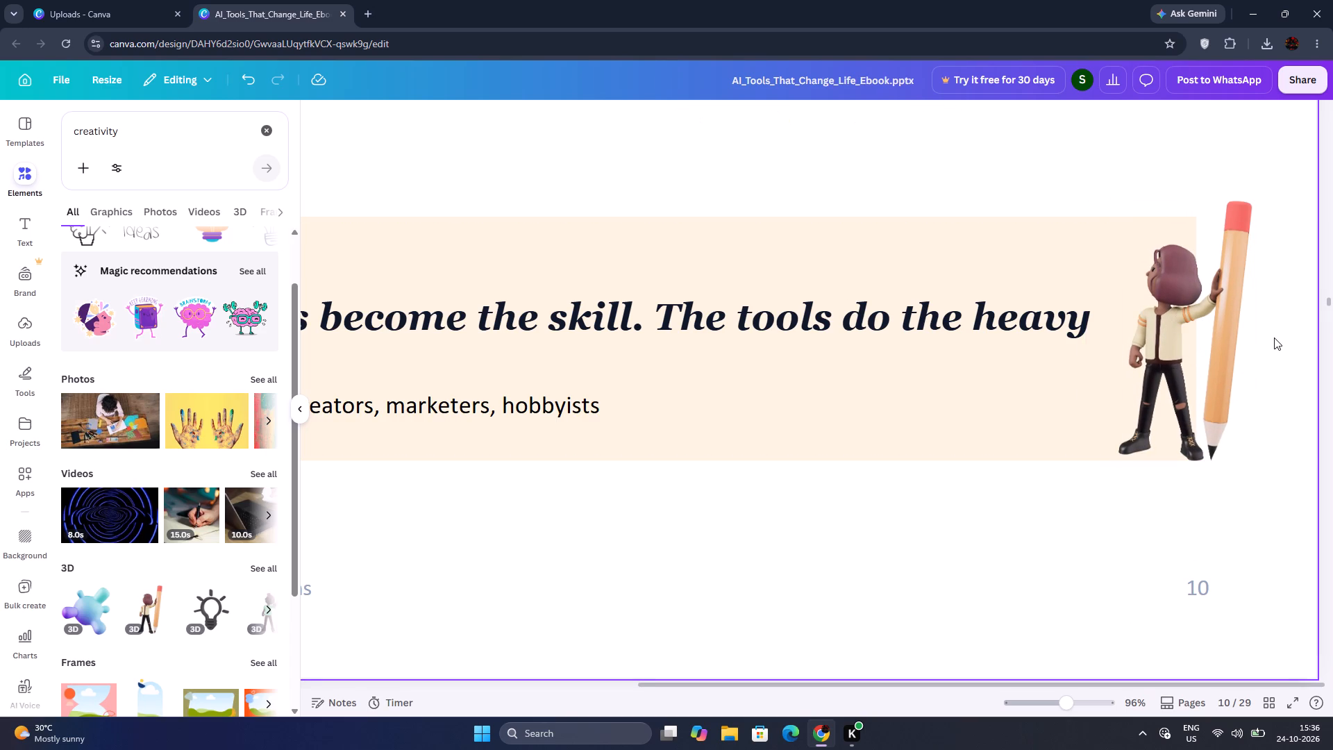
{"action": "left_click_drag", "start_coordinate": [1202, 348], "coordinate": [1159, 349]}
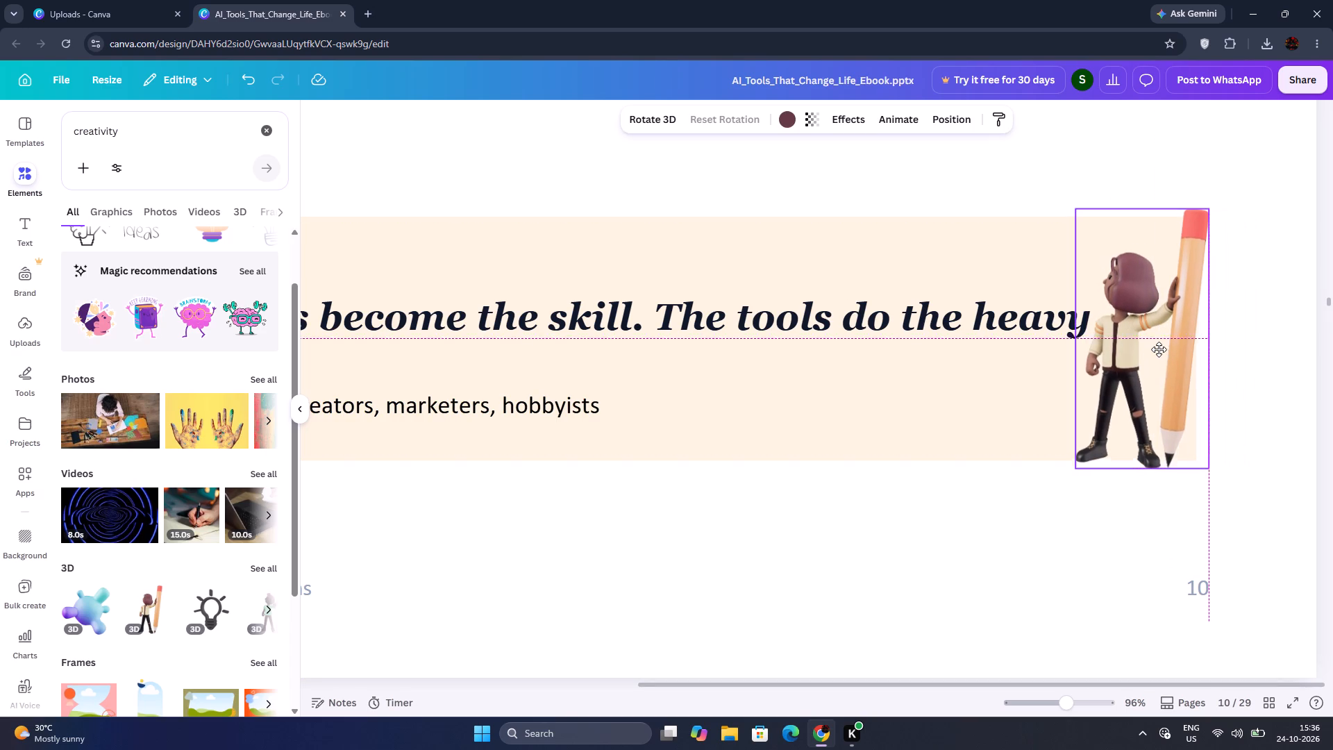
{"action": "left_click_drag", "start_coordinate": [1159, 349], "coordinate": [1160, 349]}
{"action": "left_click", "coordinate": [1244, 352]}
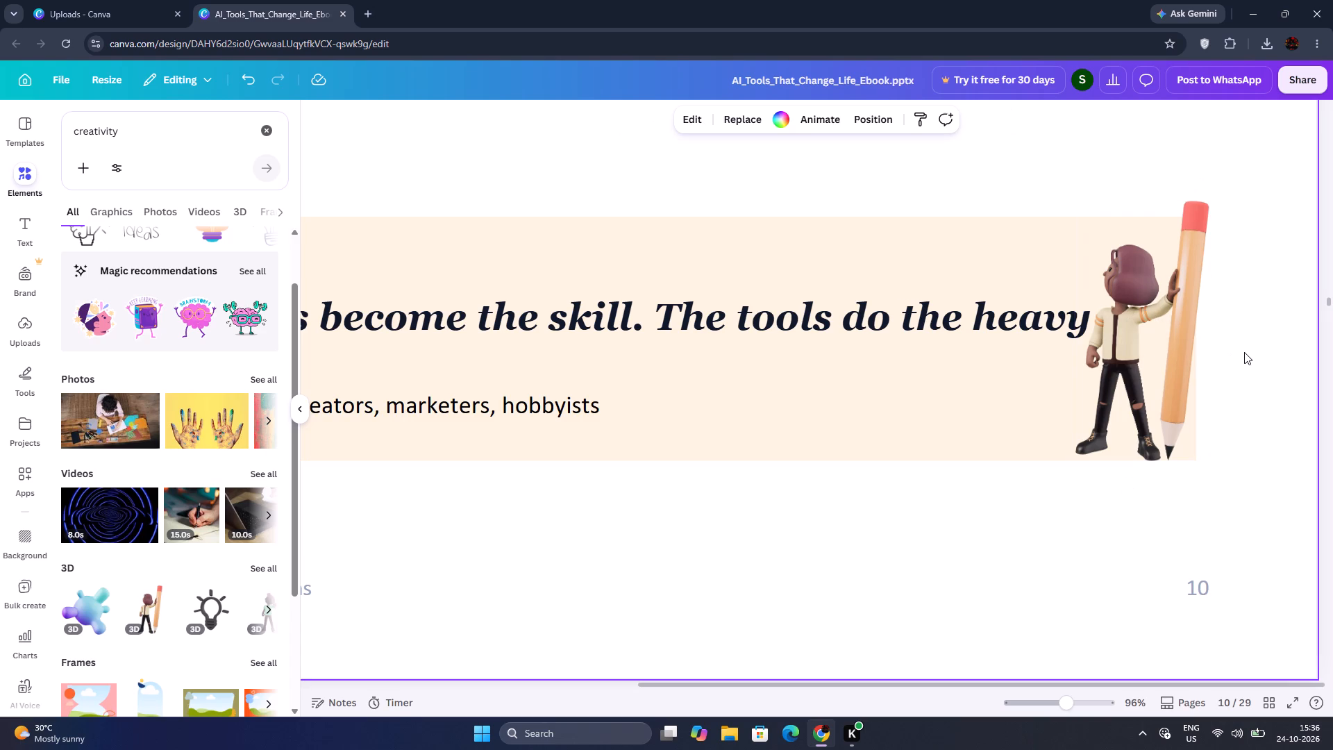
Shift page 10's italic "Taste and ideas become the skill" quote slightly left, away from the pencil character.
{"action": "scroll", "coordinate": [1244, 352], "scroll_direction": "up", "scroll_amount": 1}
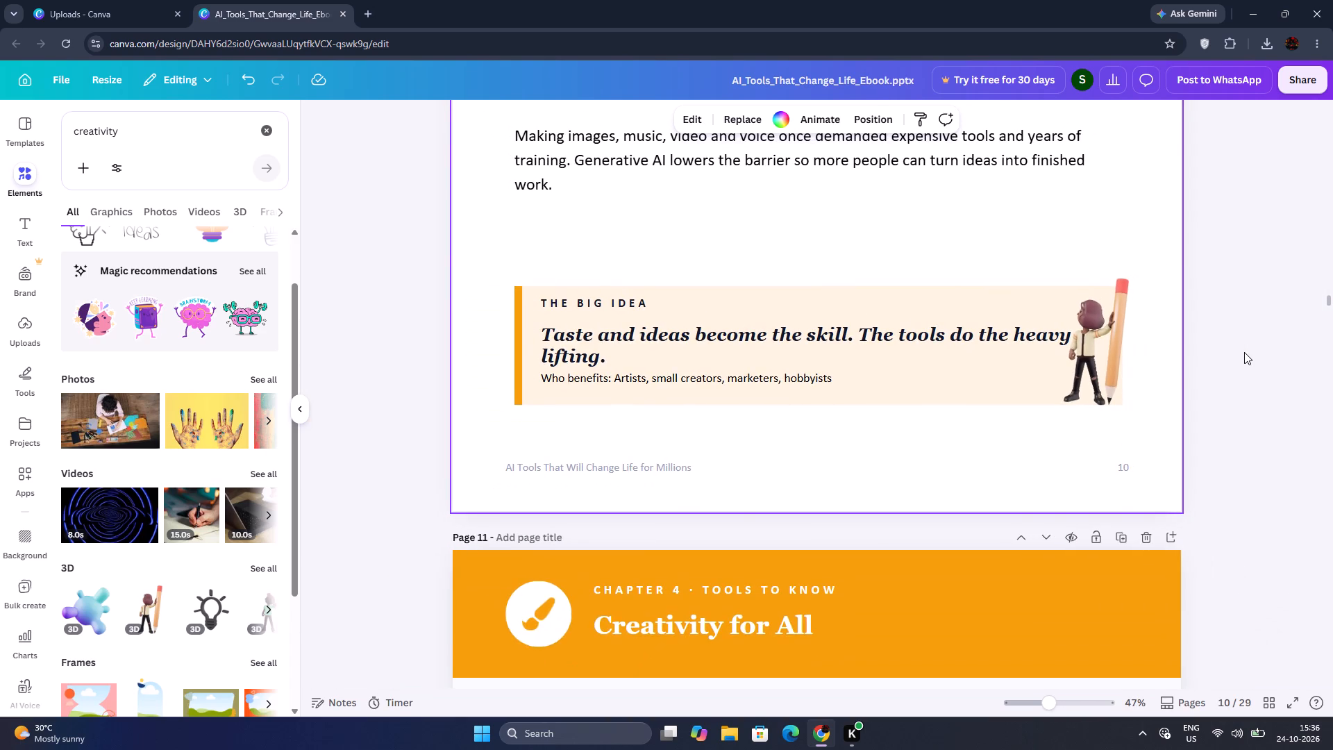
{"action": "left_click", "coordinate": [888, 406]}
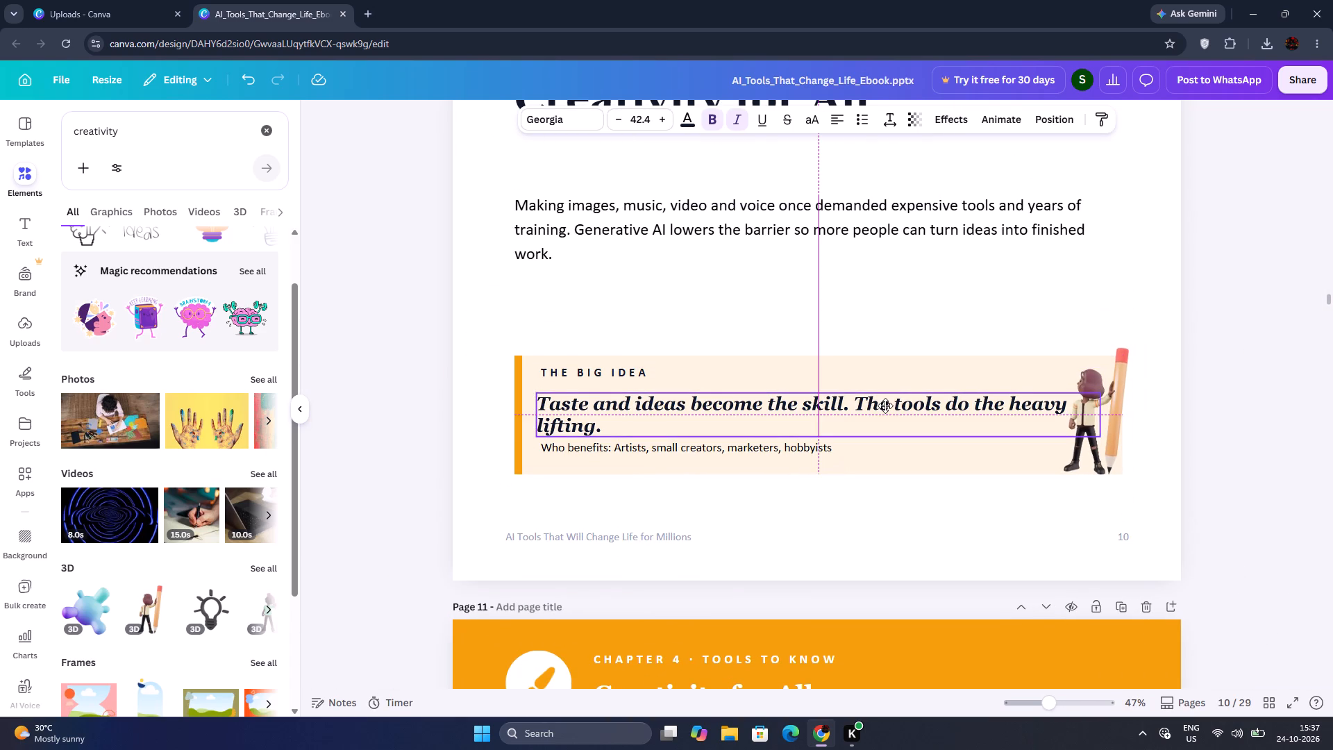
{"action": "left_click", "coordinate": [960, 306]}
{"action": "left_click", "coordinate": [1292, 291]}
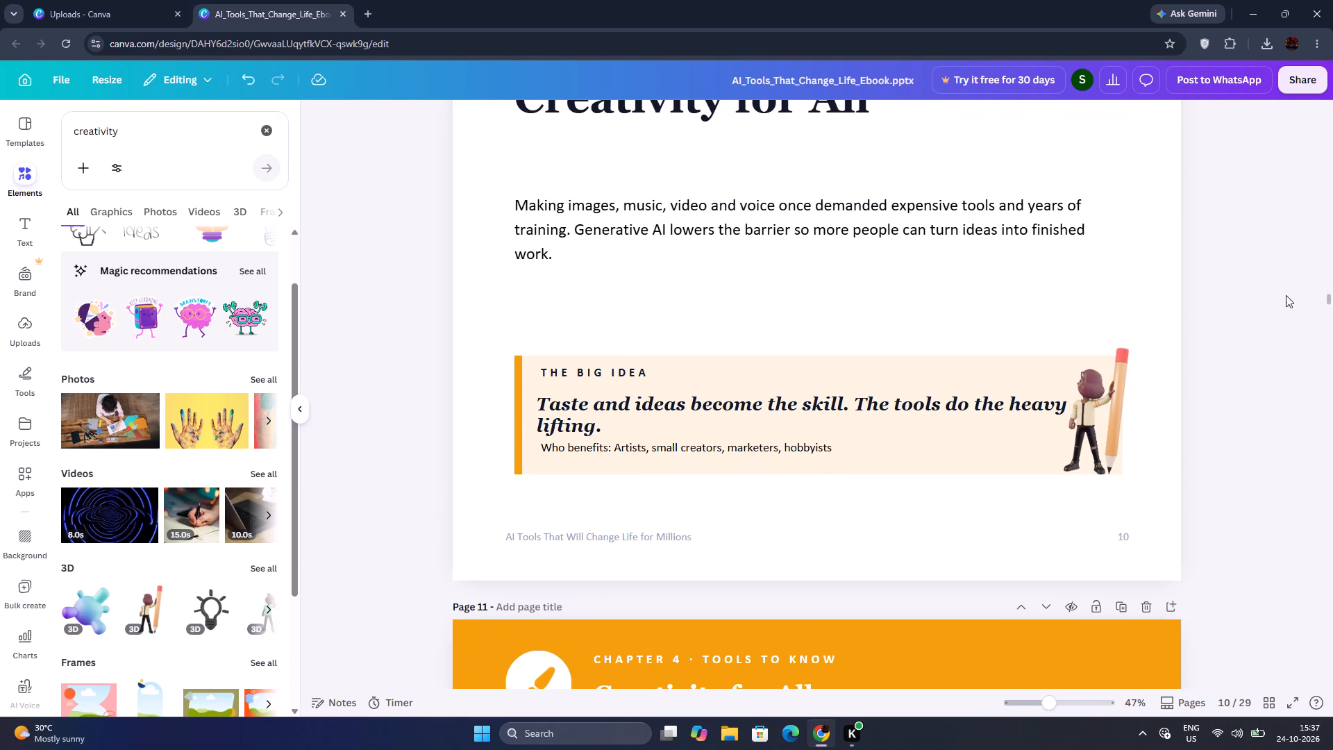
{"action": "left_click", "coordinate": [1150, 362]}
{"action": "scroll", "coordinate": [1150, 362], "scroll_direction": "up", "scroll_amount": 1}
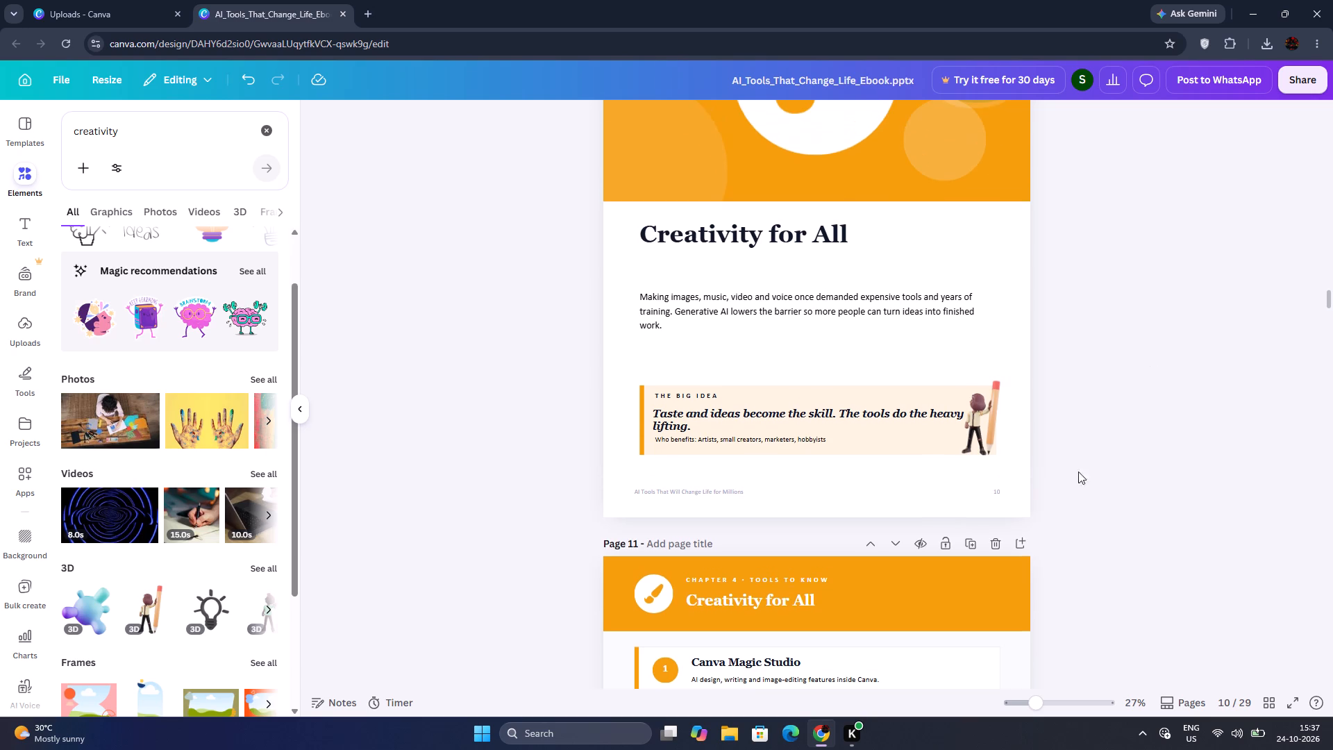